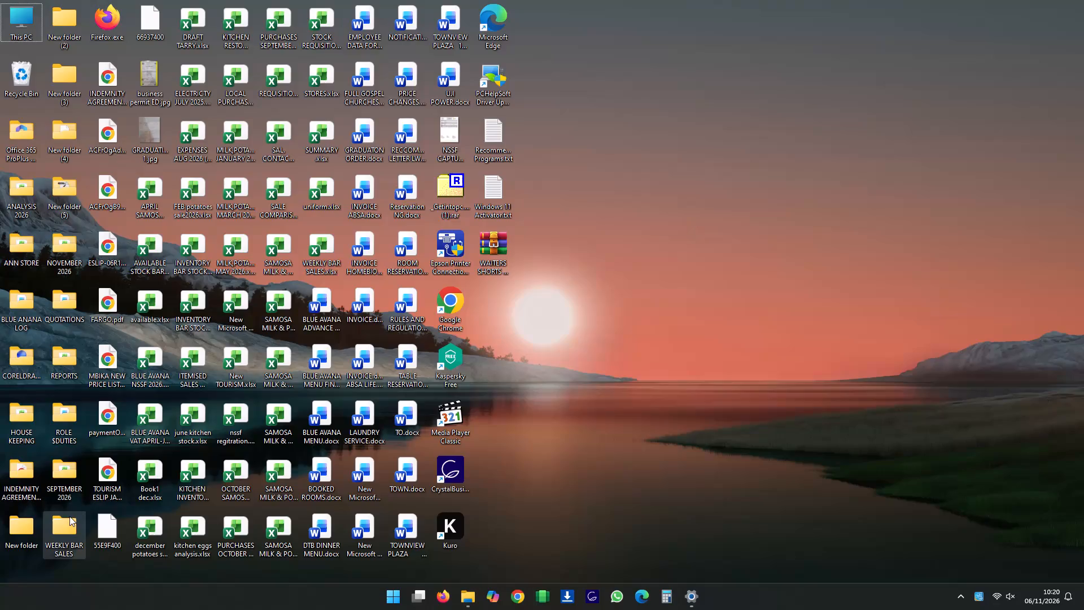
# Move the SEPTEMBER 2026 desktop folder into the ANALYSIS 2026 folder.
pyautogui.moveTo(61, 479); pyautogui.dragTo(34, 281)
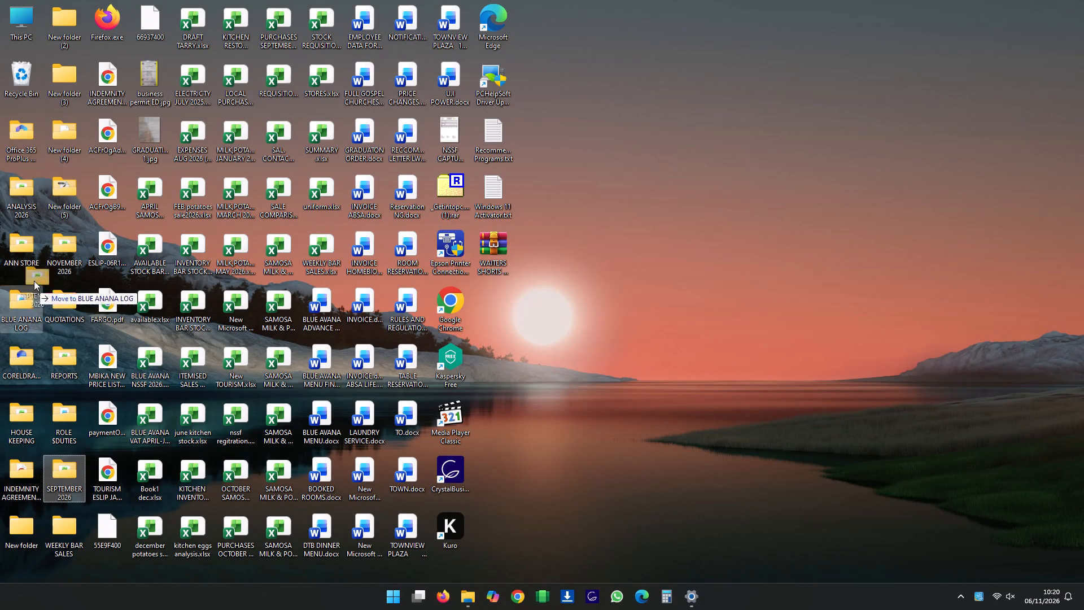
pyautogui.moveTo(34, 281); pyautogui.dragTo(20, 199)
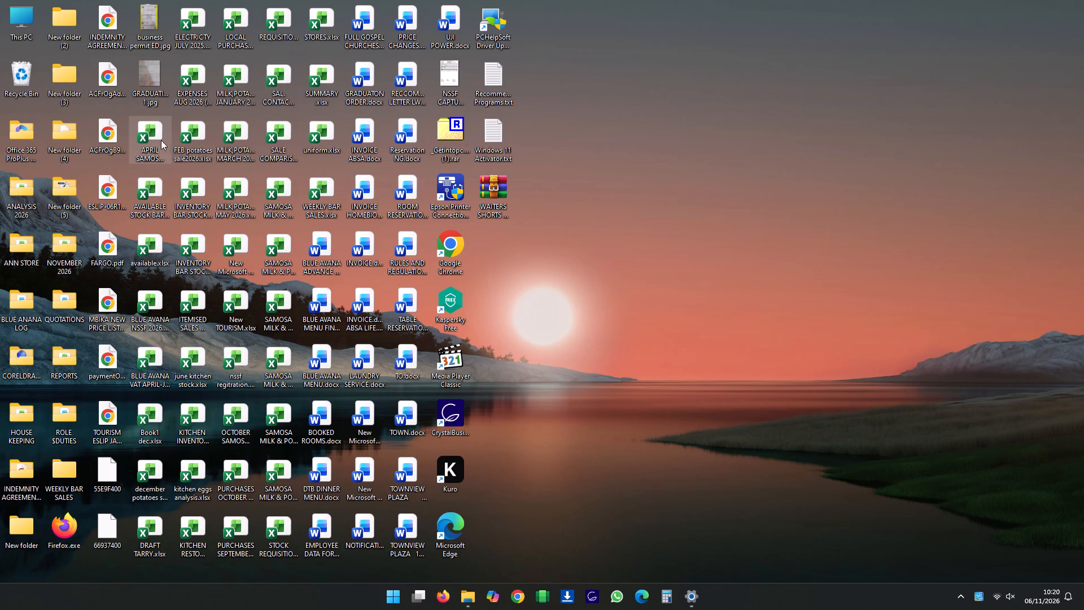
# Permanently empty the Recycle Bin and close its window.
pyautogui.doubleClick(16, 82)
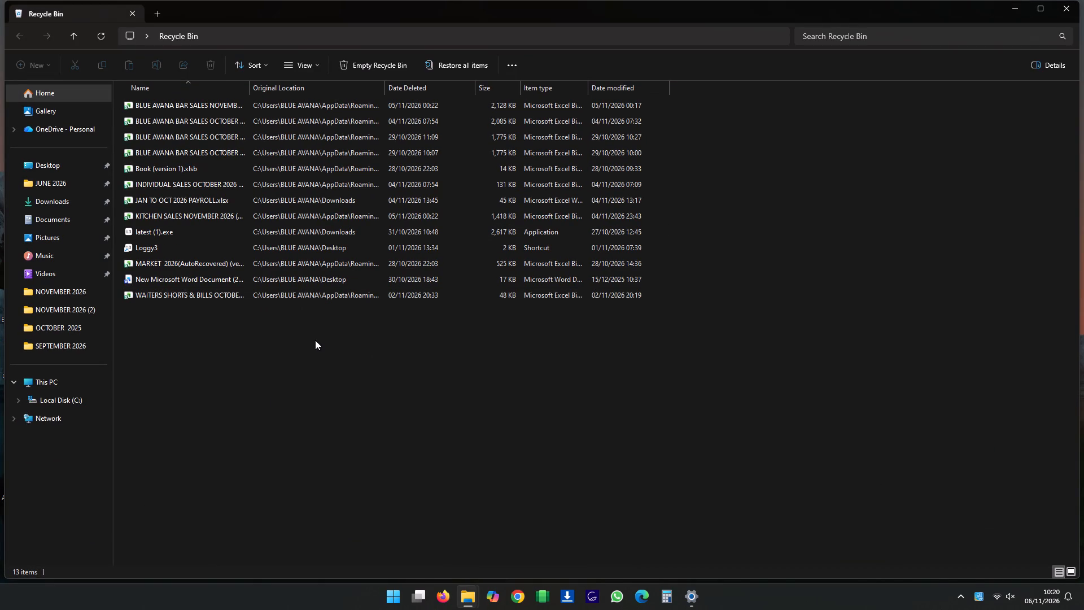
pyautogui.rightClick(315, 340)
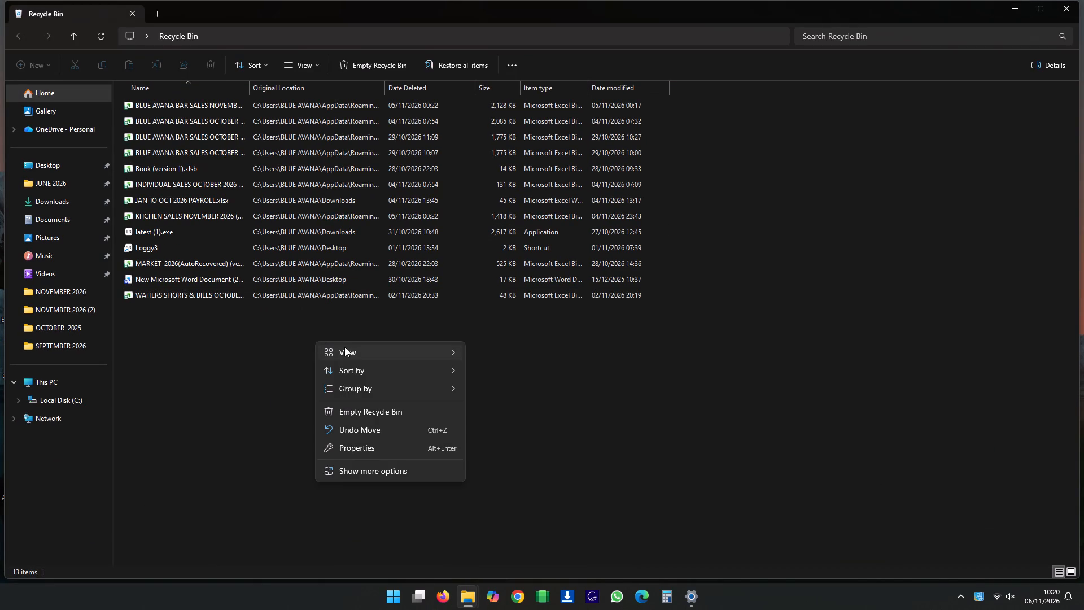
pyautogui.click(356, 417)
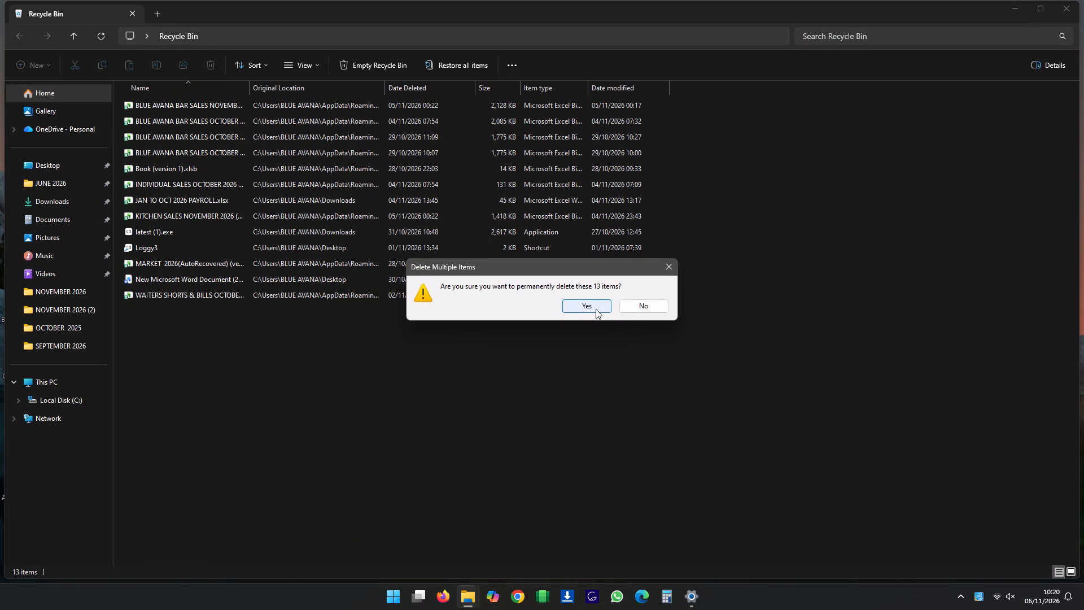
pyautogui.click(596, 309)
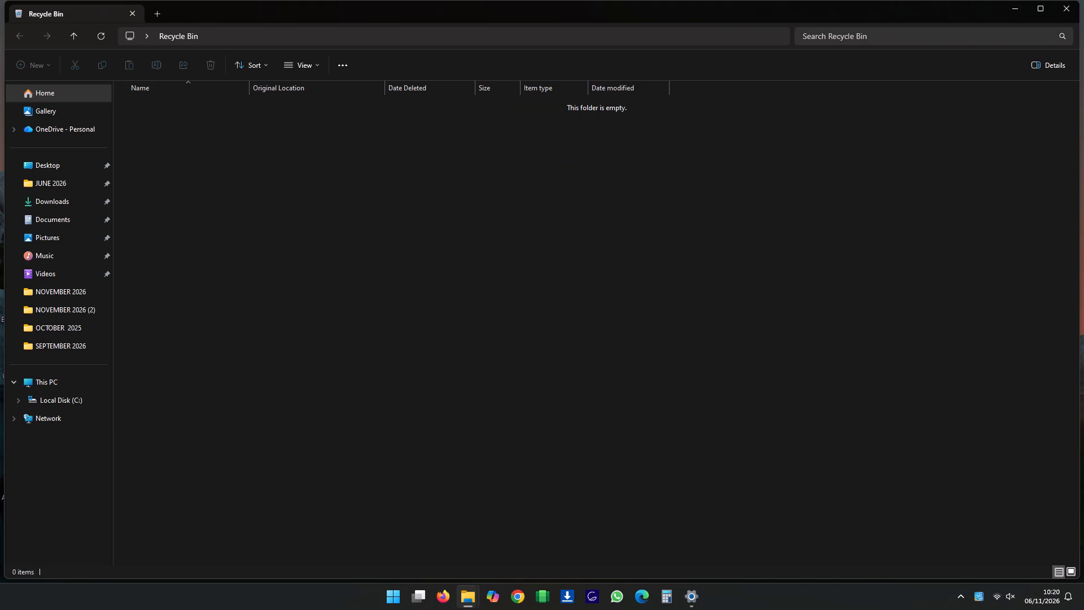
pyautogui.click(1072, 8)
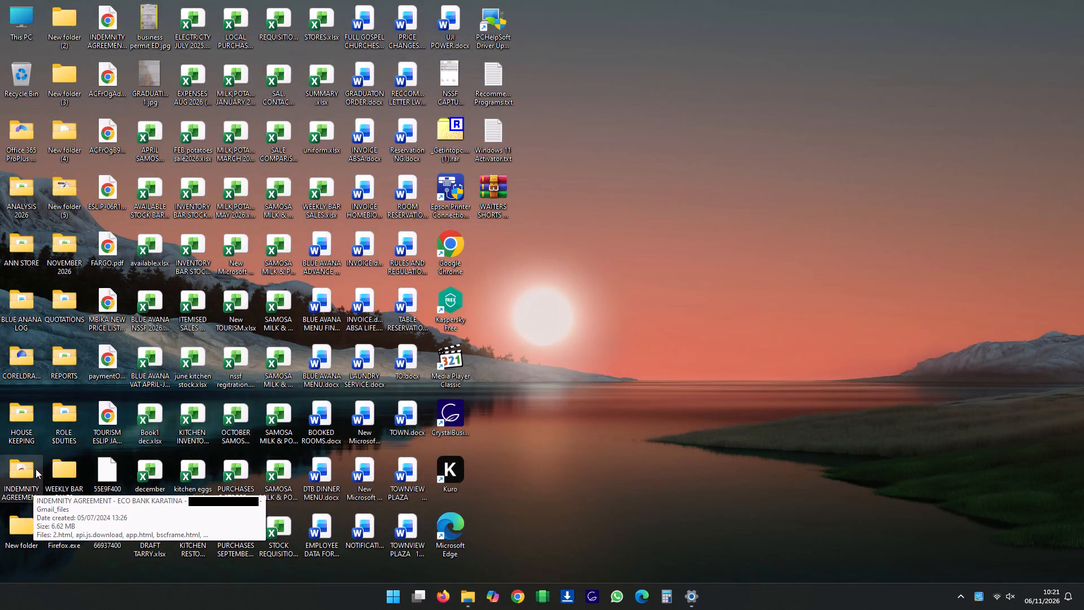
# Move the NOVEMBER 2026 folder and the PURCHASES OCTOBER 2026 and STOCK REQUISITION workbooks out to the desktop's empty area.
pyautogui.moveTo(65, 250); pyautogui.dragTo(321, 205)
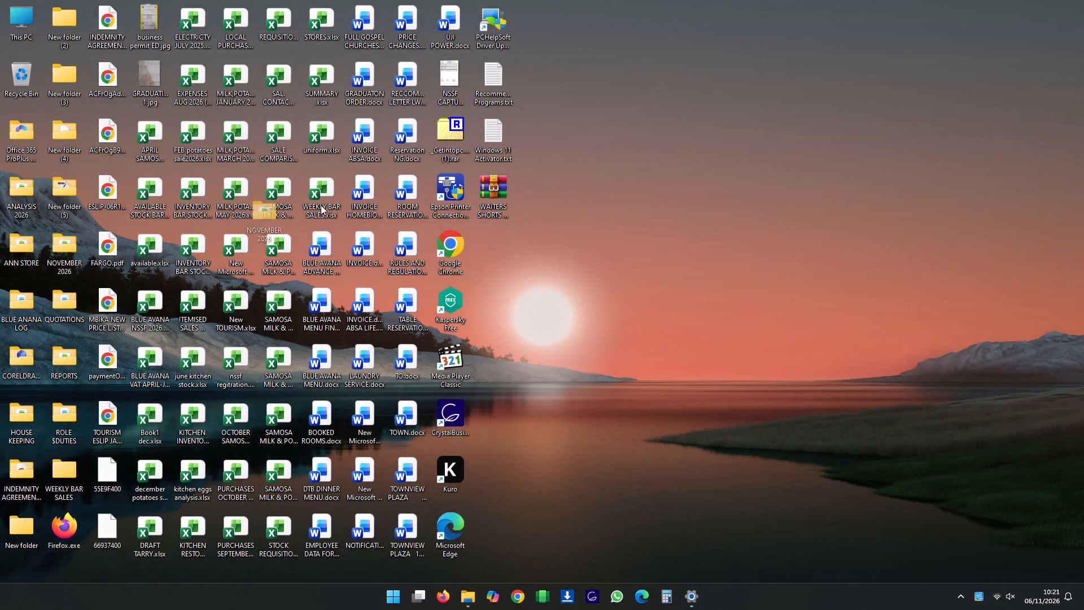
pyautogui.moveTo(321, 205); pyautogui.dragTo(724, 98)
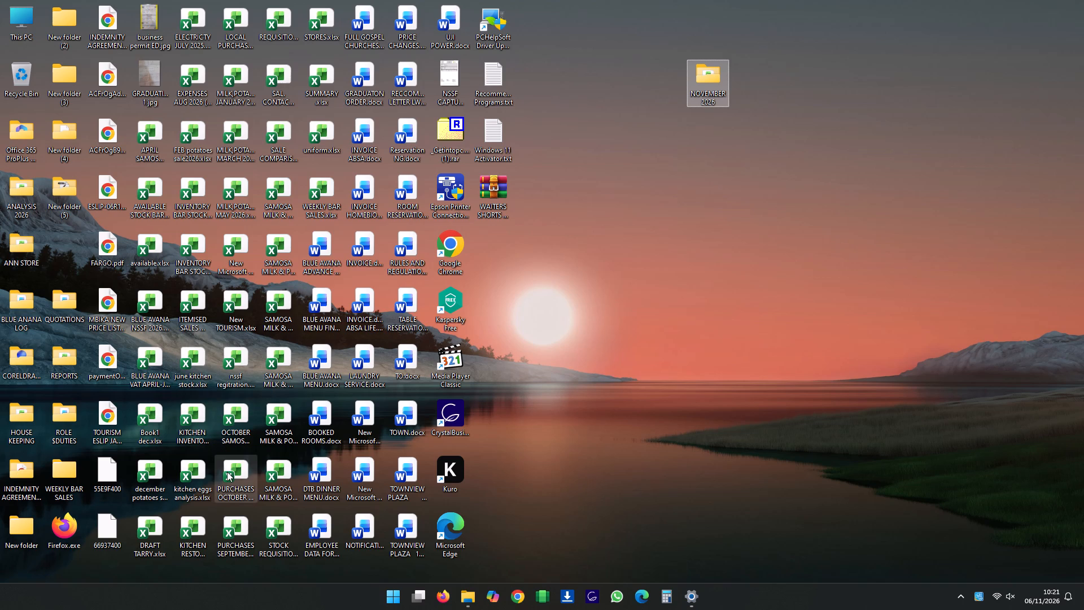
pyautogui.moveTo(227, 472); pyautogui.dragTo(711, 171)
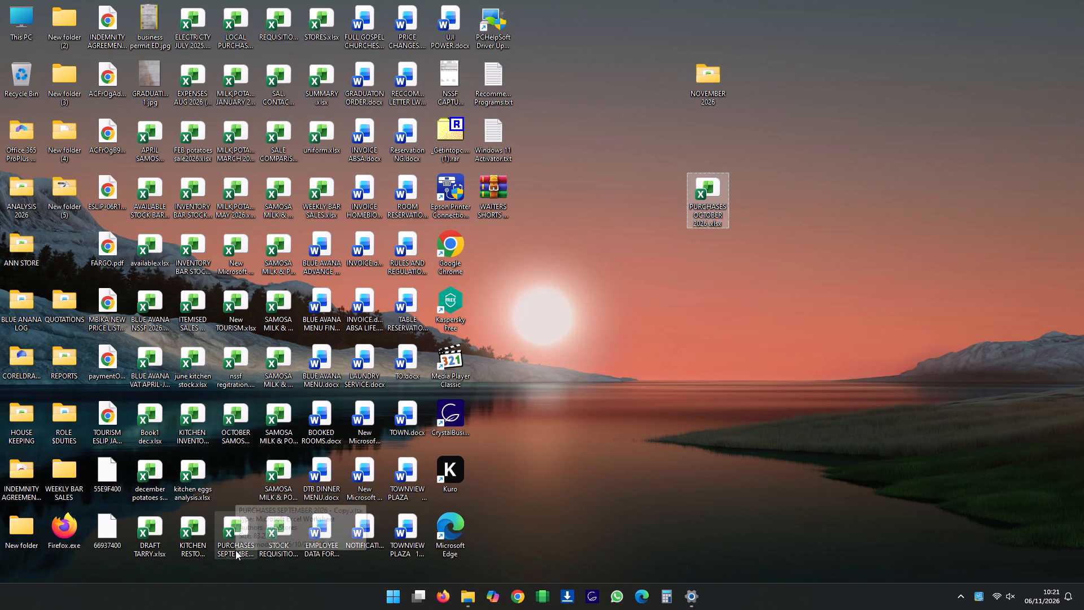
pyautogui.moveTo(278, 548); pyautogui.dragTo(480, 445)
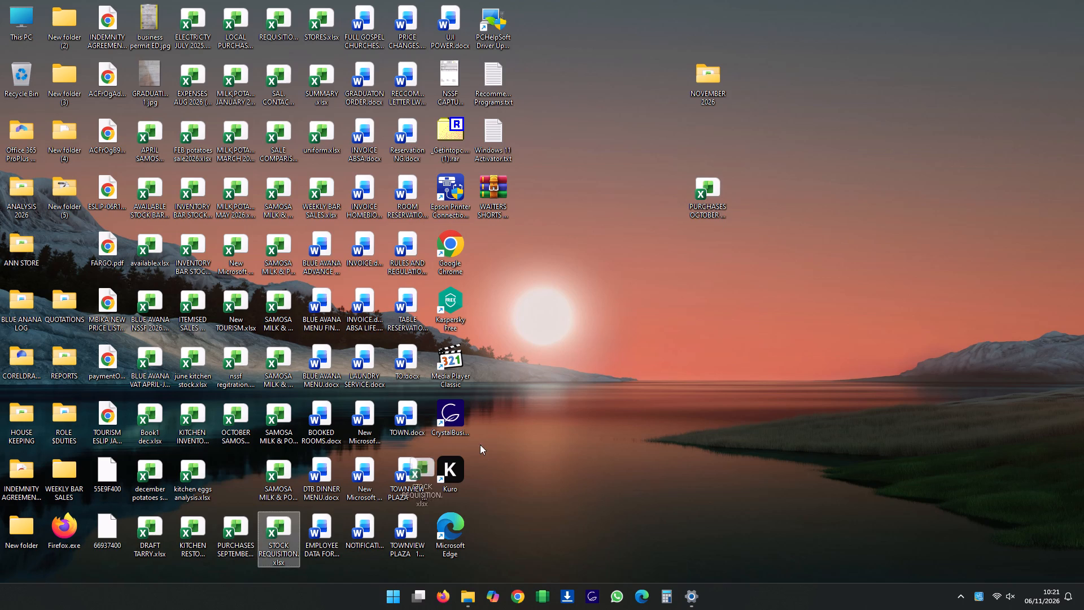
pyautogui.moveTo(480, 445); pyautogui.dragTo(828, 124)
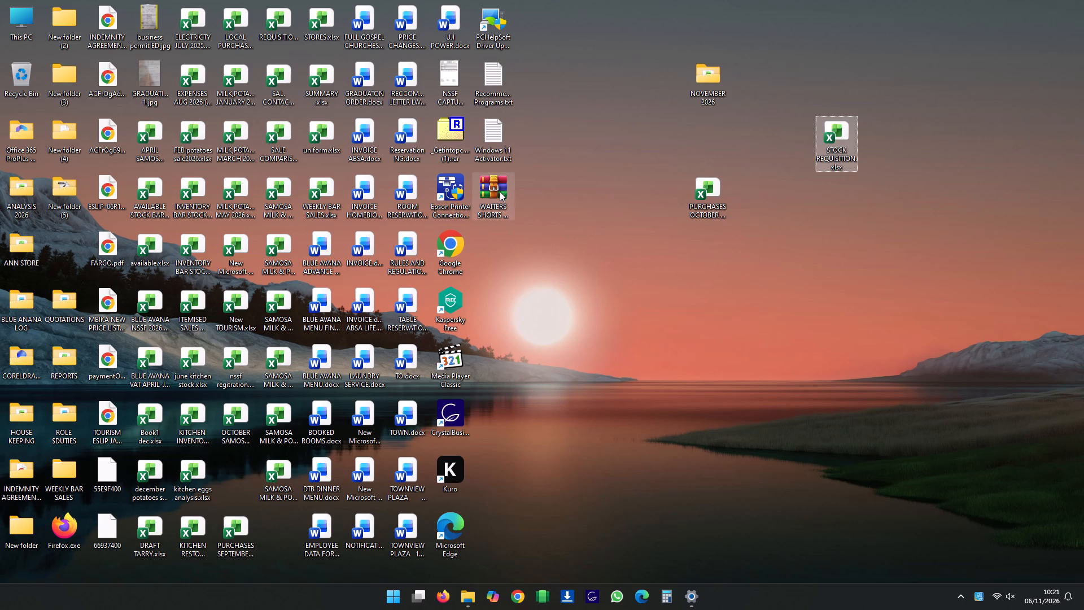
# Fill the gaps in the desktop icon grid with the WAITERS SHORTS & BILLS JULY 2026 archive, Windows 11 Activator.txt and Recommended Programs.txt.
pyautogui.moveTo(496, 189); pyautogui.dragTo(252, 451)
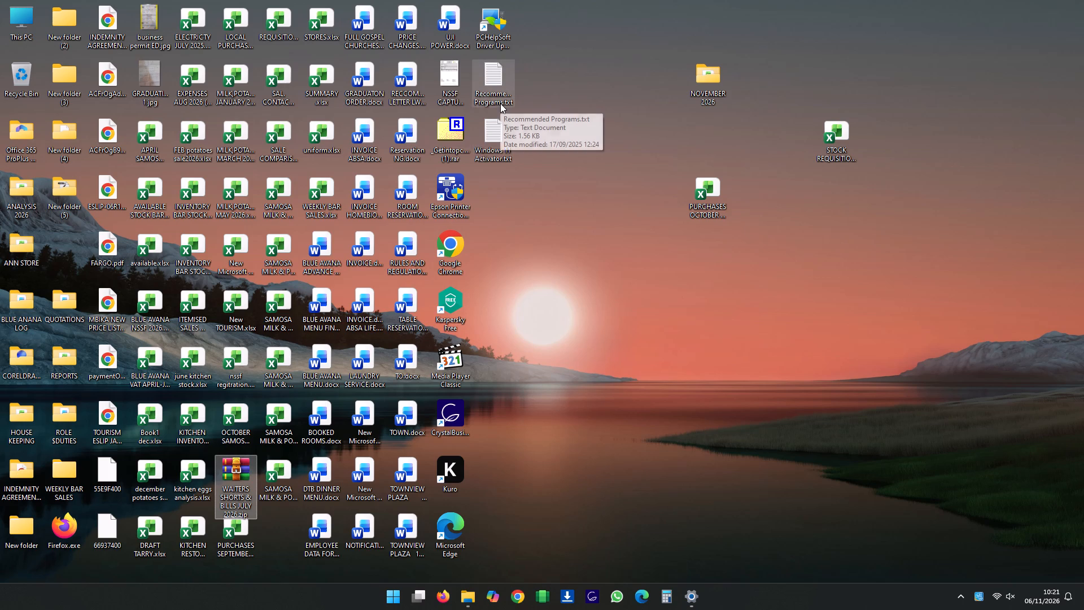
pyautogui.moveTo(486, 134); pyautogui.dragTo(73, 253)
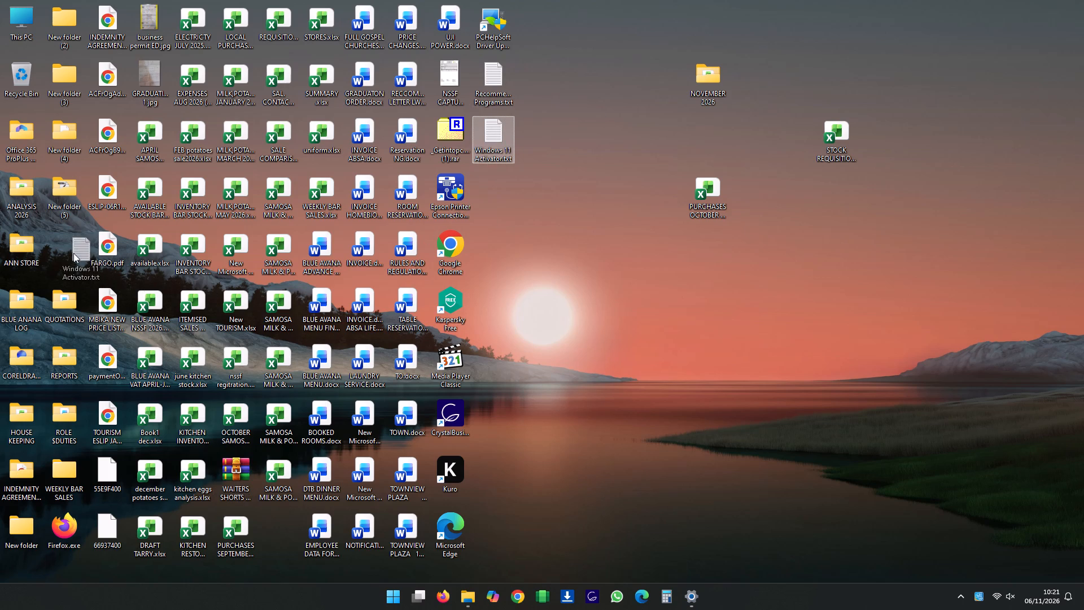
pyautogui.moveTo(73, 253); pyautogui.dragTo(67, 250)
pyautogui.moveTo(489, 87); pyautogui.dragTo(478, 229)
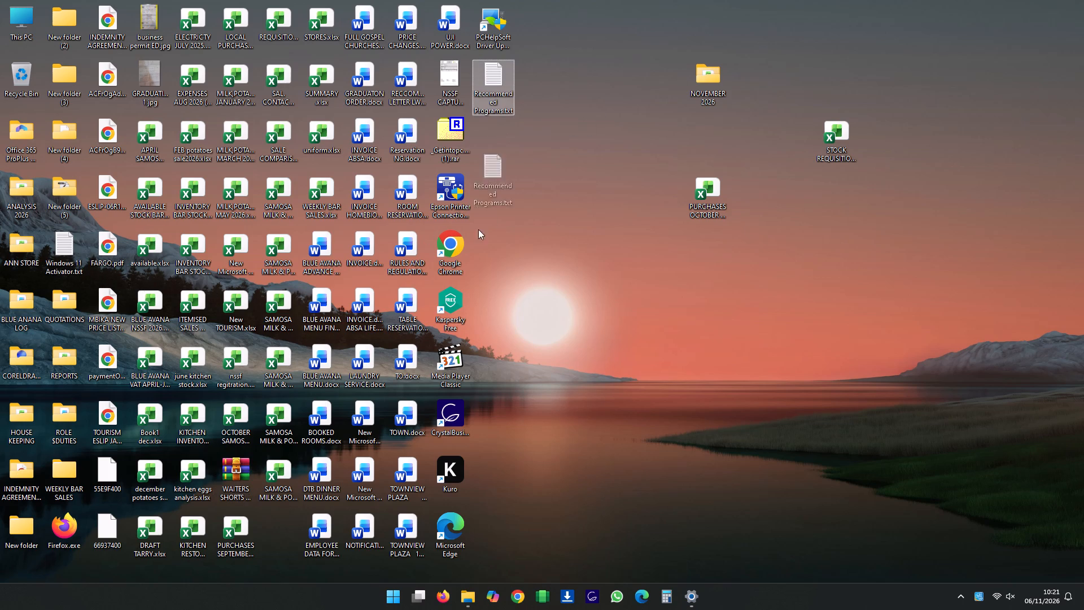
pyautogui.moveTo(478, 229); pyautogui.dragTo(294, 541)
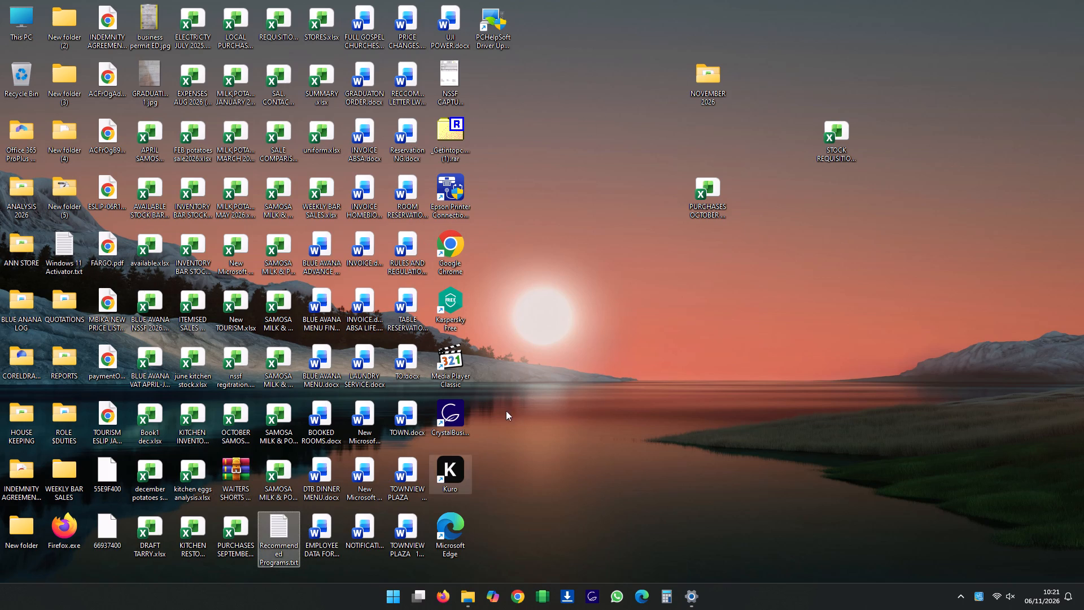
pyautogui.click(537, 348)
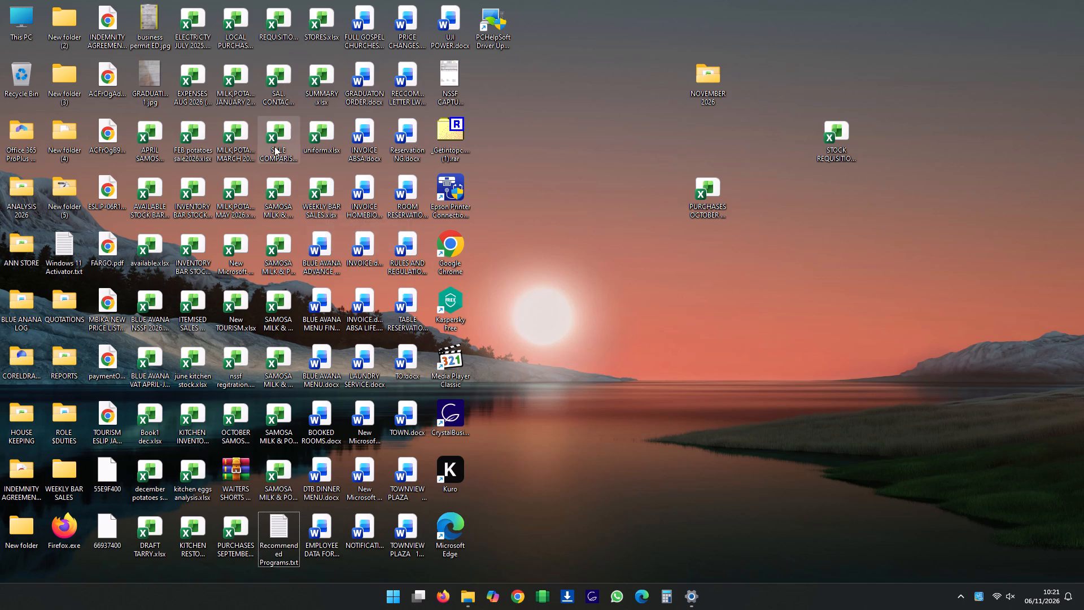
# Move LOCAL PURCHASES AND STORES.xlsx to the desktop's empty area and put the PCHelpSoft Driver Updater shortcut in its place.
pyautogui.moveTo(235, 21); pyautogui.dragTo(597, 120)
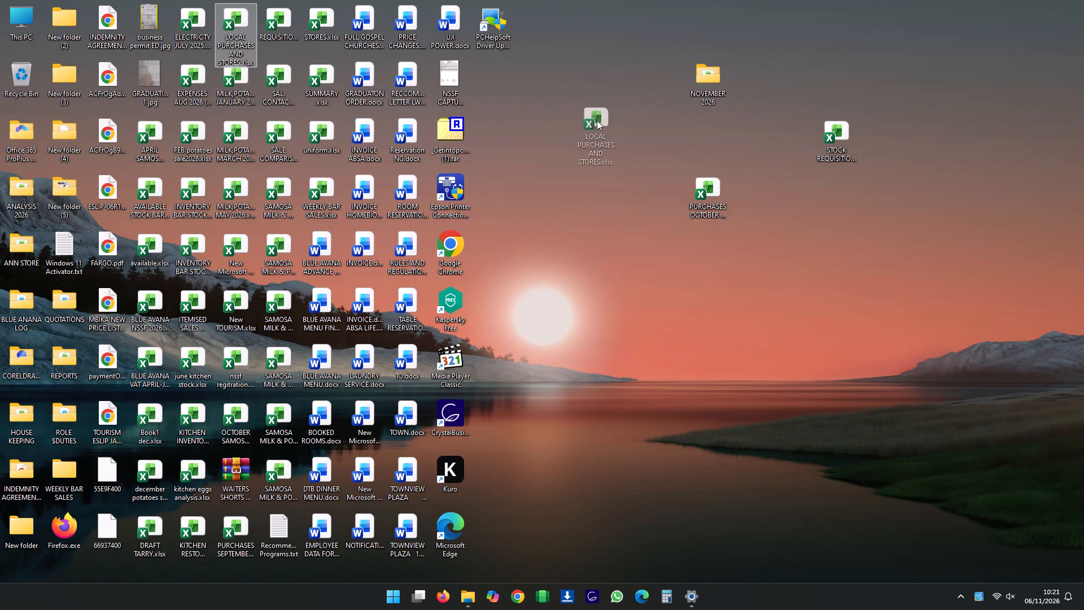
pyautogui.moveTo(597, 120); pyautogui.dragTo(607, 118)
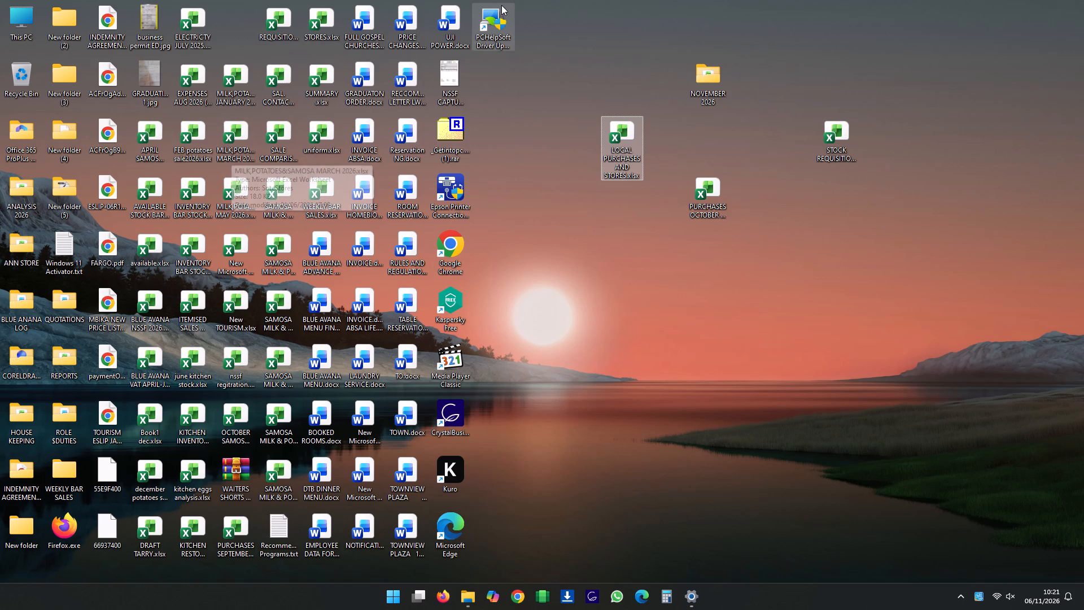
pyautogui.moveTo(494, 15); pyautogui.dragTo(243, 16)
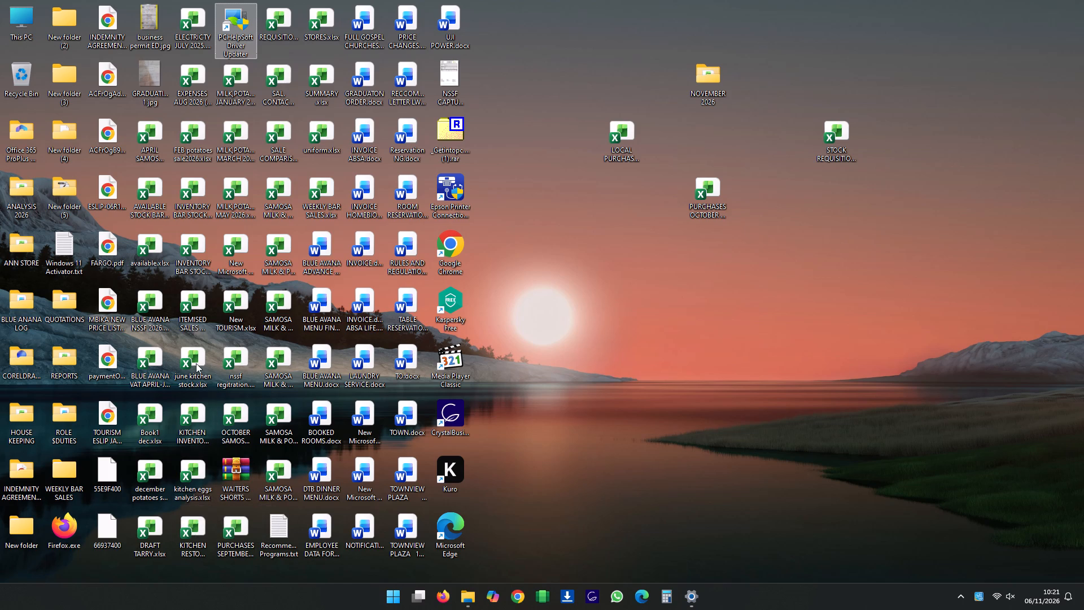
# Move june kitchen stock.xlsx to the desktop's empty area and put the Microsoft Edge shortcut in its place.
pyautogui.moveTo(193, 356); pyautogui.dragTo(722, 291)
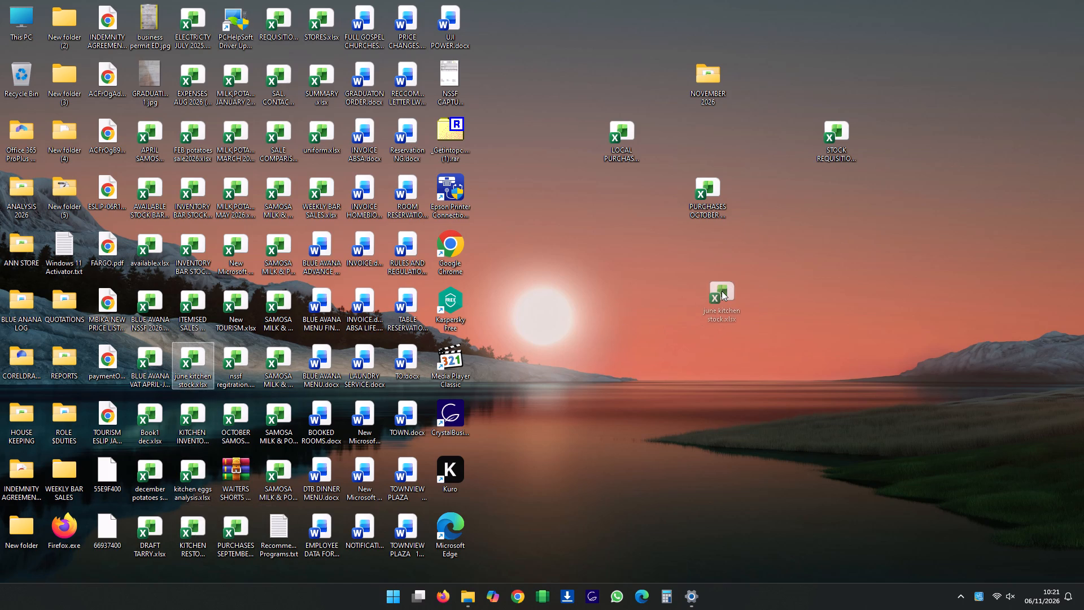
pyautogui.moveTo(722, 291); pyautogui.dragTo(812, 248)
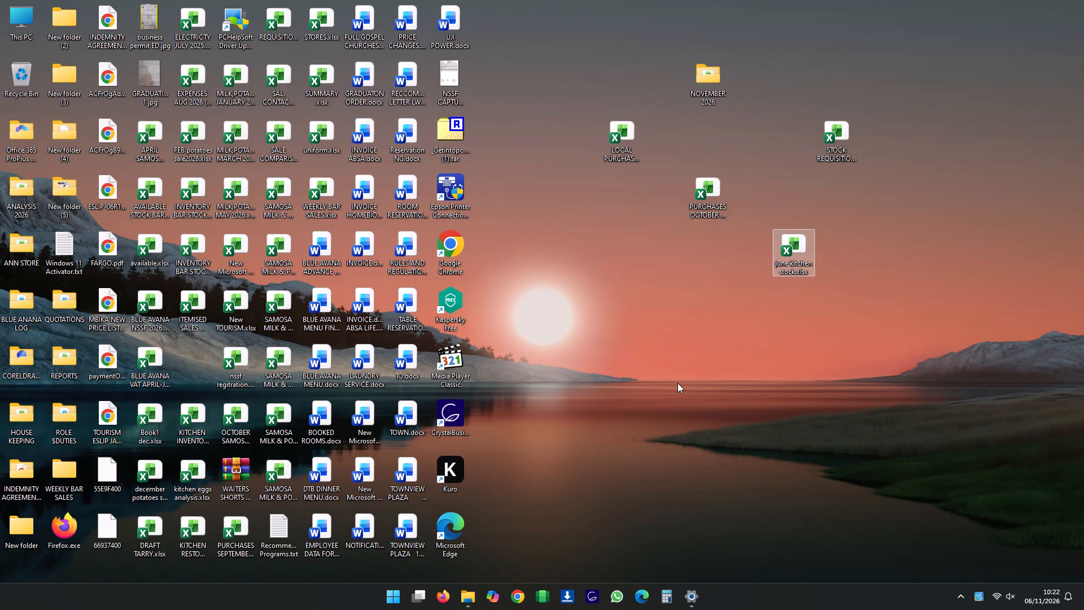
pyautogui.moveTo(460, 526); pyautogui.dragTo(272, 404)
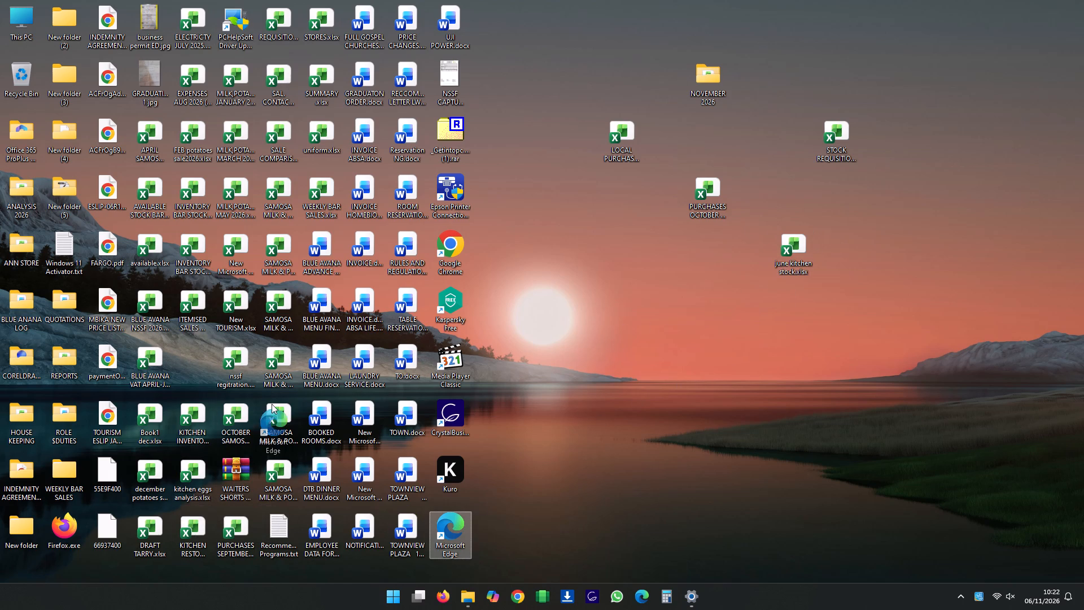
pyautogui.moveTo(272, 404); pyautogui.dragTo(218, 356)
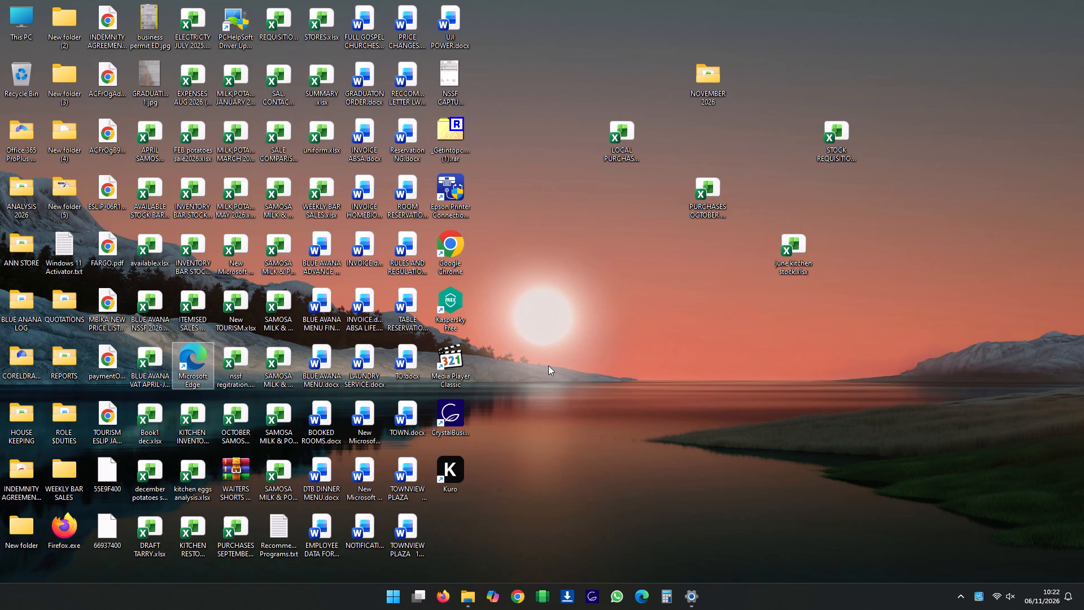
pyautogui.click(548, 365)
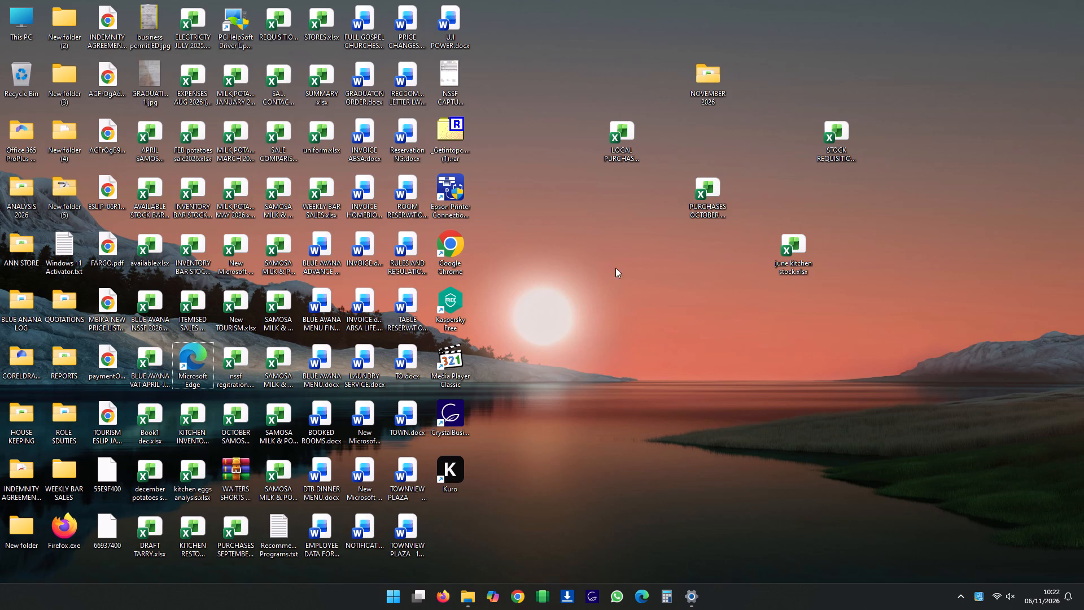
# Open the BLUE AVANA BAR SALES NOVEMBER 2026 workbook from the NOVEMBER 2026 desktop folder.
pyautogui.doubleClick(706, 84)
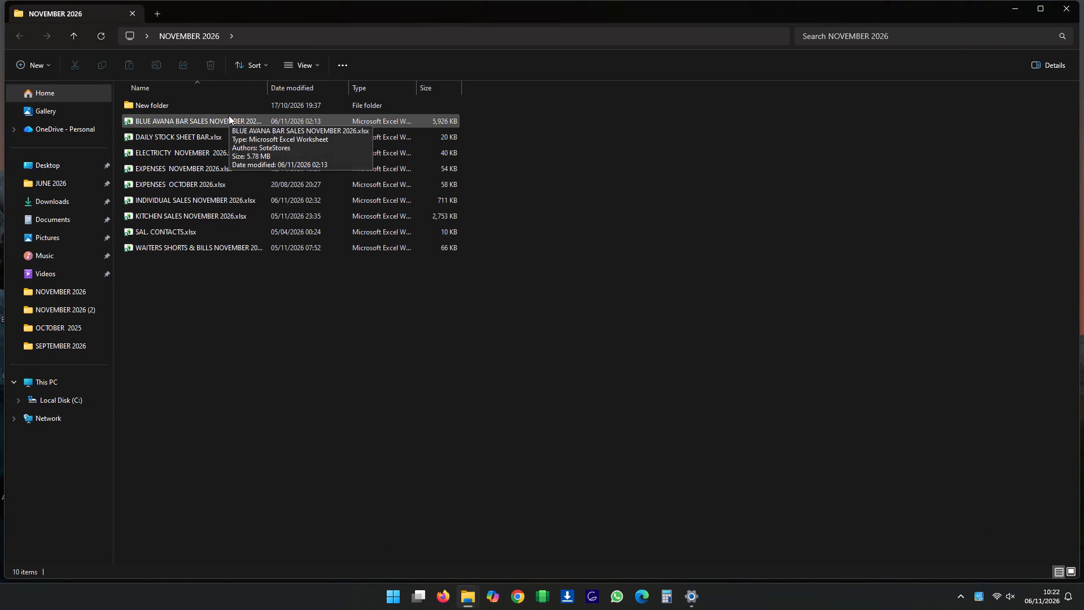
pyautogui.click(194, 117)
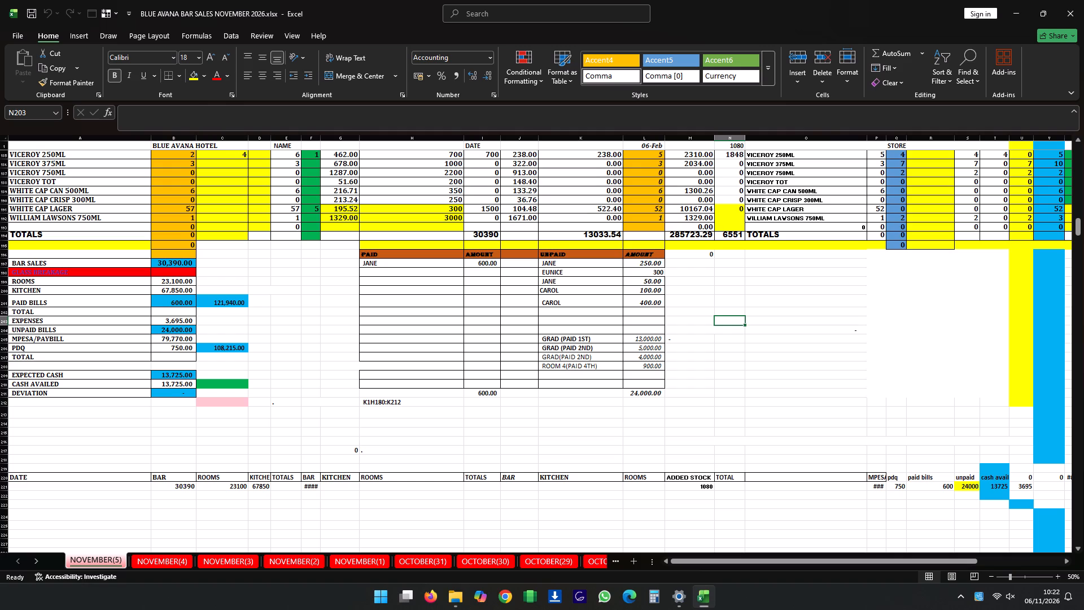
# On sheet NOVEMBER(5), change the store opening-stock formula in Q3 to ='NOVEMBER(4)'!U3.
pyautogui.scroll(5, 749, 358)
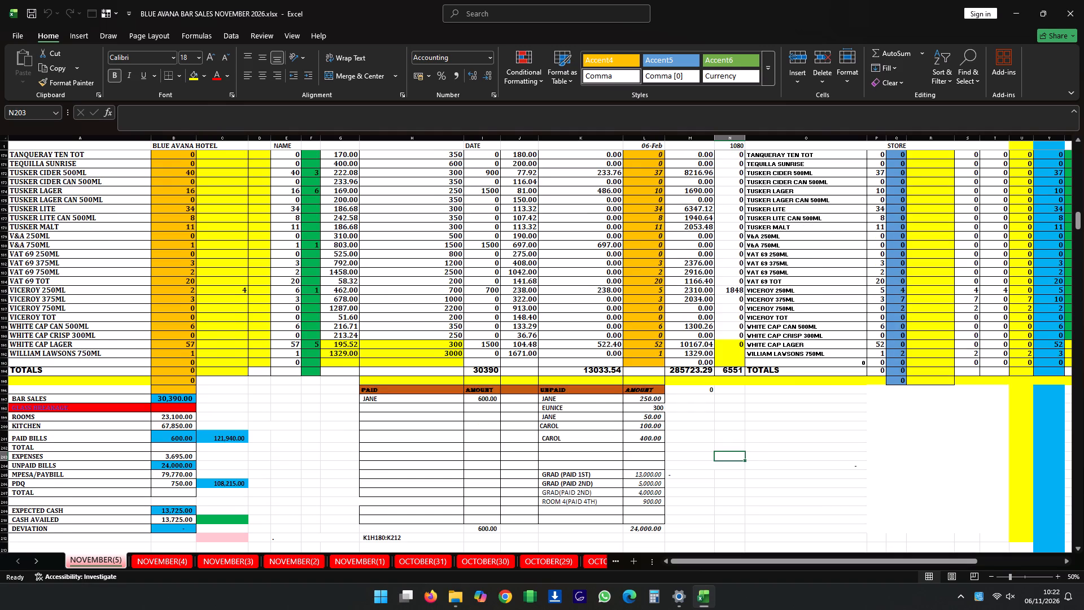
pyautogui.scroll(20, 750, 354)
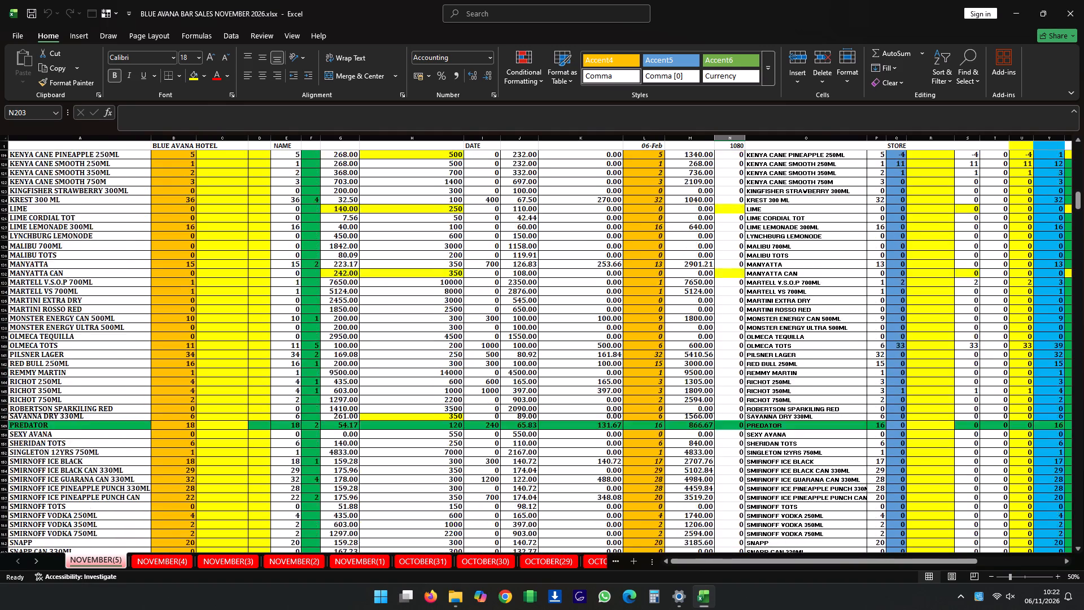
pyautogui.scroll(17, 760, 351)
pyautogui.scroll(6, 770, 347)
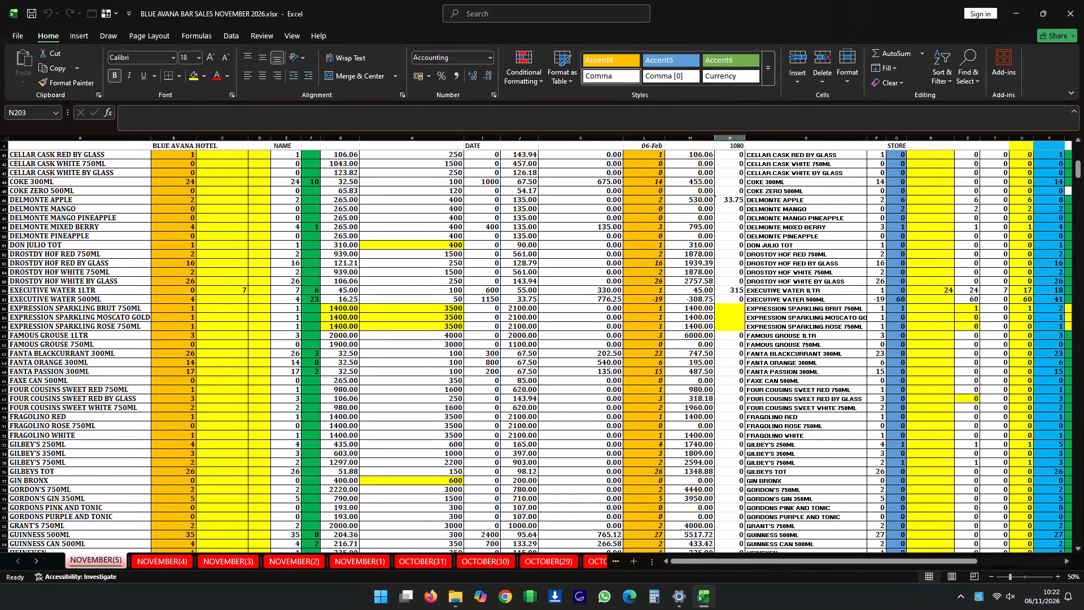
pyautogui.scroll(7, 770, 347)
pyautogui.scroll(17, 772, 347)
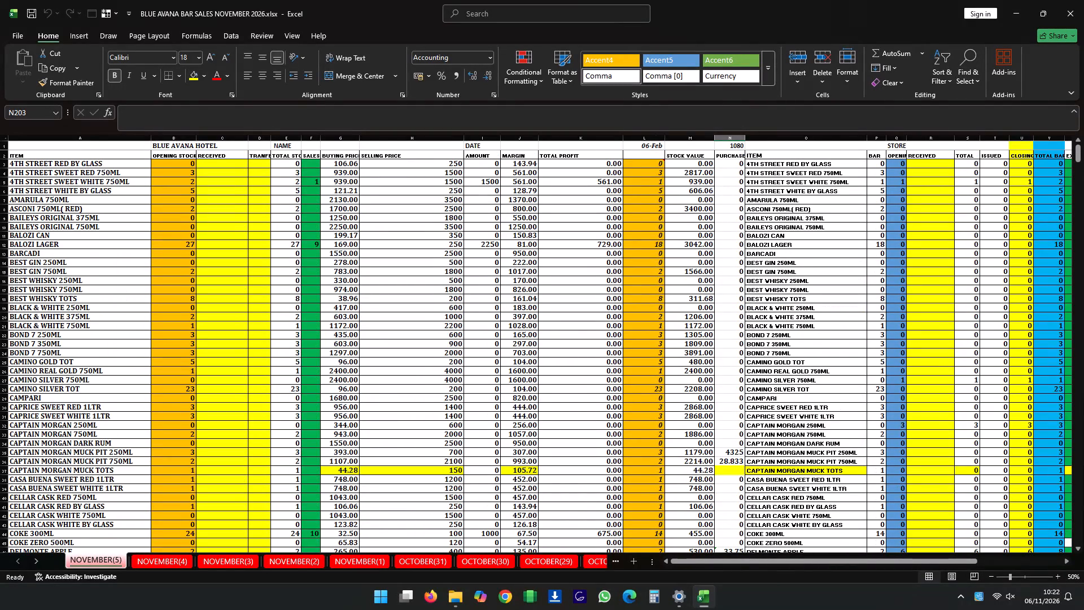
pyautogui.click(900, 164)
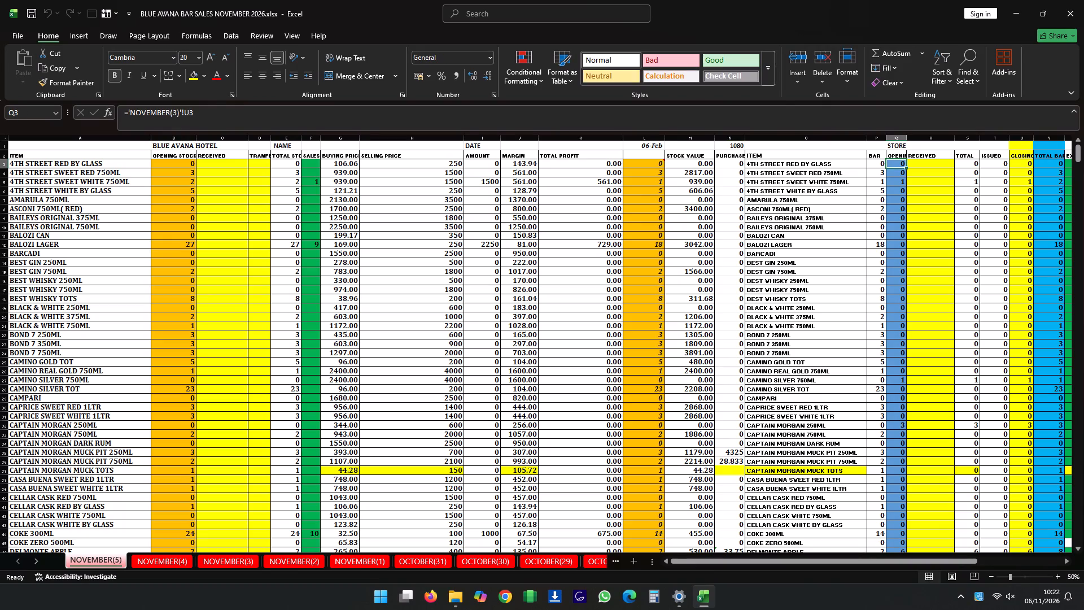
pyautogui.click(176, 114)
pyautogui.press('BackSpace')
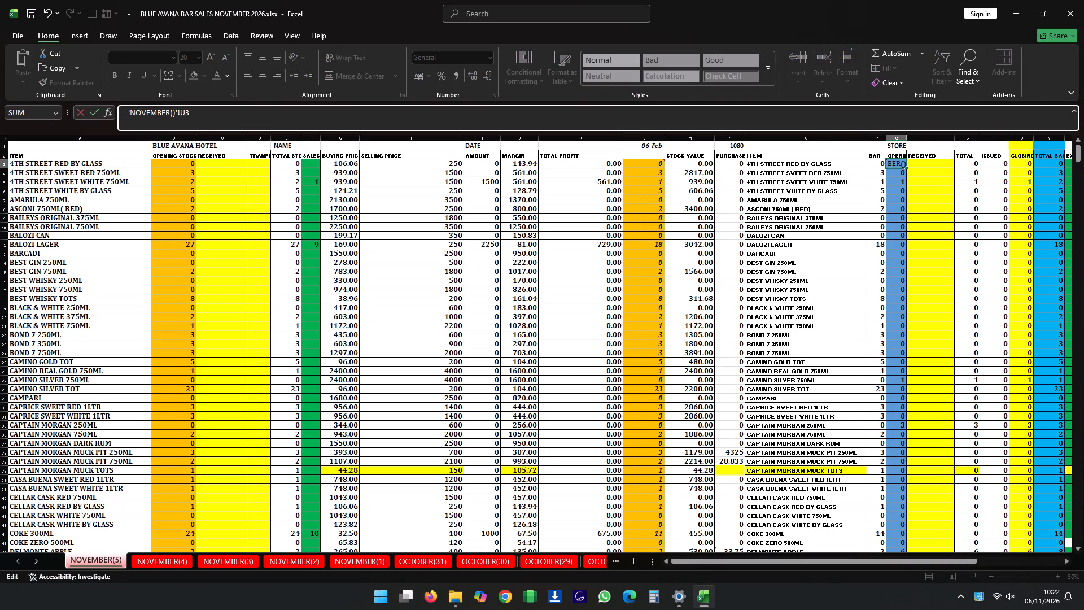
pyautogui.press('4')
pyautogui.press('Return')
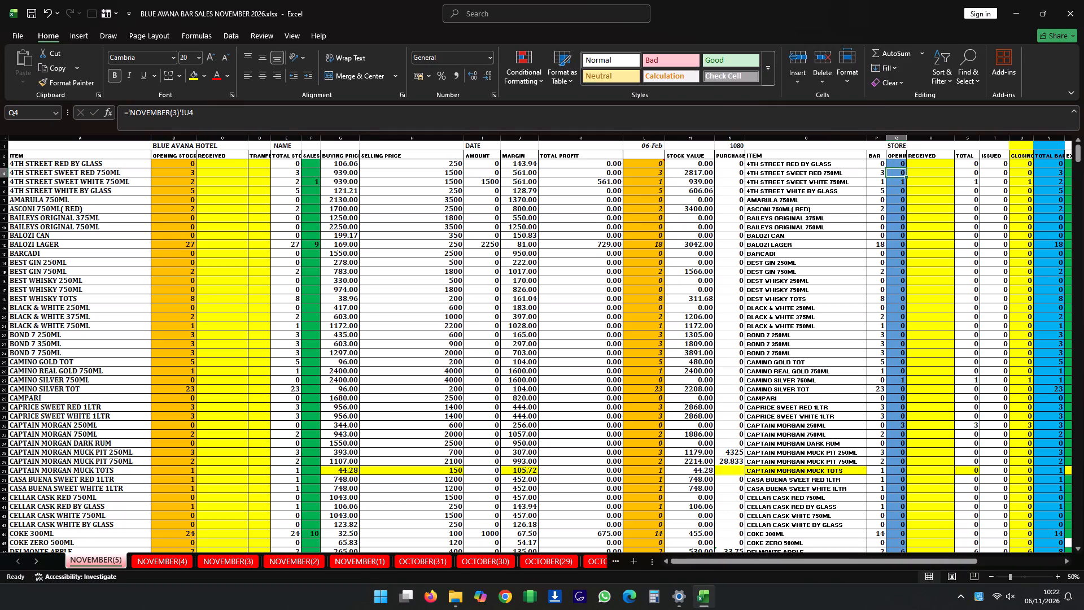
# Fill the store opening-stock formula from Q3 down through the column's item rows on sheet NOVEMBER(5).
pyautogui.click(902, 162)
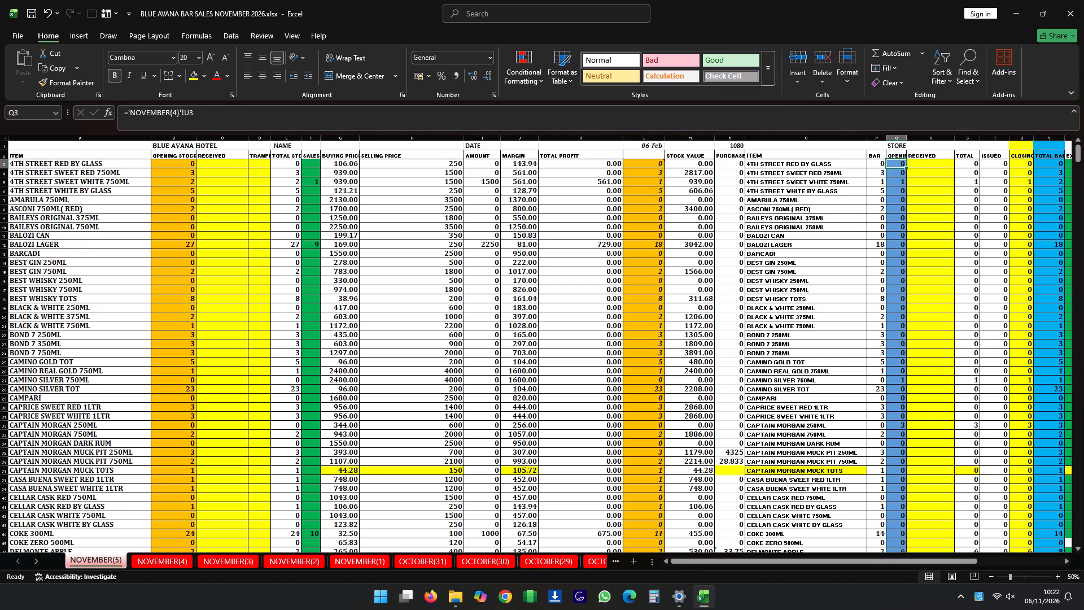
pyautogui.doubleClick(905, 167)
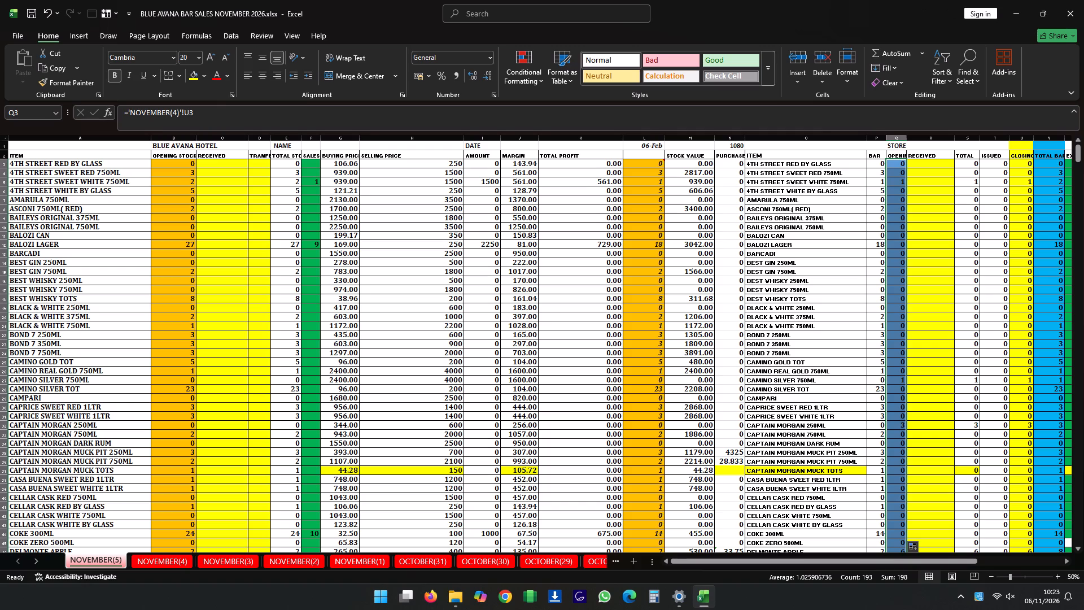
pyautogui.click(939, 281)
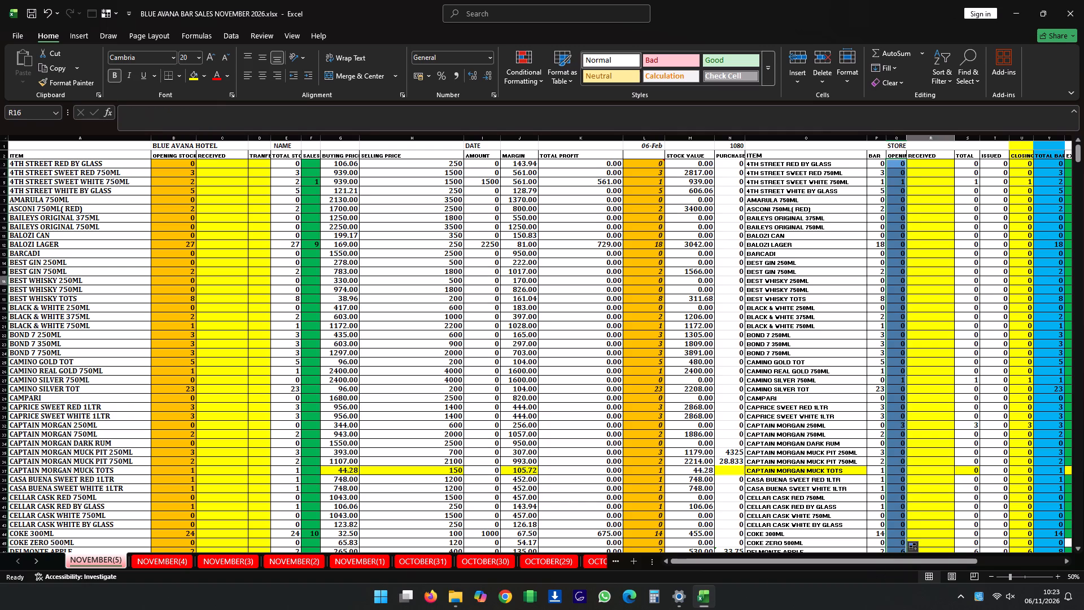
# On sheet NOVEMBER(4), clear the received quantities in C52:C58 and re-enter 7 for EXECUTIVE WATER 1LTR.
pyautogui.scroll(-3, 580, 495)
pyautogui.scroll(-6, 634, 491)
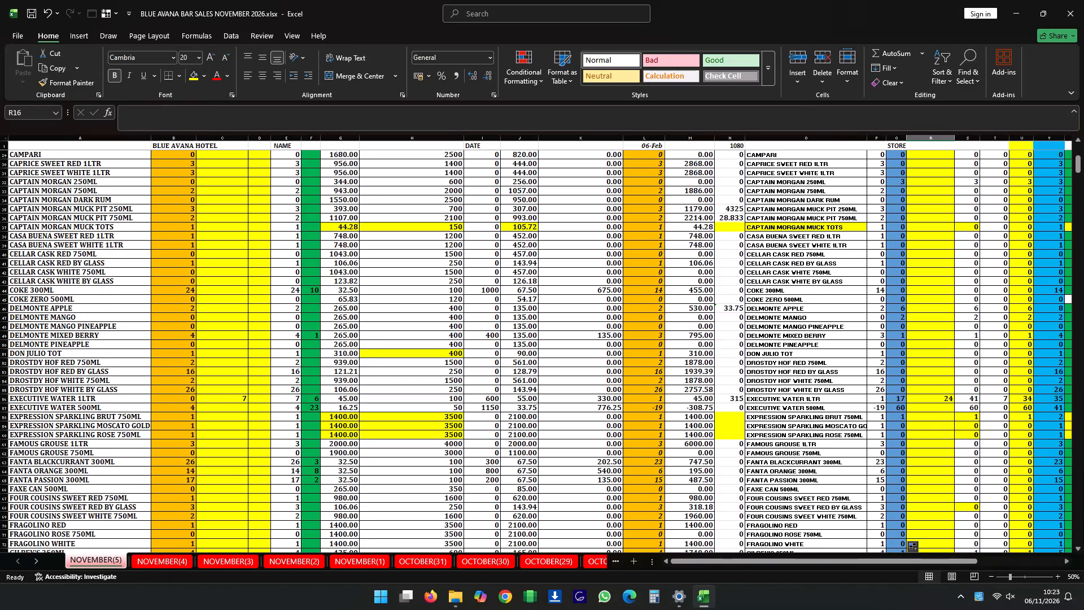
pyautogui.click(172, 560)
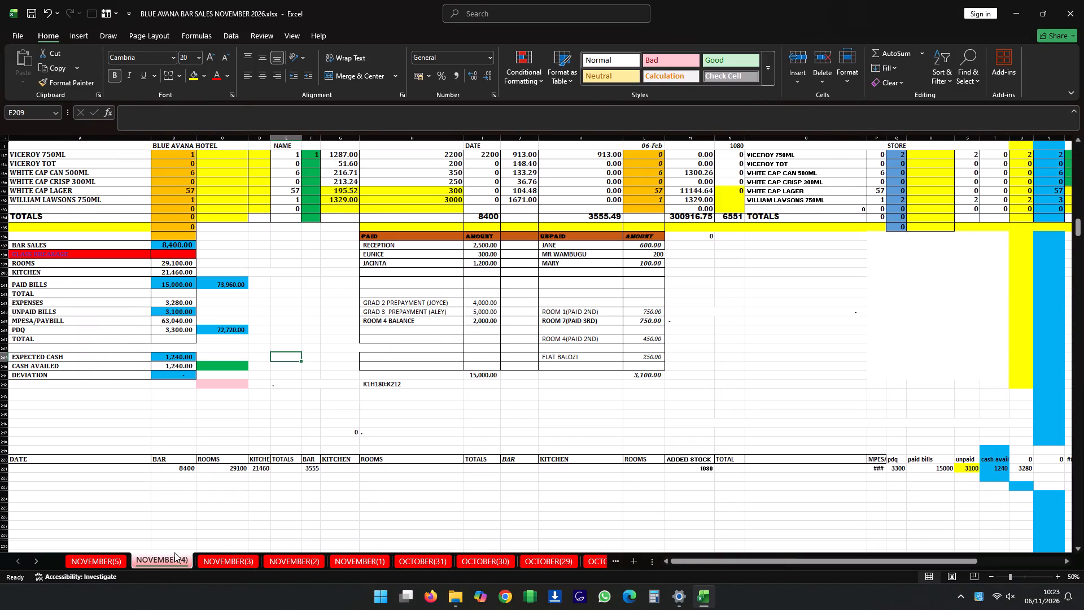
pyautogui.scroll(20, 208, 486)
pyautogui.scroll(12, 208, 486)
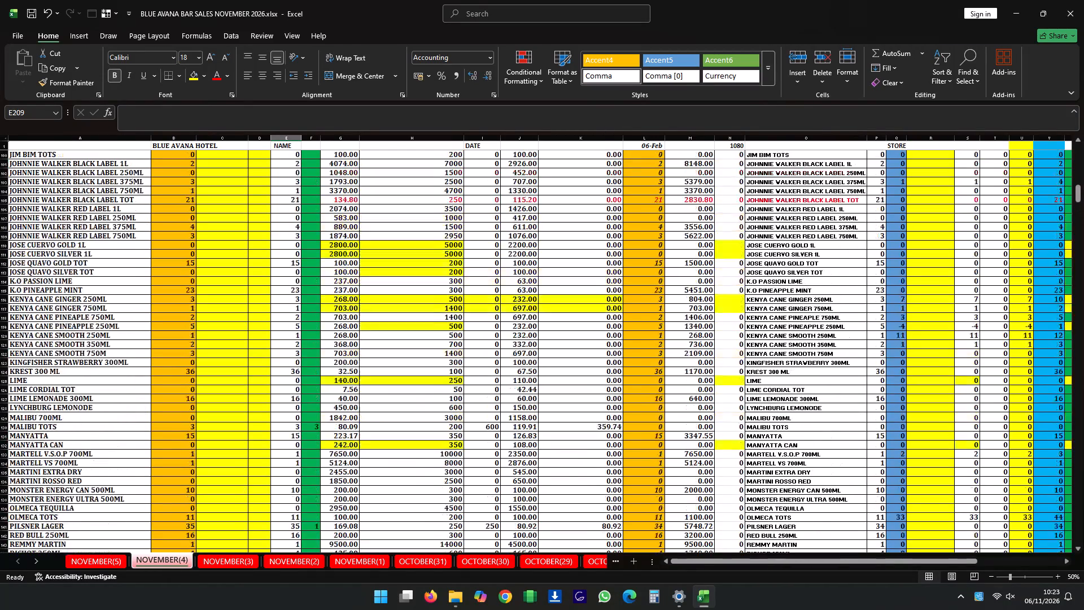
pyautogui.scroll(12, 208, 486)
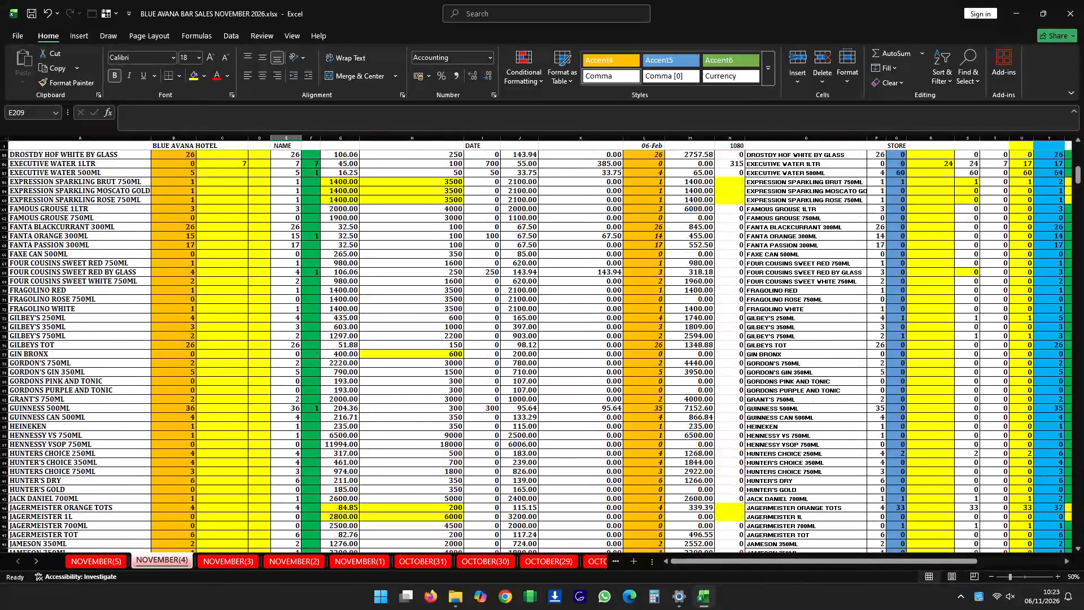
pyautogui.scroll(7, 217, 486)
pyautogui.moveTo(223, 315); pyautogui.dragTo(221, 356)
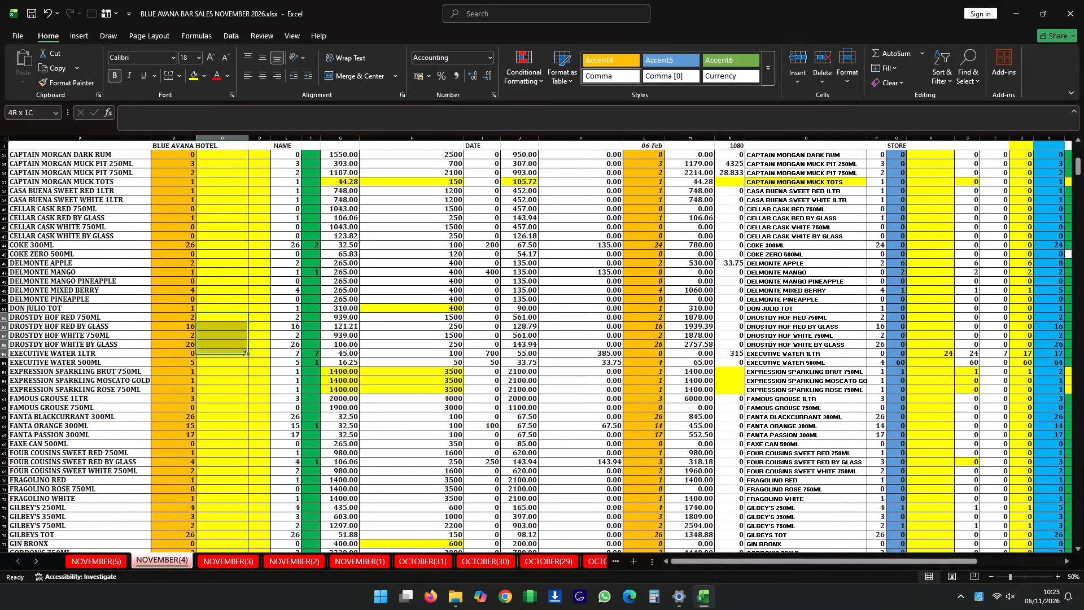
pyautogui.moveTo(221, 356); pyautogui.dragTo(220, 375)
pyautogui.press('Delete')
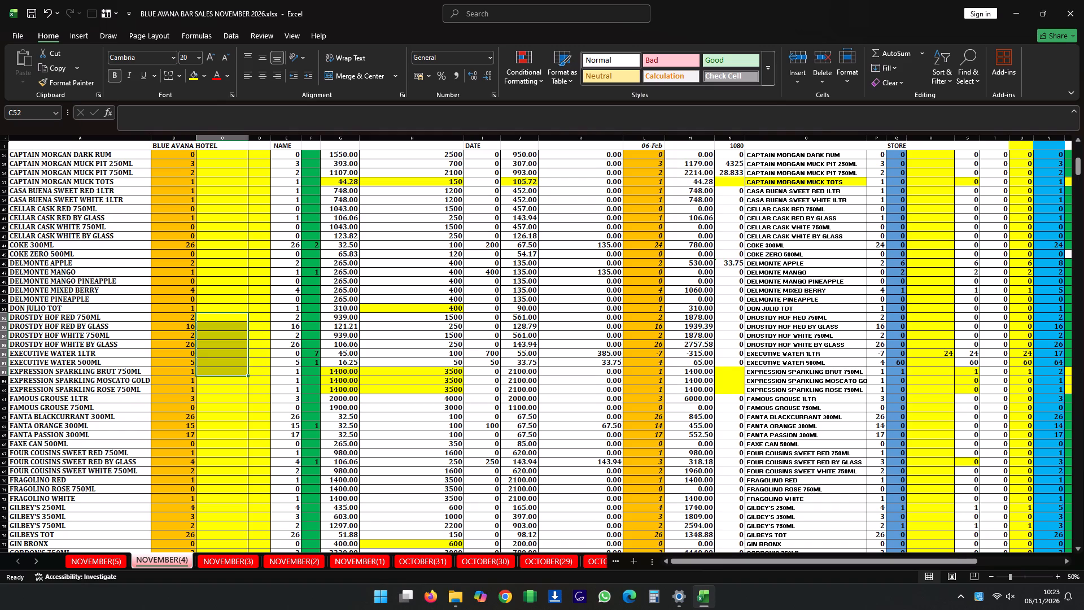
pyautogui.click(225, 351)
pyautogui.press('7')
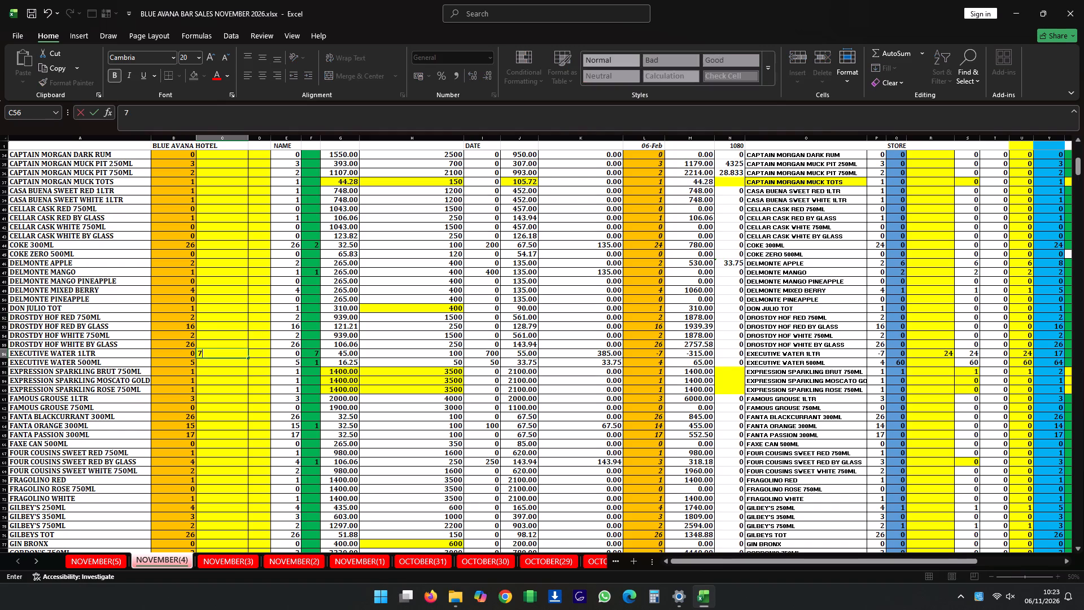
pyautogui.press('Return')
# On sheet NOVEMBER(5), clear the store received quantities in R53:R59, around the EXECUTIVE WATER rows.
pyautogui.click(113, 561)
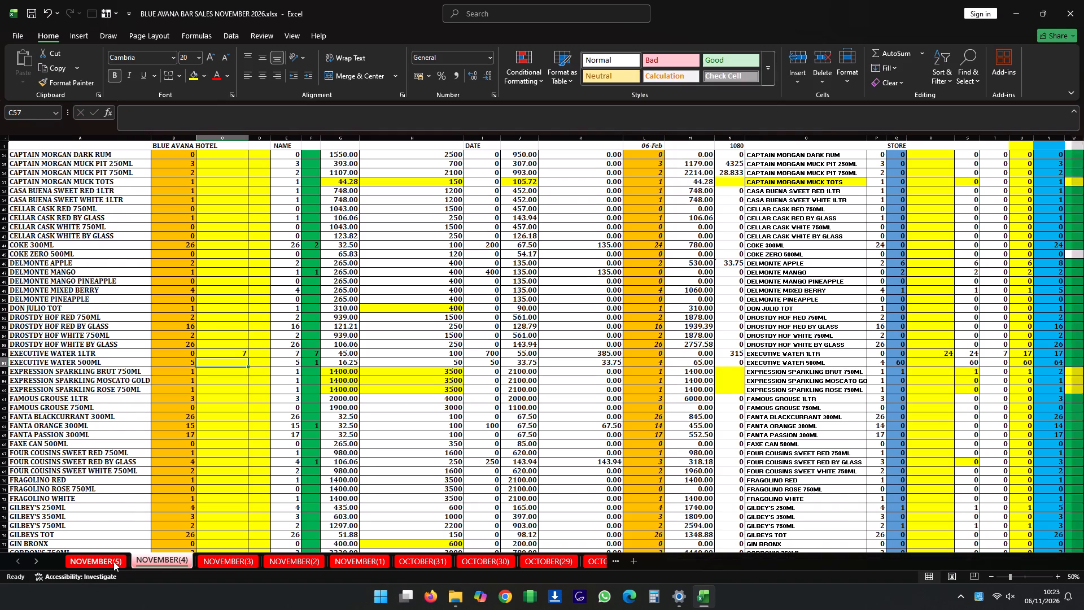
pyautogui.moveTo(936, 373); pyautogui.dragTo(929, 421)
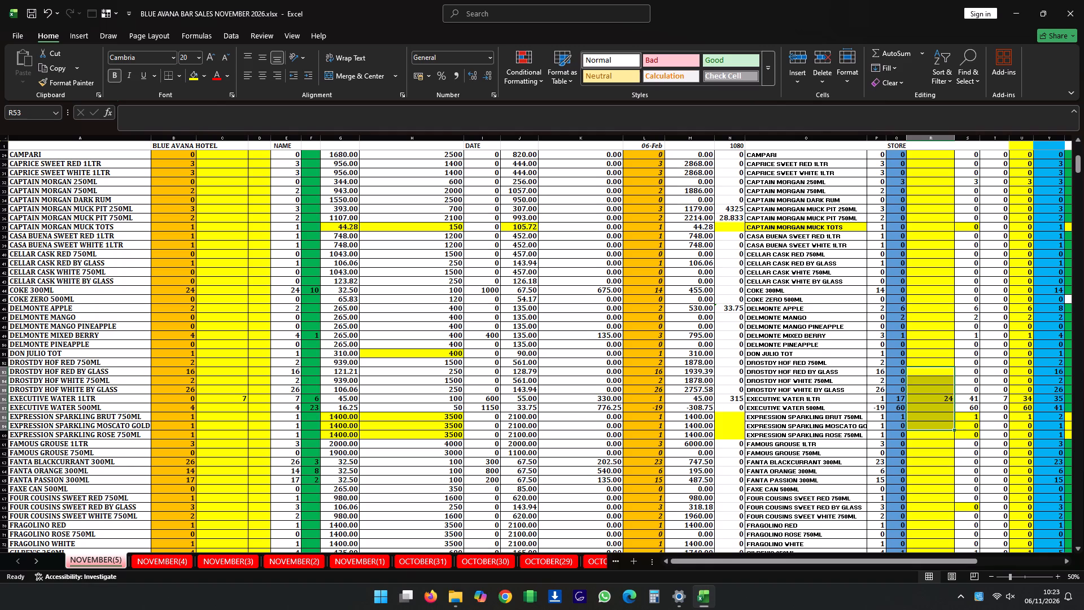
pyautogui.press('Delete')
# Enter 24 as the bar's received quantity for EXECUTIVE WATER 500ML in C57.
pyautogui.click(171, 317)
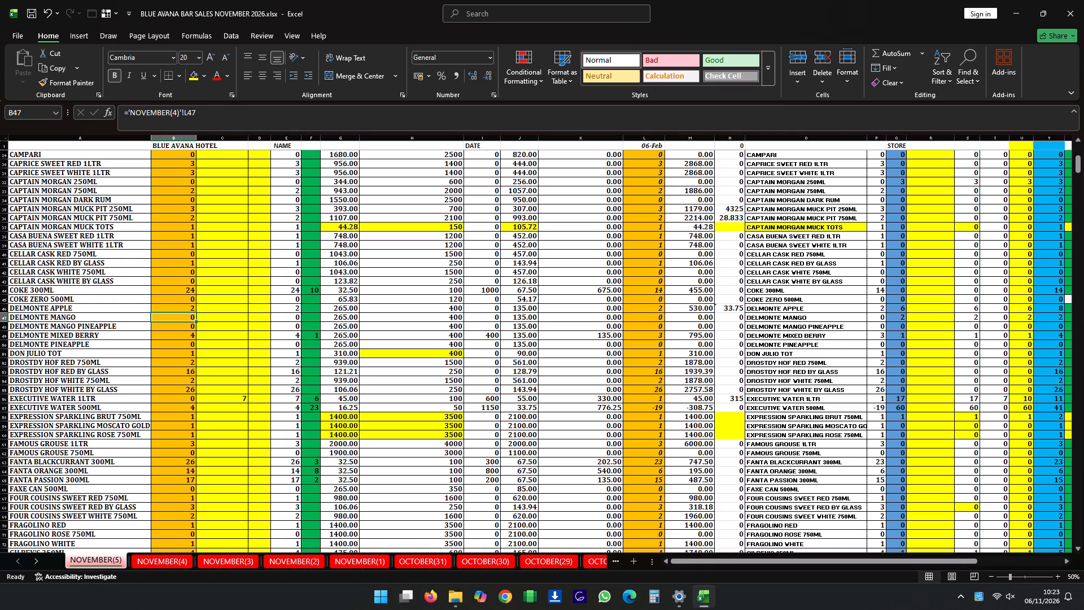
pyautogui.click(232, 405)
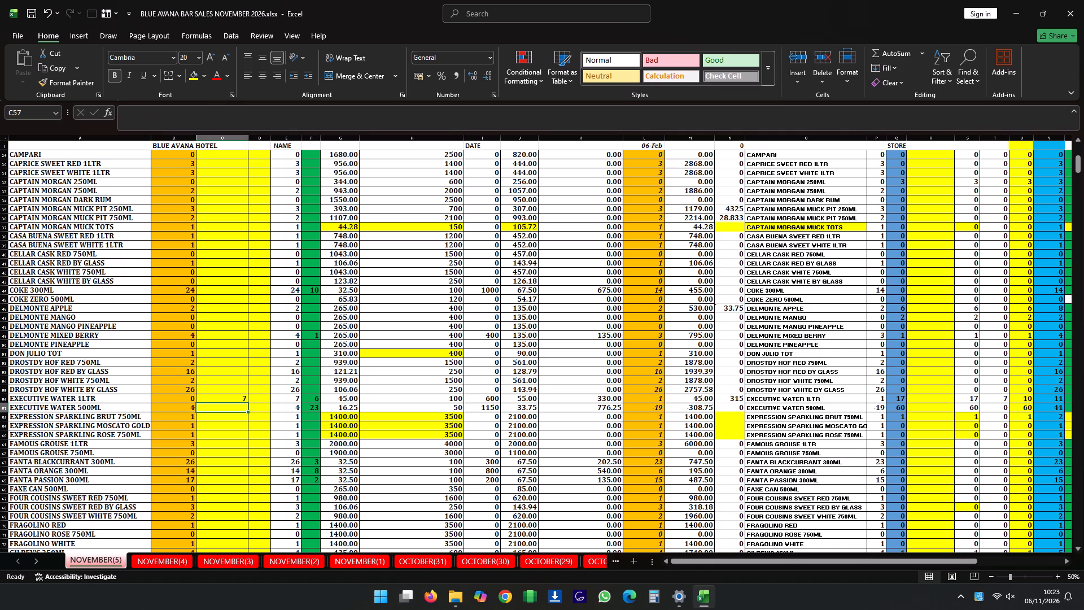
pyautogui.write('24')
pyautogui.press('Return')
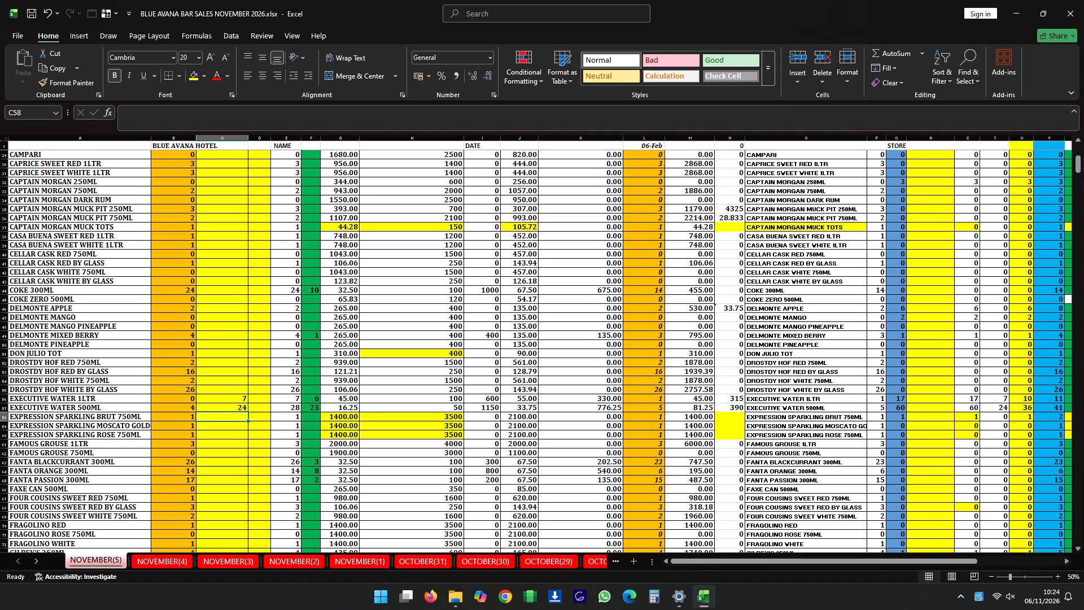
# Review the bar and store stock rows on NOVEMBER(5) from the EXECUTIVE WATER items down to the TOTALS row.
pyautogui.scroll(-3, 212, 468)
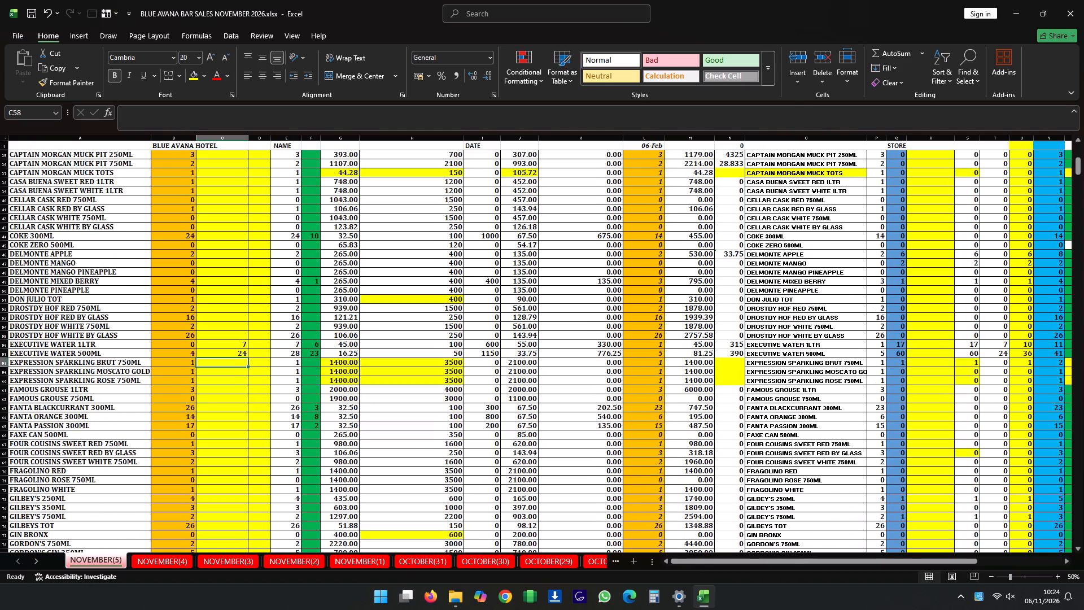
pyautogui.scroll(-1, 212, 468)
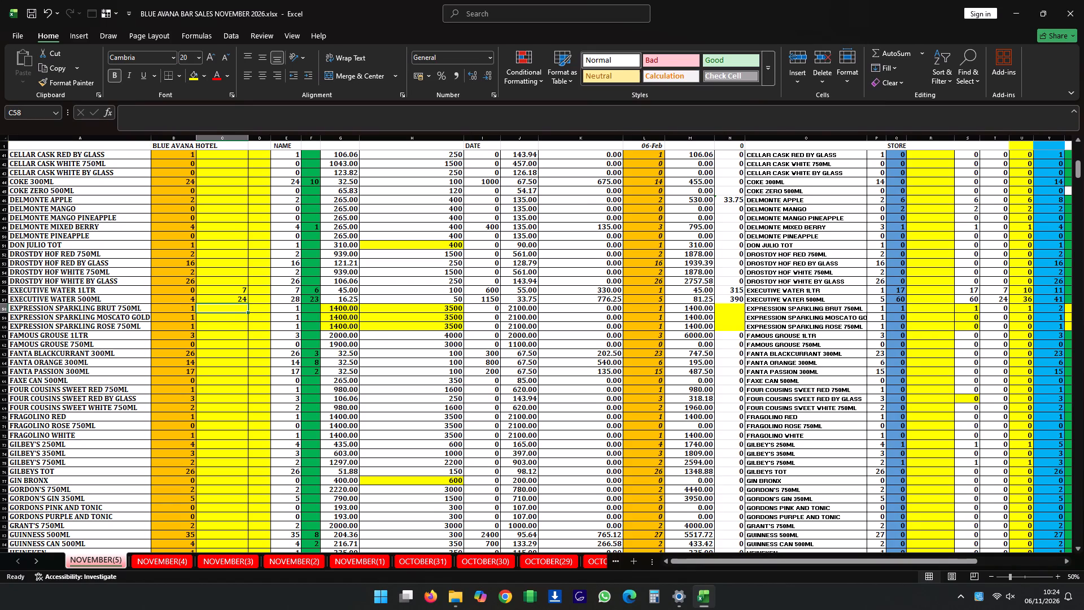
pyautogui.scroll(-9, 212, 468)
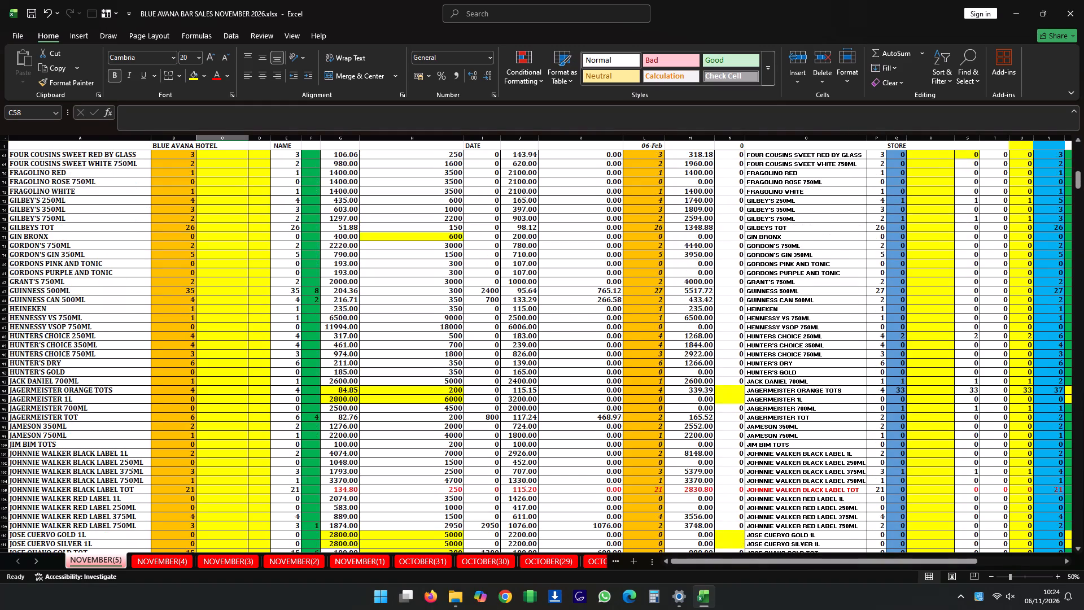
pyautogui.scroll(6, 212, 468)
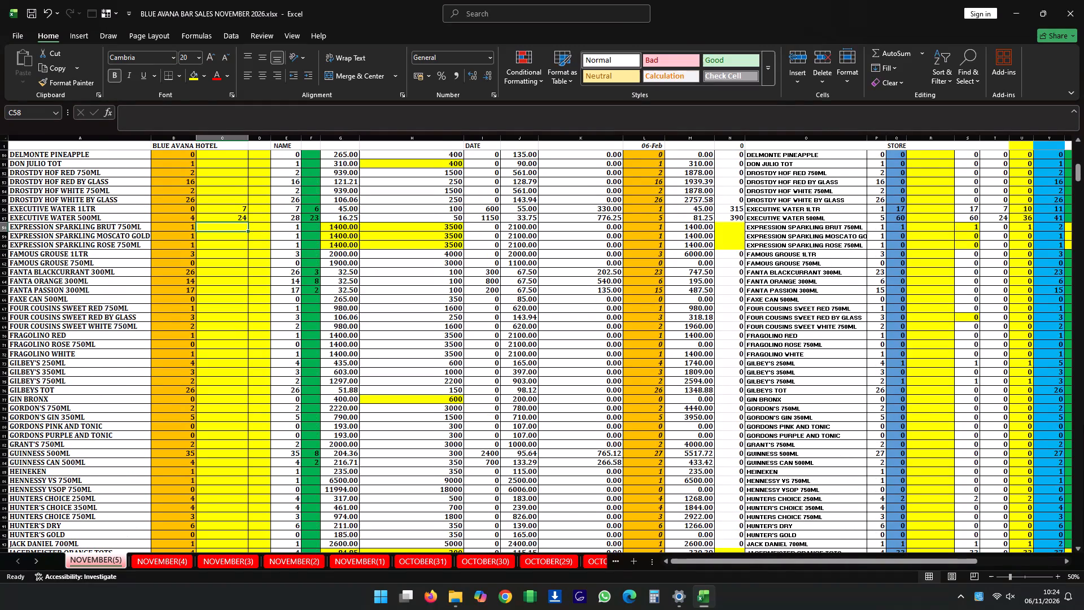
pyautogui.scroll(1, 212, 468)
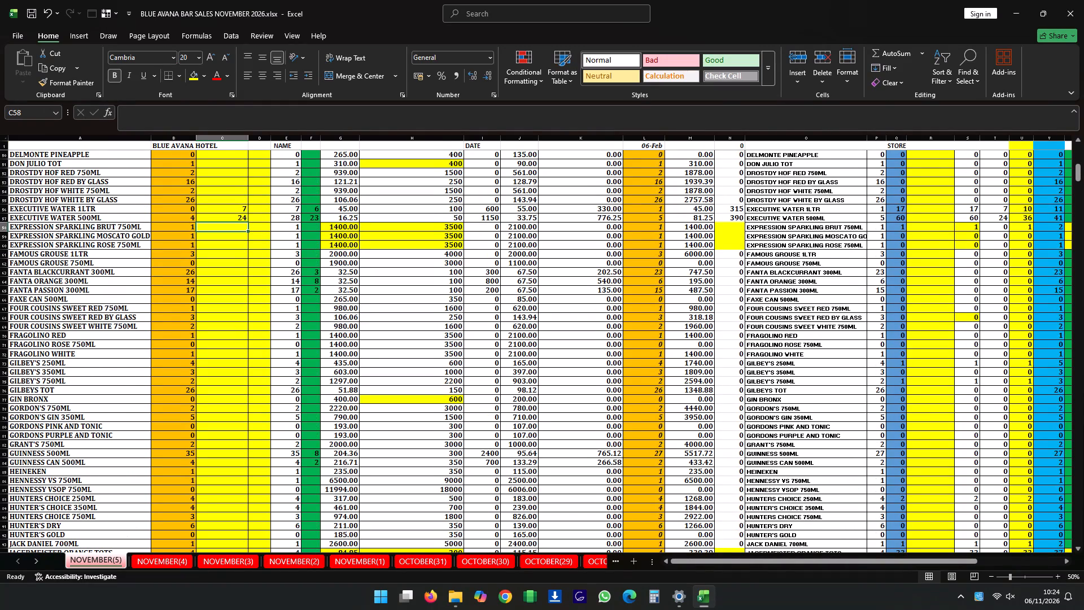
pyautogui.scroll(1, 212, 468)
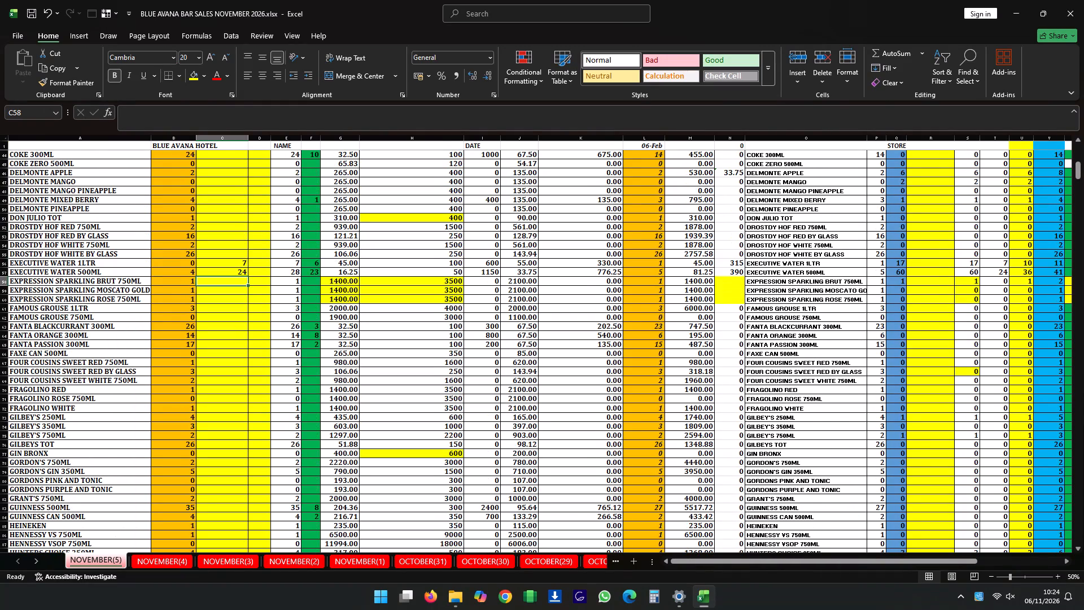
pyautogui.scroll(-12, 212, 468)
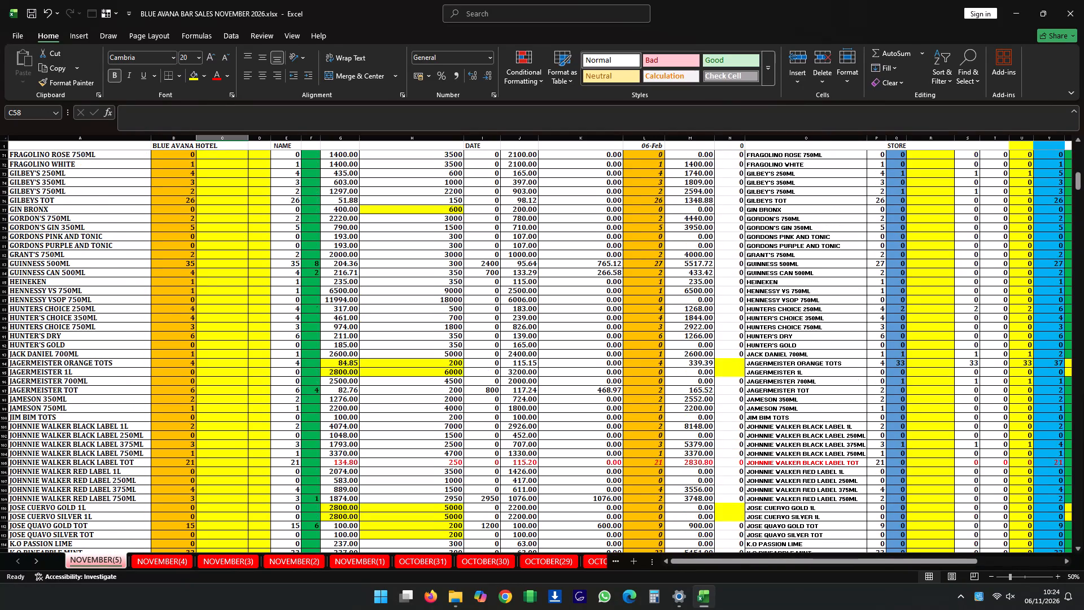
pyautogui.scroll(-12, 212, 468)
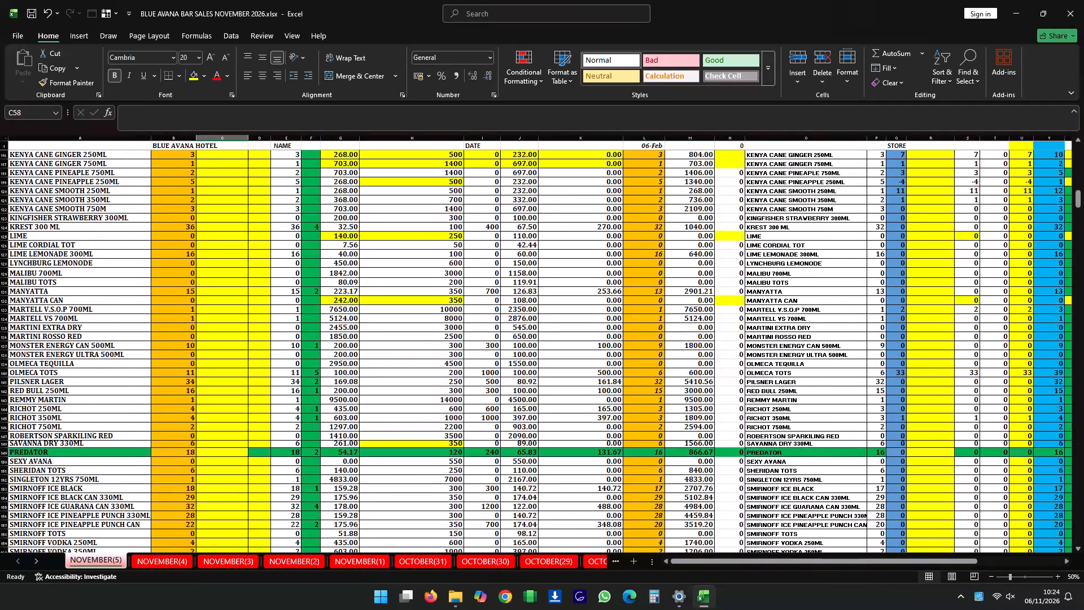
pyautogui.scroll(-14, 212, 468)
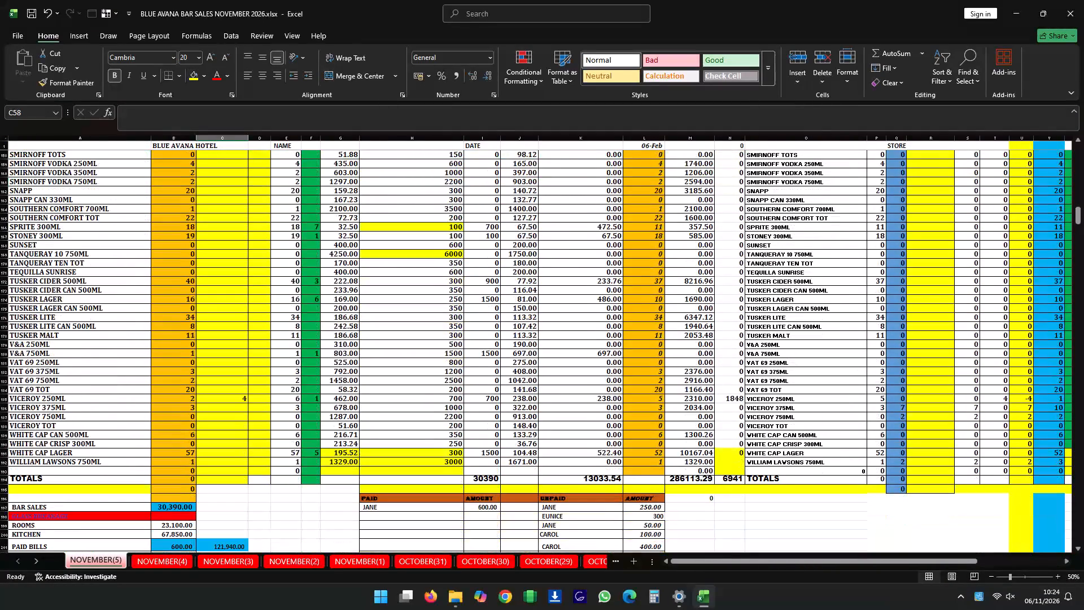
# Open the RAW VALUES sheet, located after the OCTOBER(1) sheet.
pyautogui.tripleClick(47, 564)
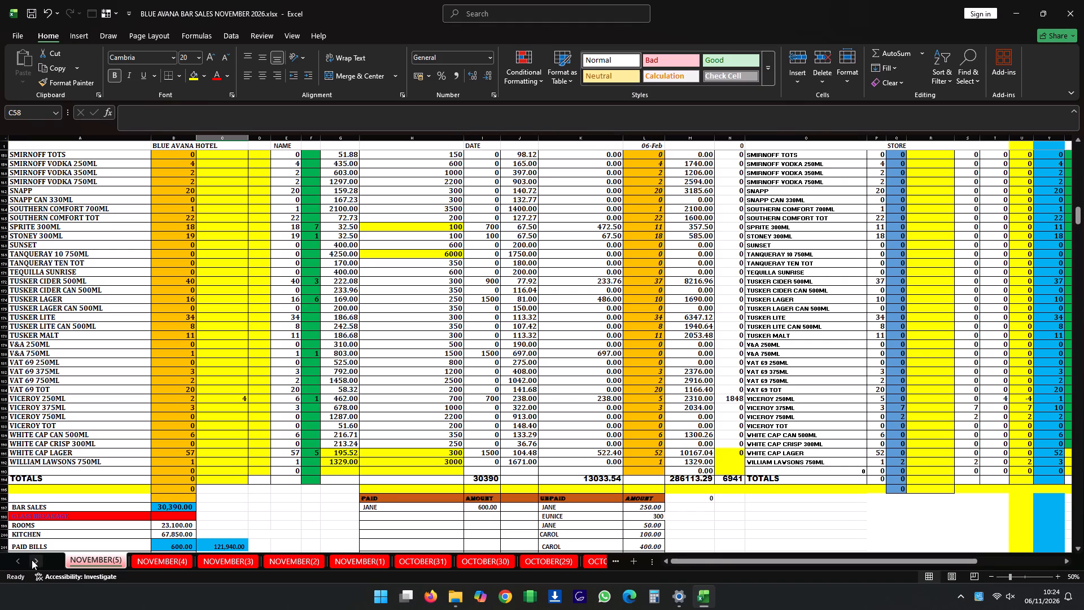
pyautogui.tripleClick(32, 560)
pyautogui.tripleClick(32, 560)
pyautogui.click(32, 560)
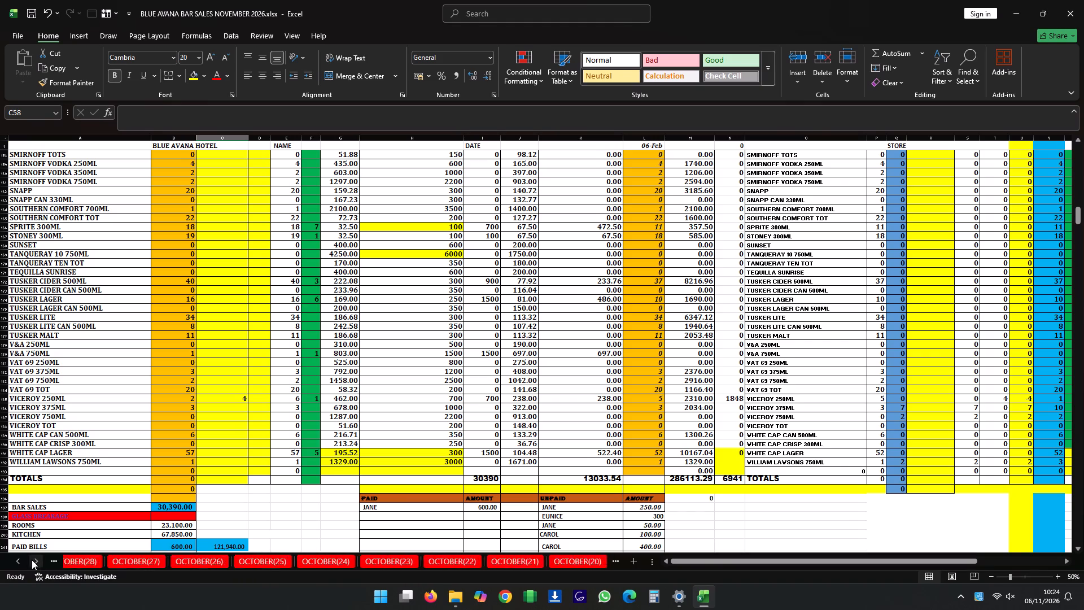
pyautogui.click(32, 560)
pyautogui.tripleClick(32, 560)
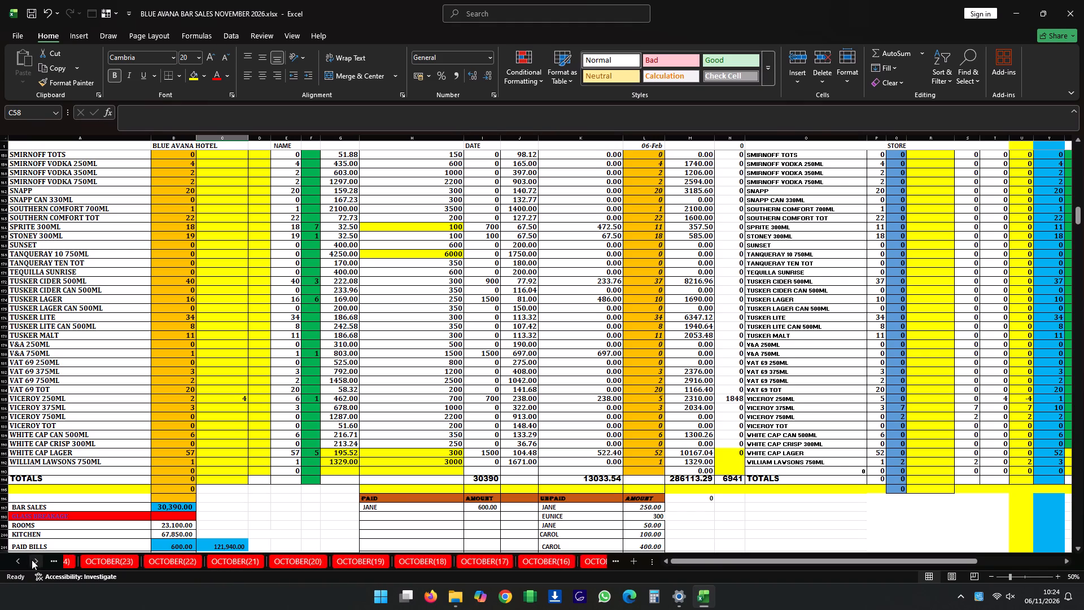
pyautogui.tripleClick(32, 560)
pyautogui.tripleClick(32, 560)
pyautogui.tripleClick(32, 560)
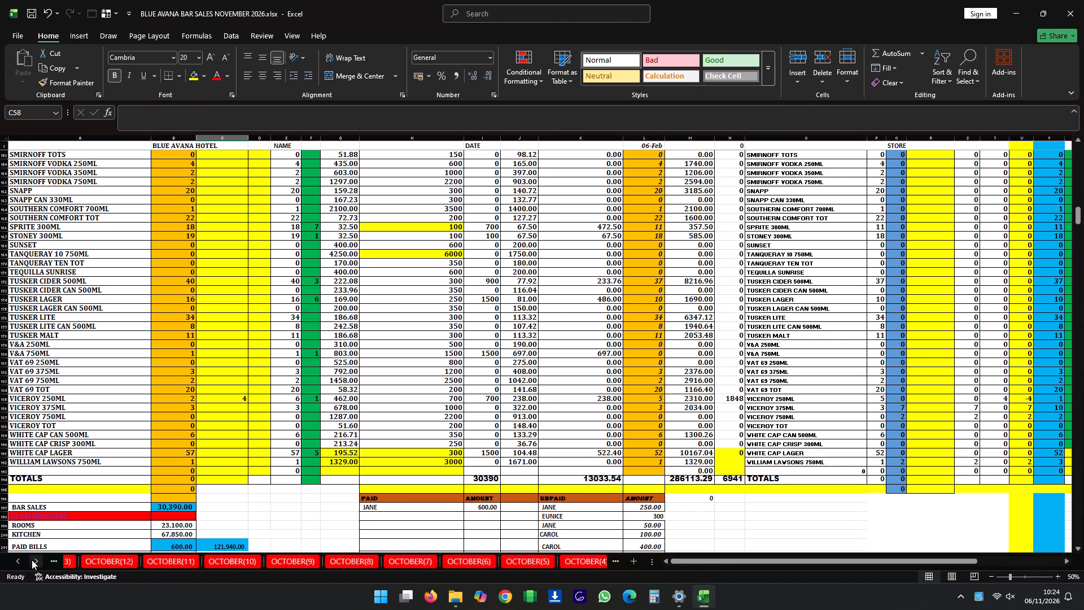
pyautogui.tripleClick(32, 560)
pyautogui.tripleClick(32, 560)
pyautogui.click(32, 560)
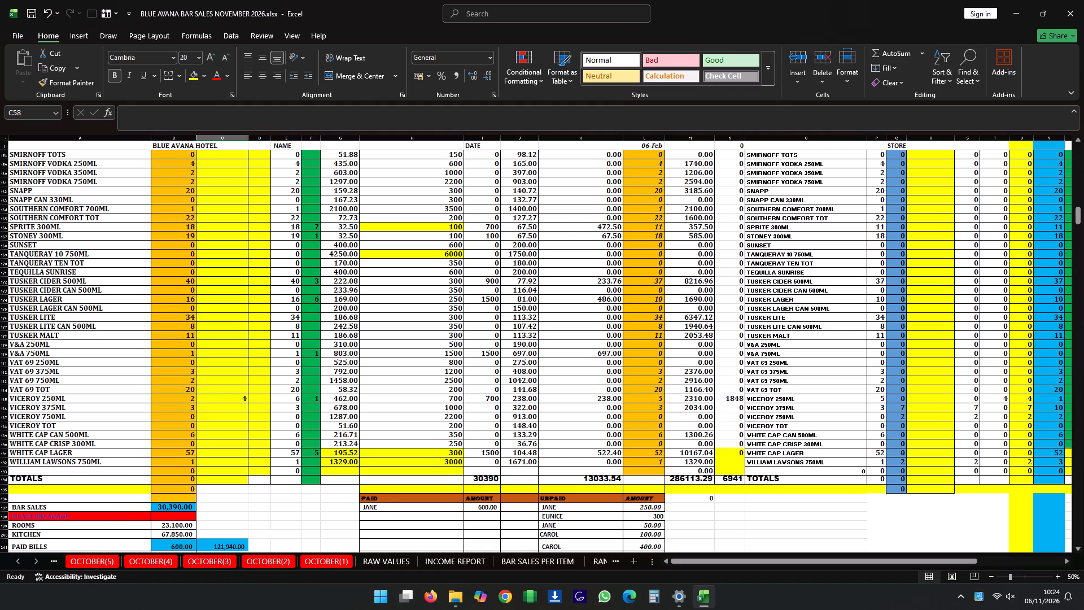
pyautogui.click(378, 557)
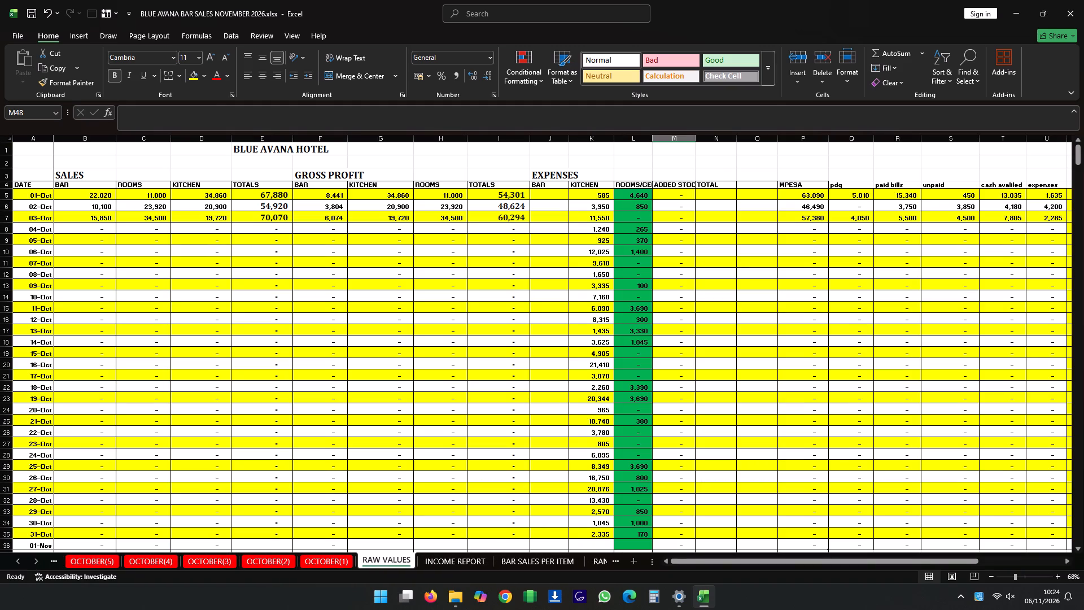
# On RAW VALUES, relink the 04-Oct bar sales in B8 to ='NOVEMBER(4)'!B221.
pyautogui.click(101, 227)
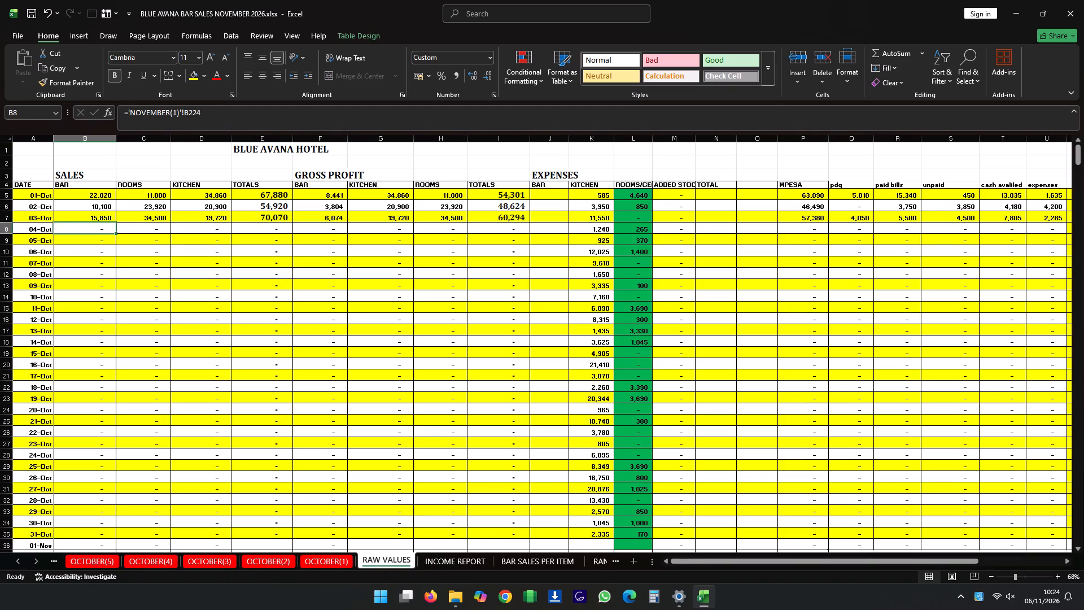
pyautogui.click(207, 114)
pyautogui.press('BackSpace')
pyautogui.press('1')
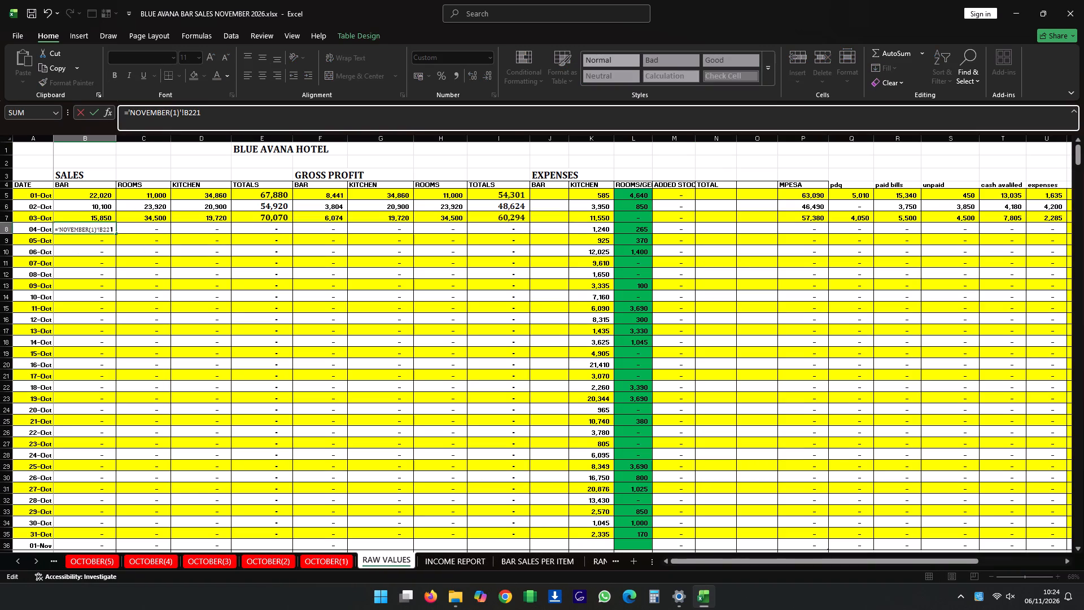
pyautogui.press('Left')
pyautogui.press('Left')
pyautogui.press('Left')
pyautogui.press('Left')
pyautogui.press('Left')
pyautogui.press('Left')
pyautogui.press('Left')
pyautogui.press('BackSpace')
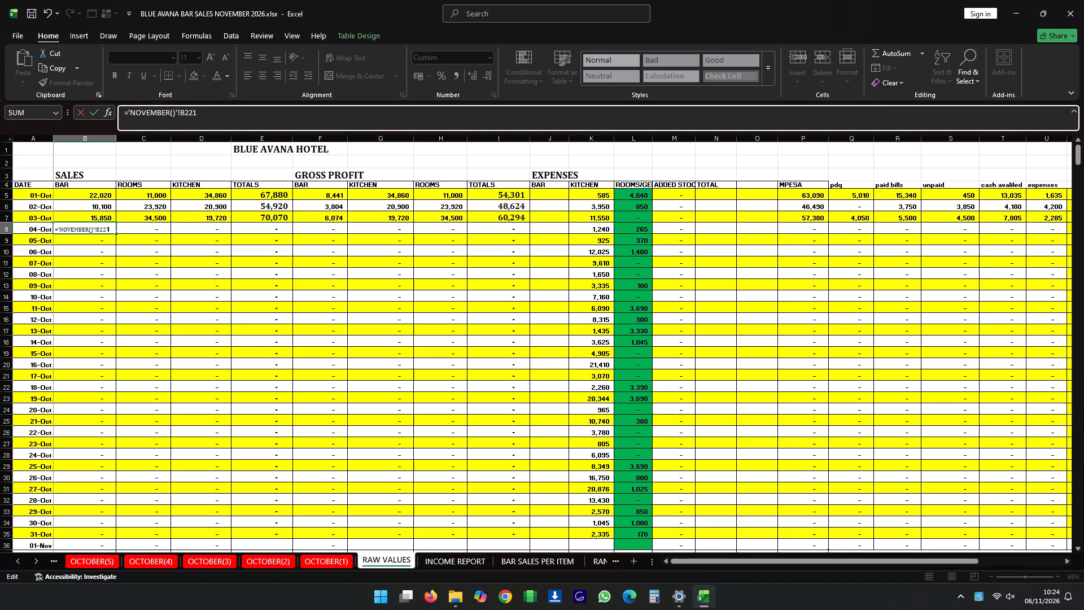
pyautogui.press('4')
pyautogui.press('Return')
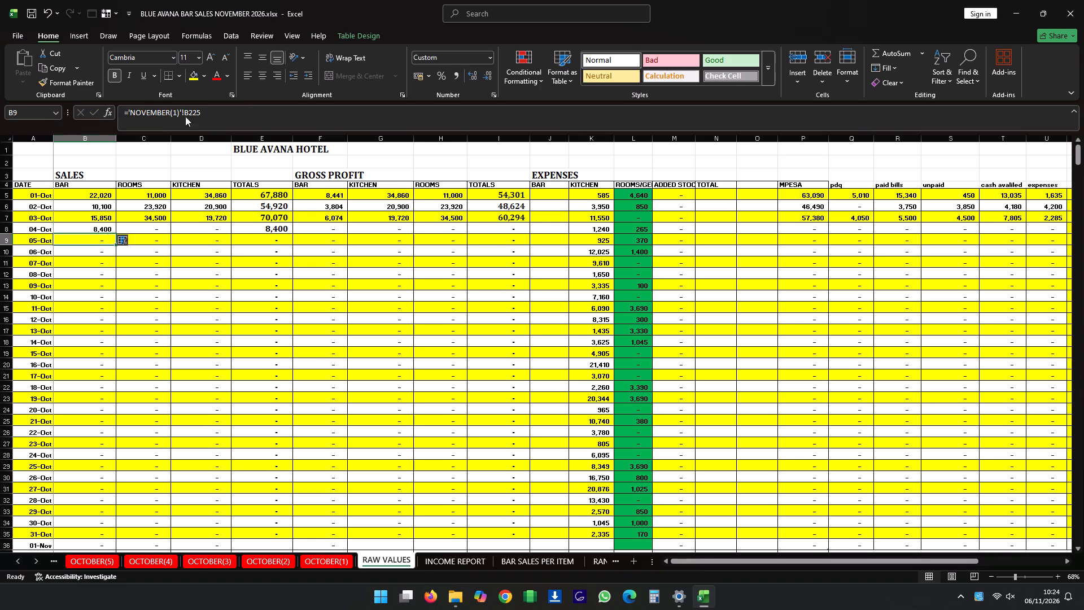
# Relink the 05-Oct bar sales in B9 to ='NOVEMBER(5)'!B221.
pyautogui.click(206, 107)
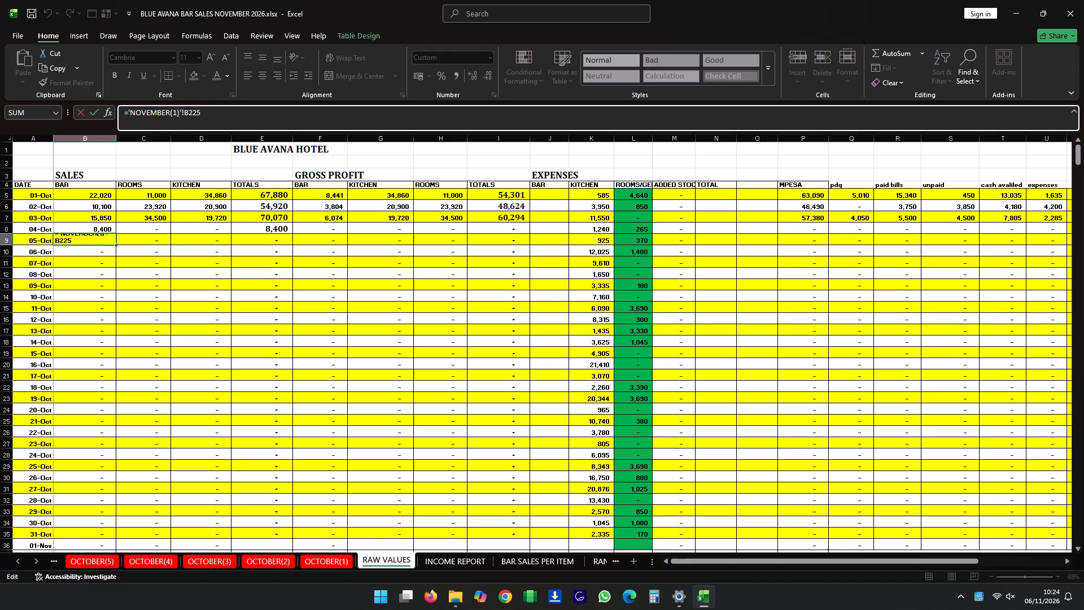
pyautogui.press('BackSpace')
pyautogui.press('1')
pyautogui.press('Left')
pyautogui.press('Left')
pyautogui.press('Left')
pyautogui.press('Left')
pyautogui.press('Left')
pyautogui.press('Left')
pyautogui.press('Left')
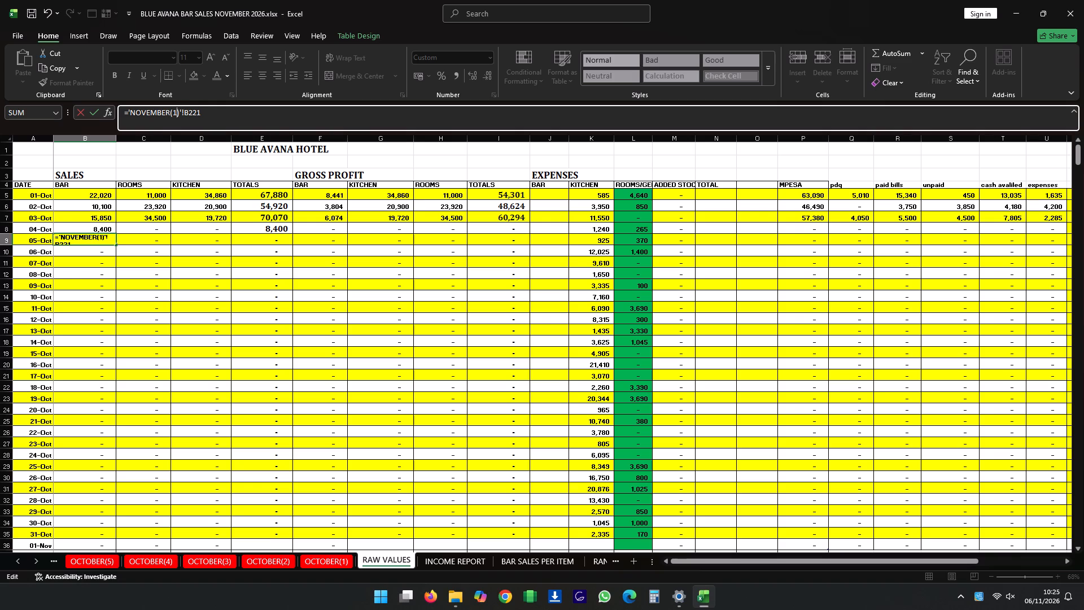
pyautogui.press('BackSpace')
pyautogui.press('5')
pyautogui.press('Return')
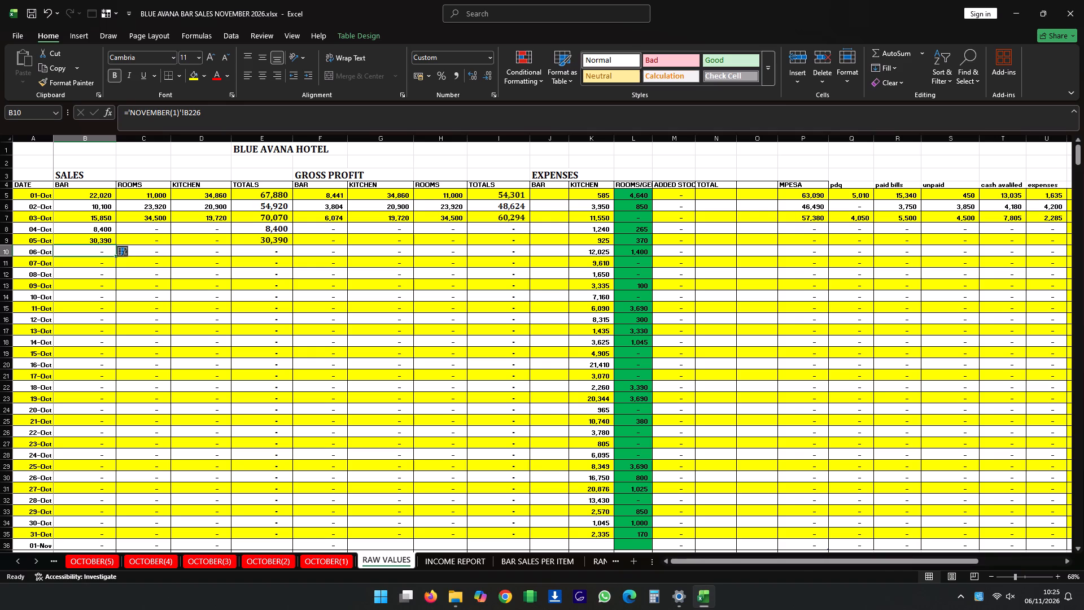
# Copy the bar sales formulas in B5:B36 and paste them into the SALES ROOMS column starting at C5.
pyautogui.moveTo(102, 194); pyautogui.dragTo(90, 537)
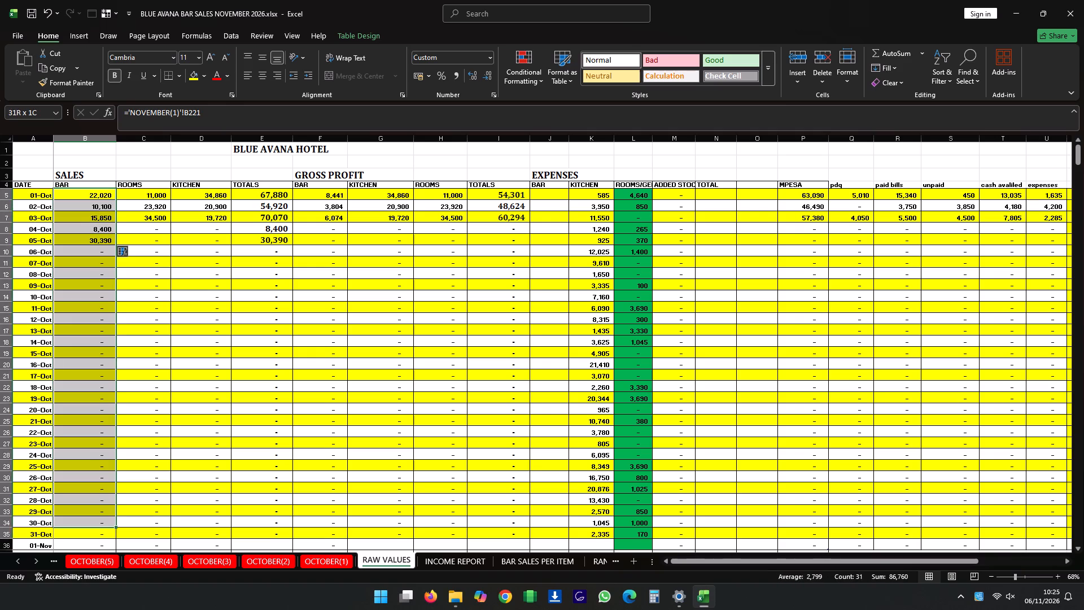
pyautogui.moveTo(90, 537); pyautogui.dragTo(90, 539)
pyautogui.rightClick(78, 444)
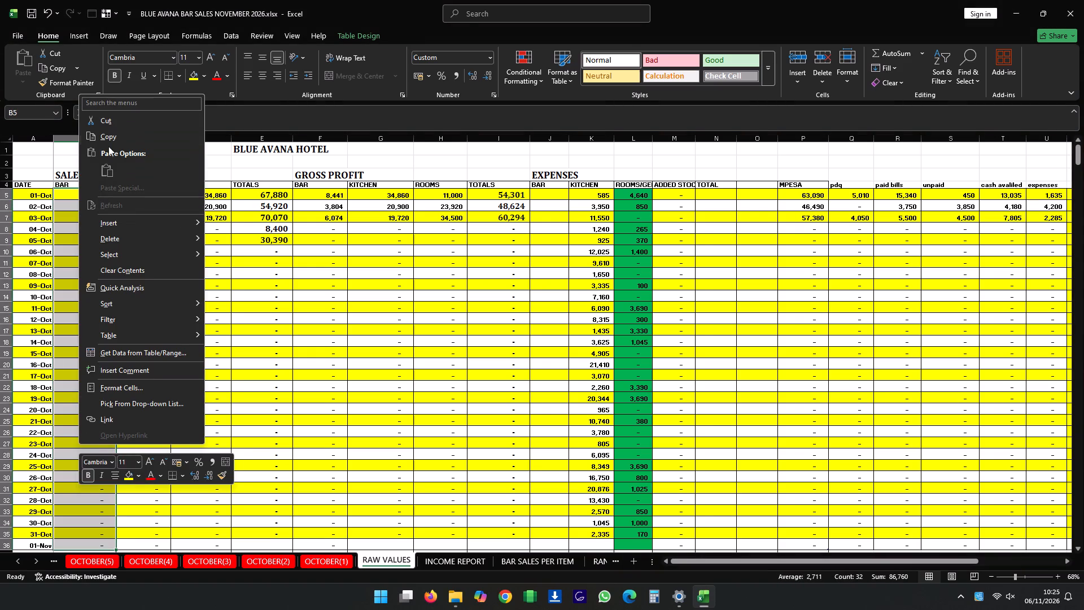
pyautogui.click(108, 137)
pyautogui.click(146, 195)
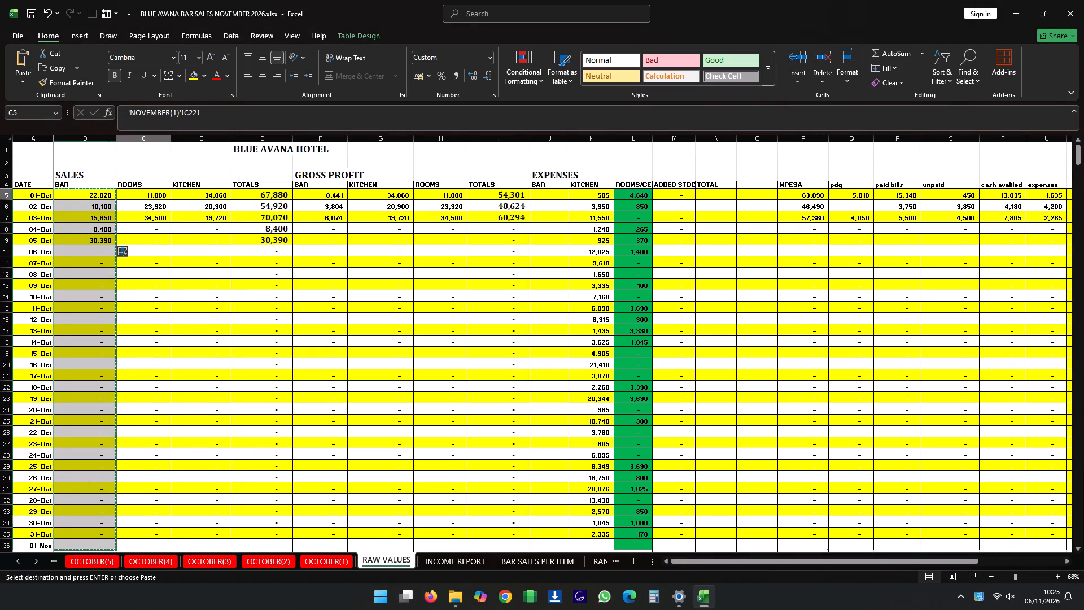
pyautogui.rightClick(146, 195)
pyautogui.click(174, 268)
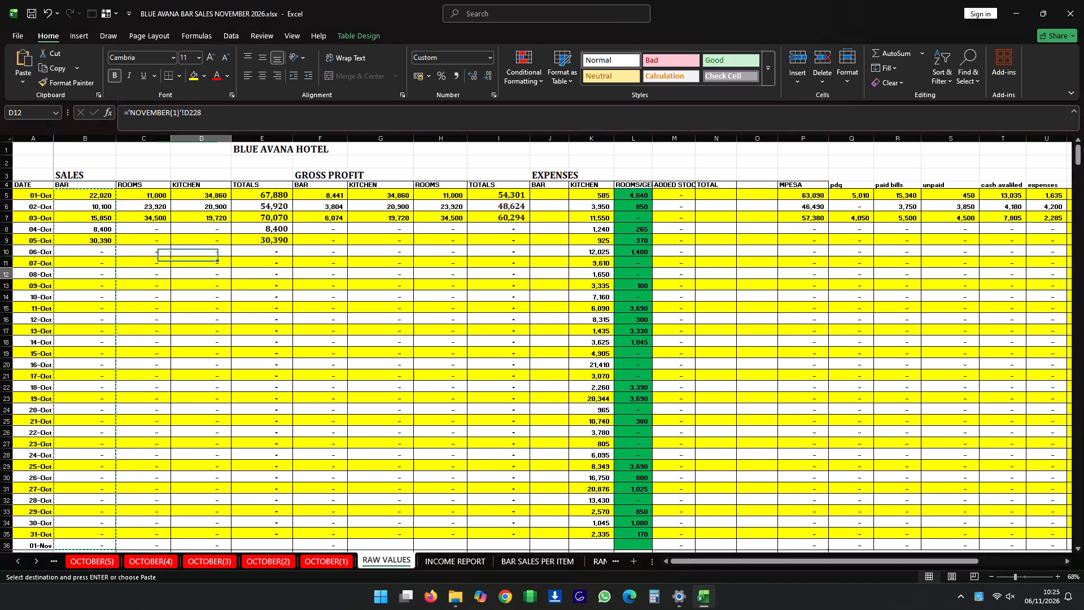
pyautogui.click(150, 193)
pyautogui.rightClick(150, 193)
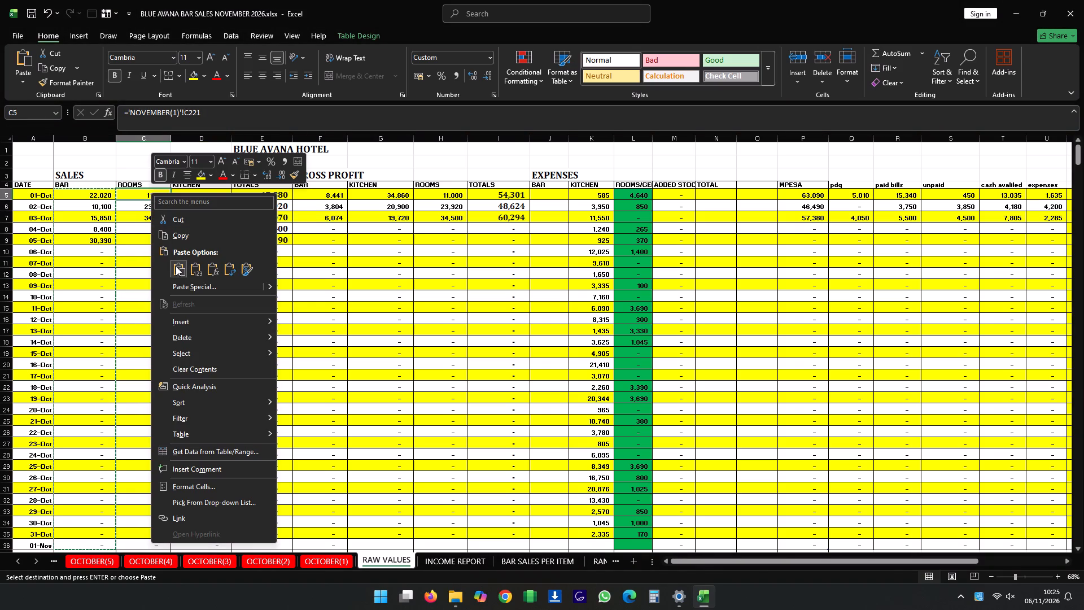
pyautogui.click(176, 266)
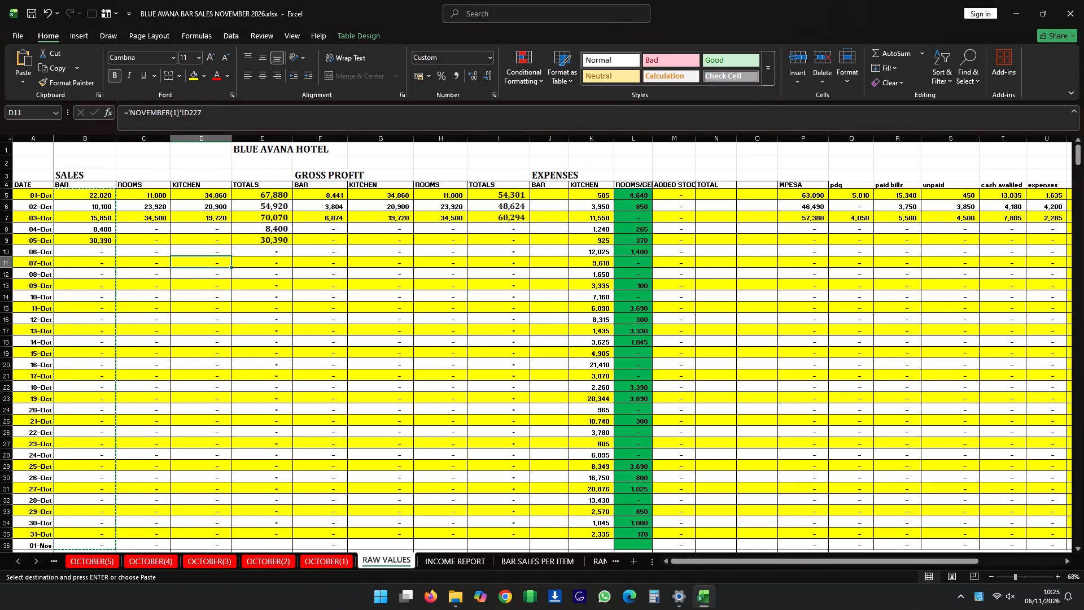
pyautogui.click(147, 197)
pyautogui.rightClick(147, 197)
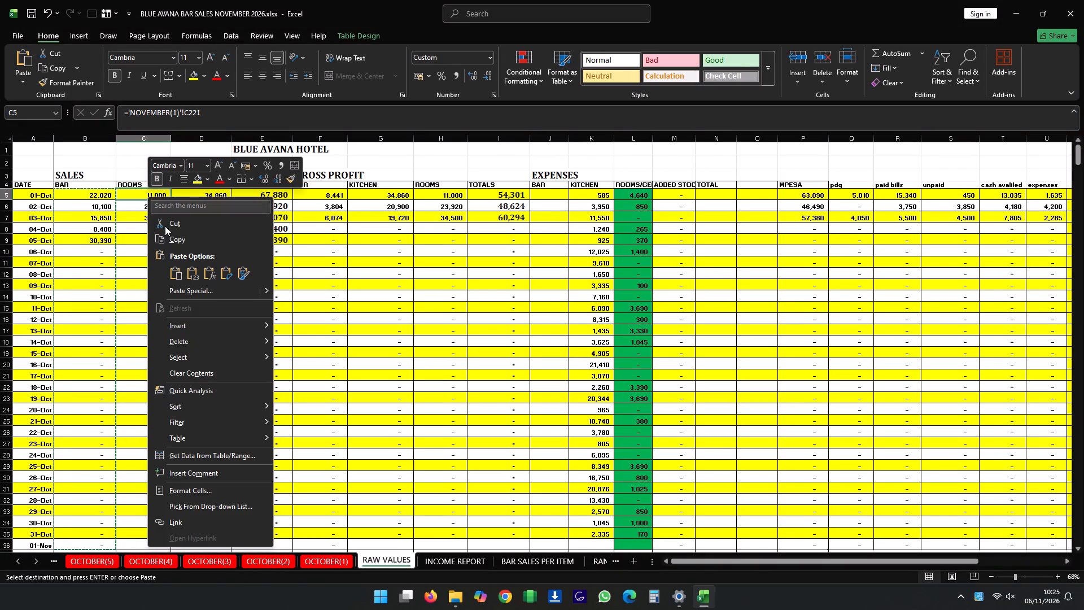
pyautogui.click(172, 269)
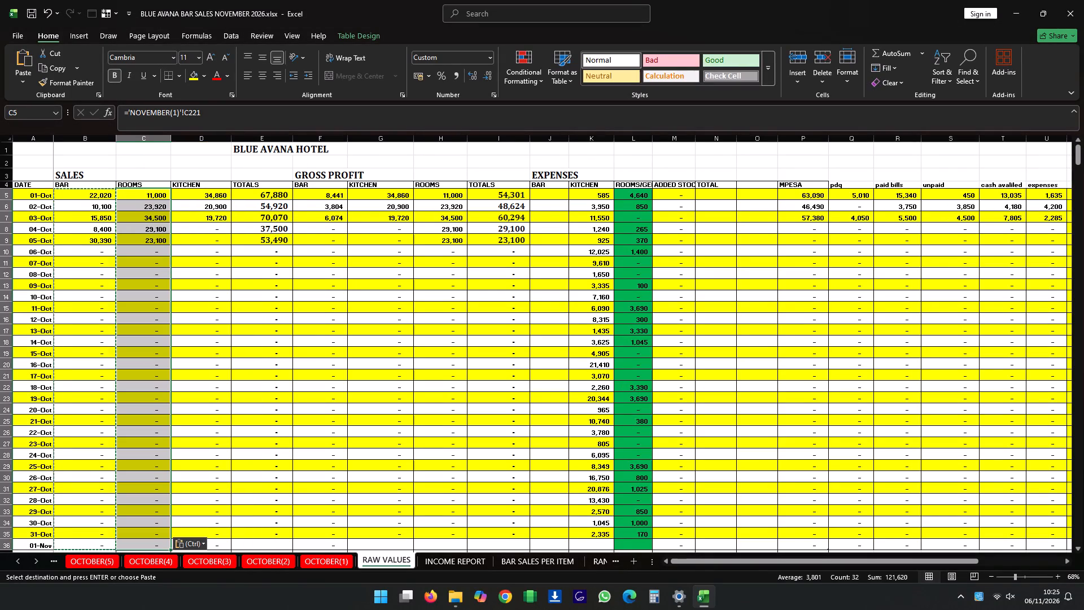
# Paste the copied bar sales formulas into the SALES KITCHEN column starting at D5.
pyautogui.click(210, 195)
pyautogui.rightClick(210, 195)
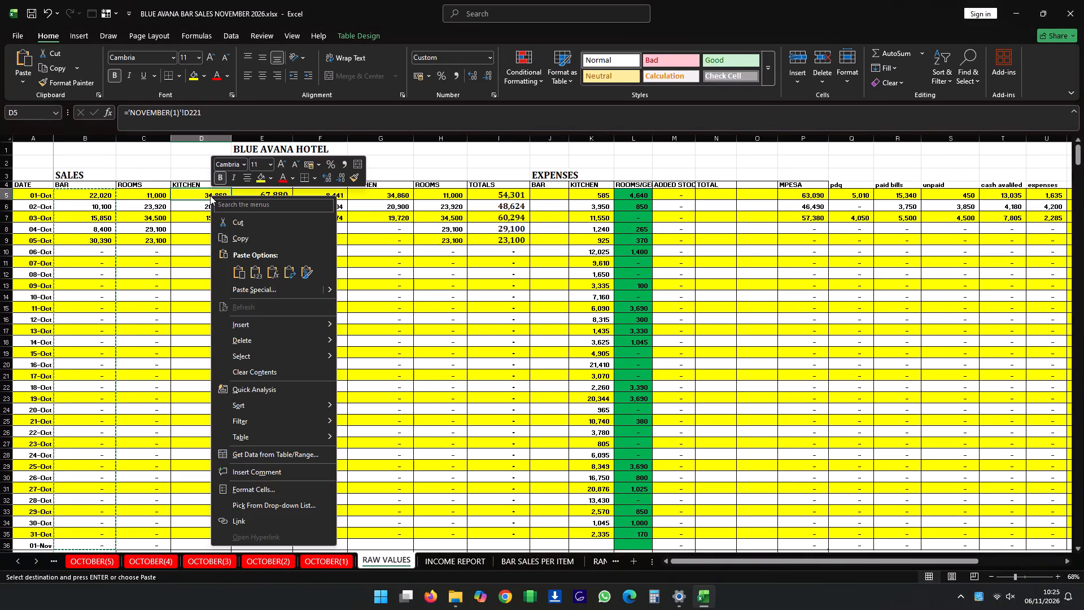
pyautogui.click(234, 271)
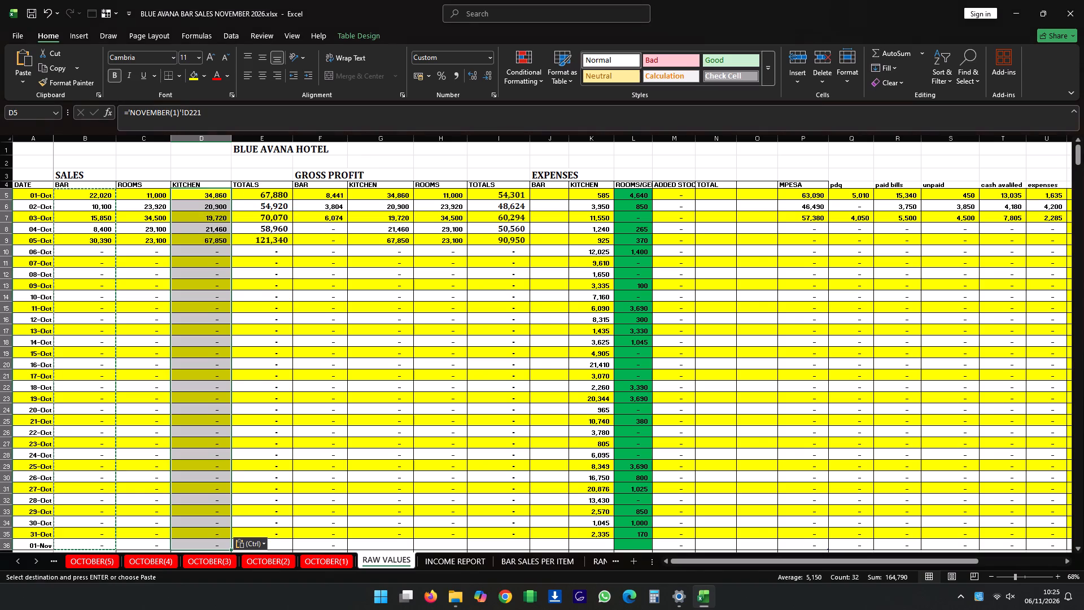
# Paste the copied bar sales formulas into the GROSS PROFIT BAR column starting at F5.
pyautogui.click(329, 196)
pyautogui.rightClick(329, 196)
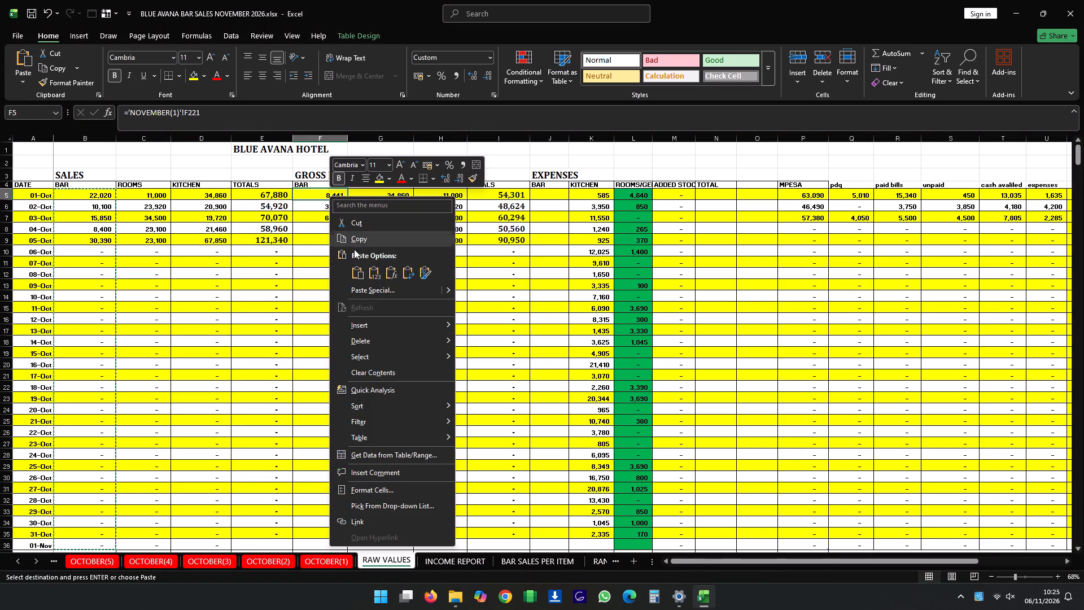
pyautogui.click(351, 266)
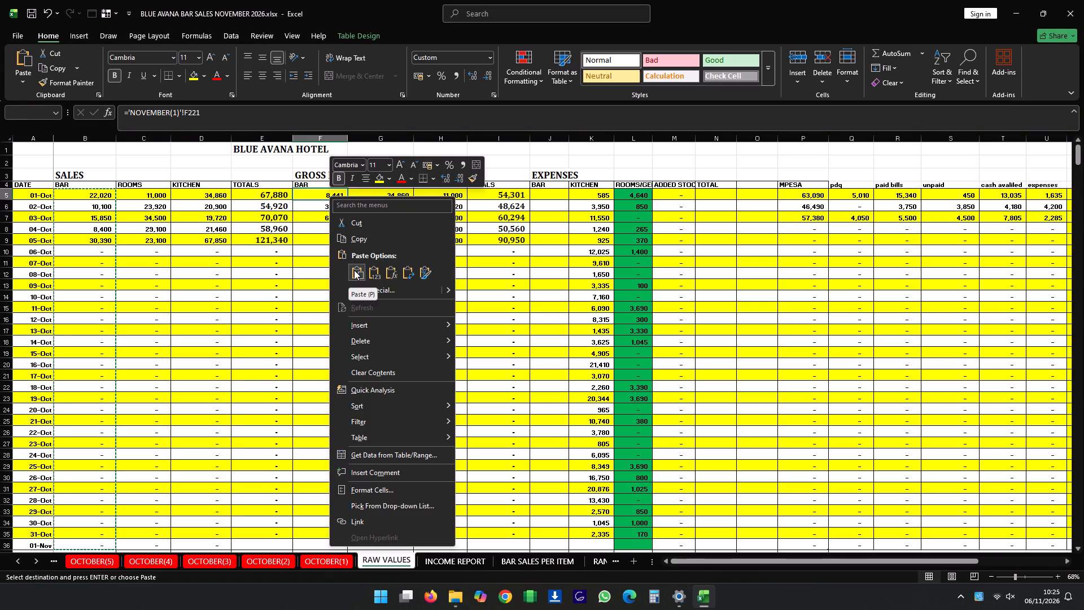
pyautogui.click(354, 270)
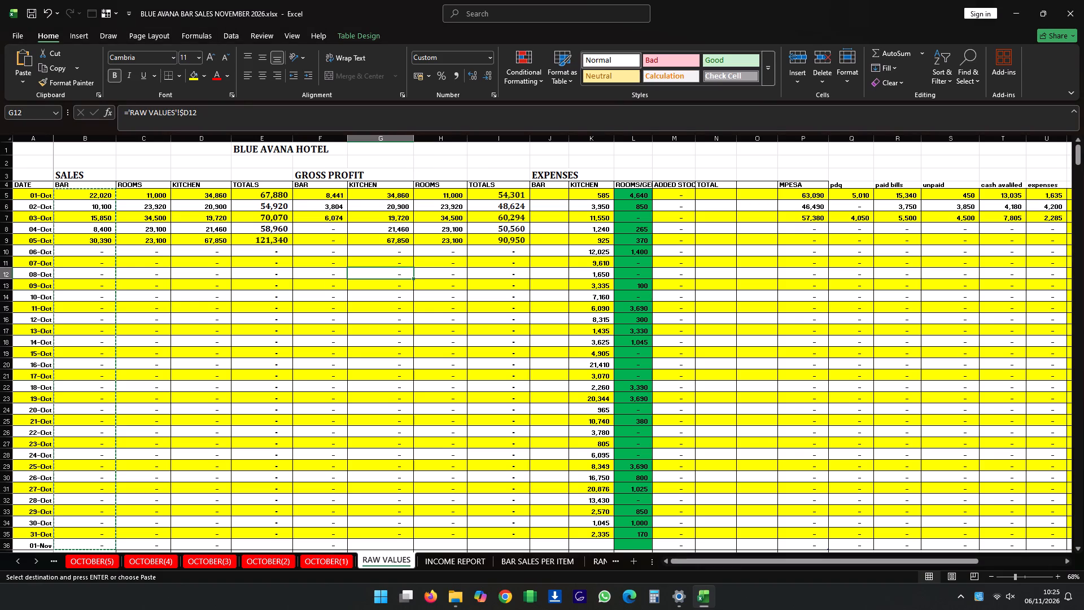
pyautogui.click(321, 193)
pyautogui.rightClick(321, 193)
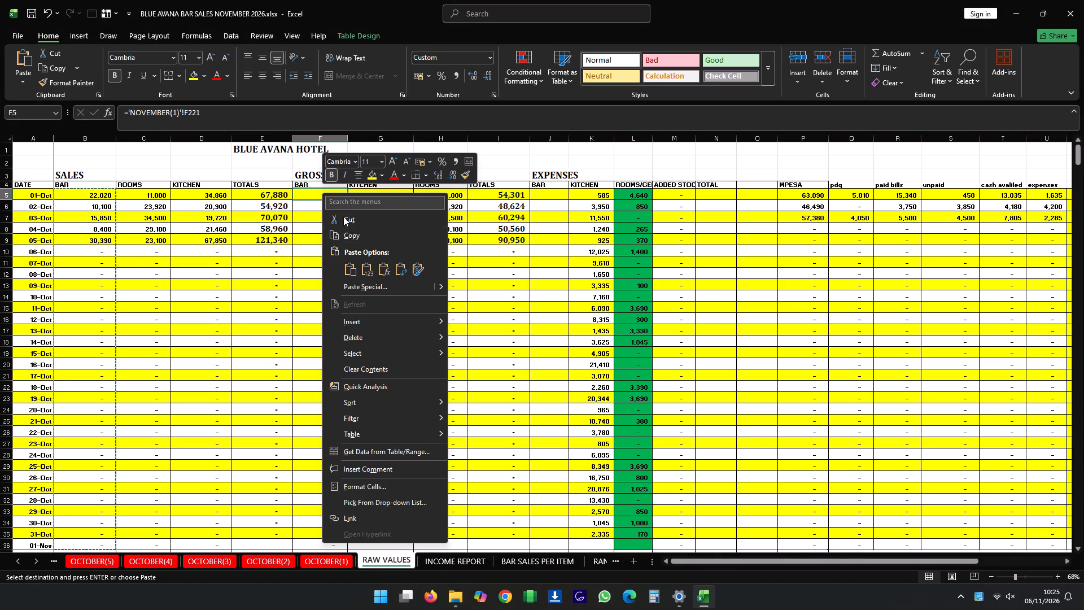
pyautogui.click(348, 265)
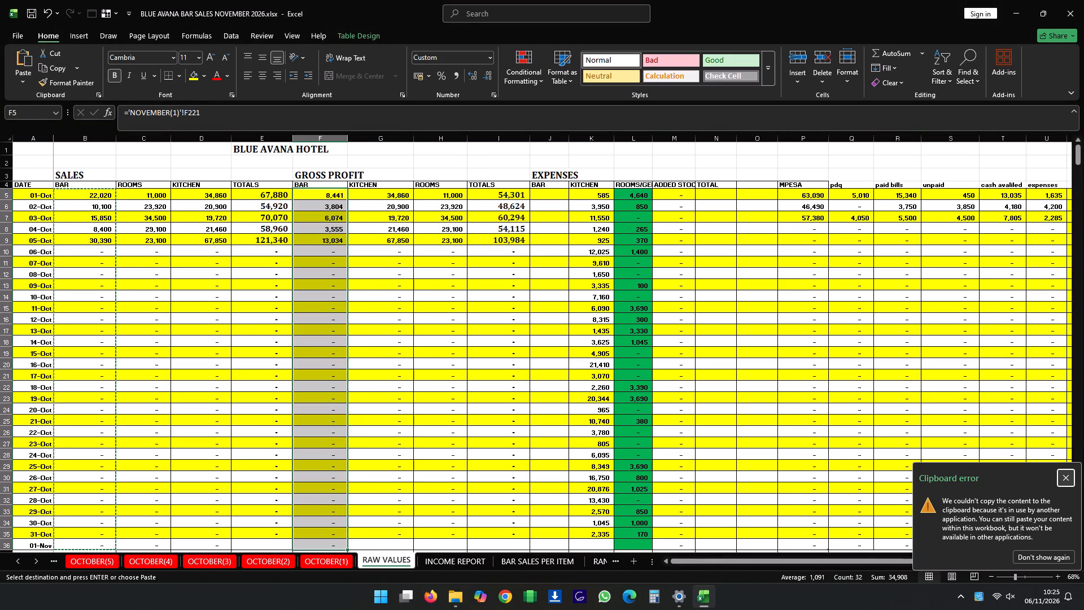
# Paste the copied bar sales formulas into the MPESA column starting at P5.
pyautogui.click(802, 195)
pyautogui.rightClick(802, 195)
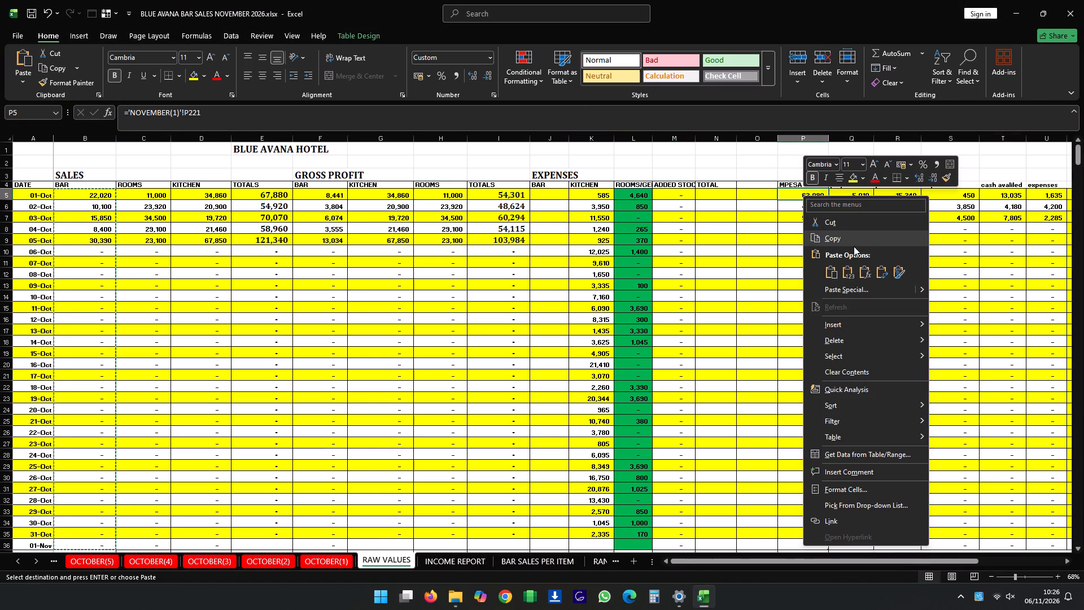
pyautogui.click(828, 270)
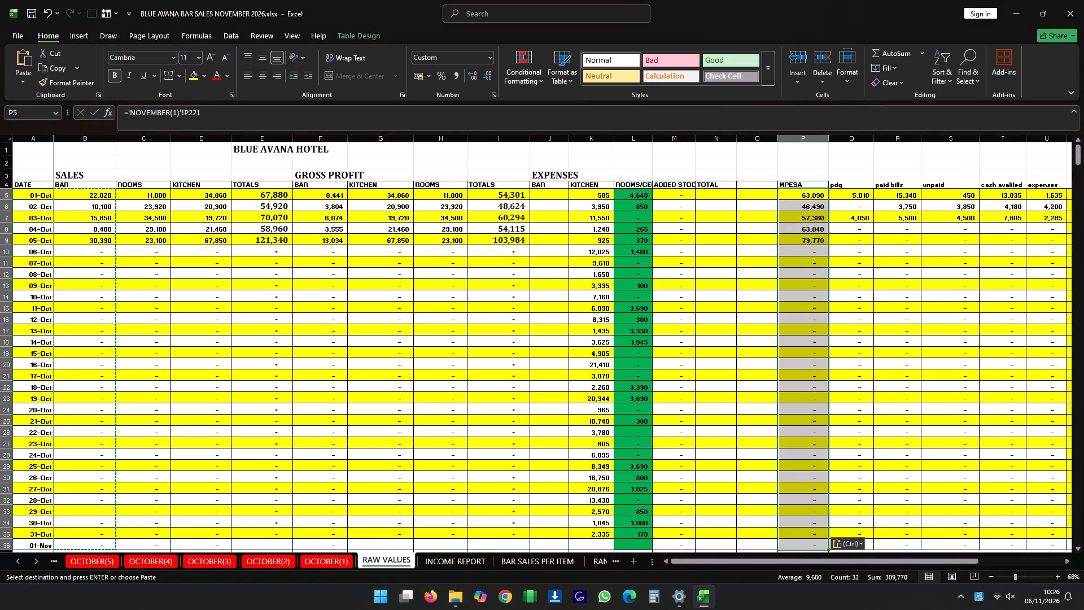
# Paste the copied bar sales formulas into the pdq column starting at Q5.
pyautogui.click(855, 194)
pyautogui.rightClick(855, 194)
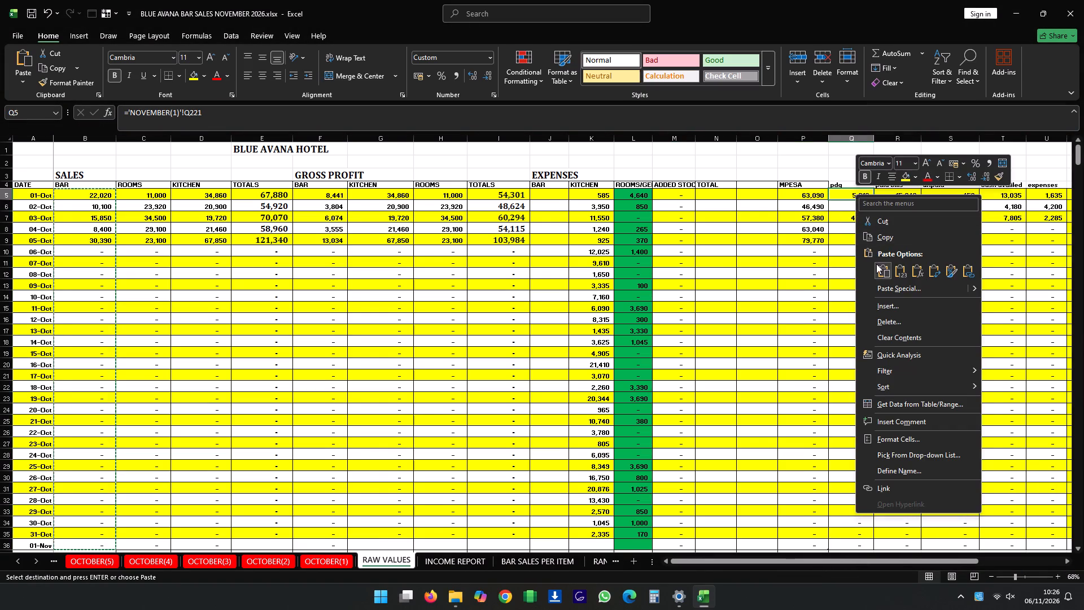
pyautogui.click(876, 264)
pyautogui.click(880, 268)
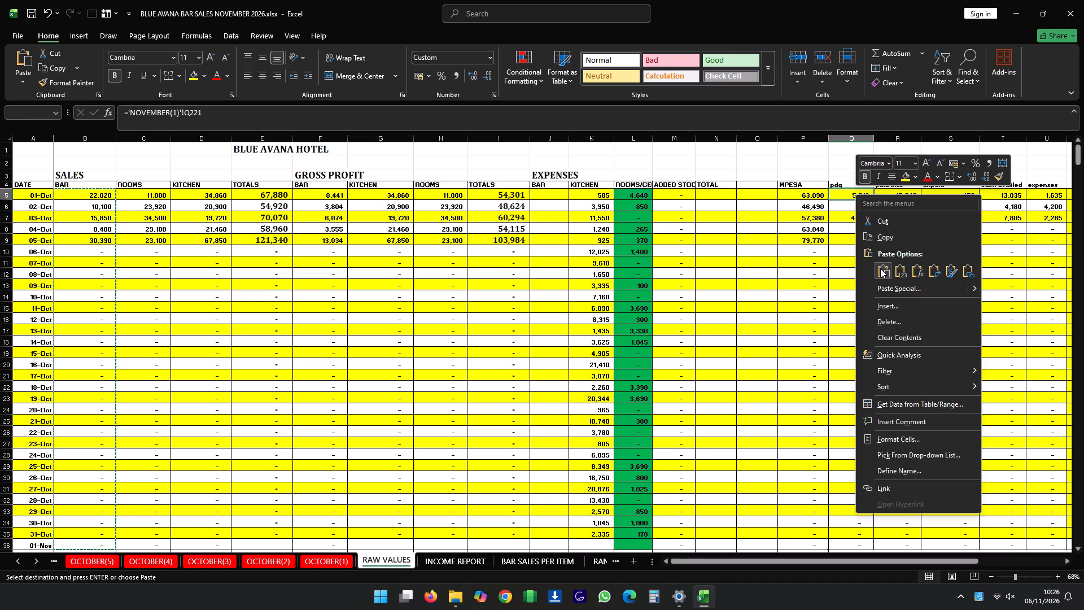
pyautogui.click(850, 196)
pyautogui.rightClick(850, 196)
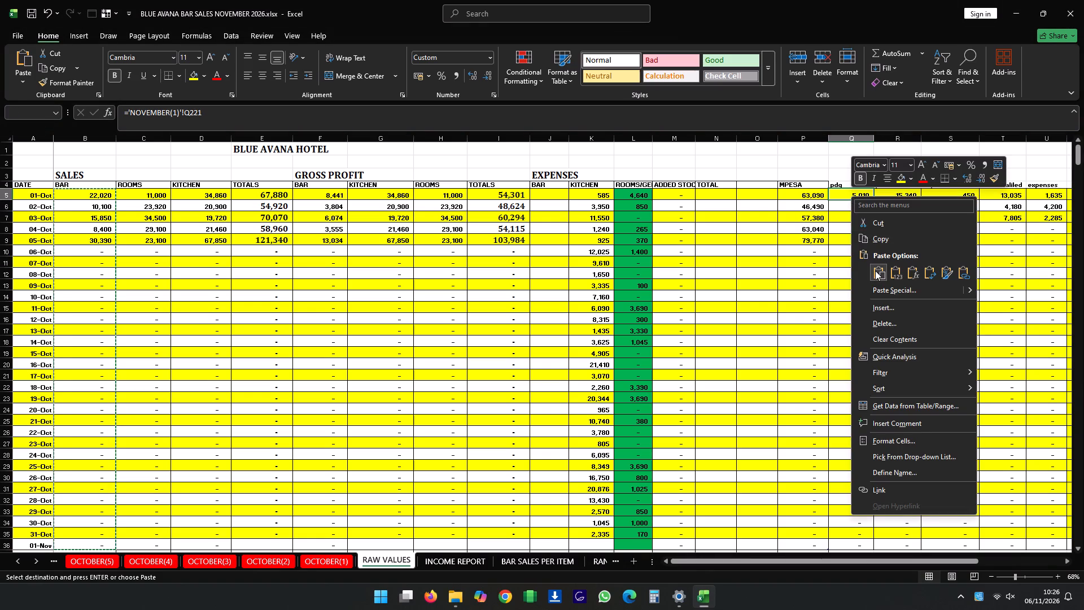
pyautogui.click(875, 271)
# Paste the copied bar sales formulas into the paid bills column starting at R5.
pyautogui.click(897, 189)
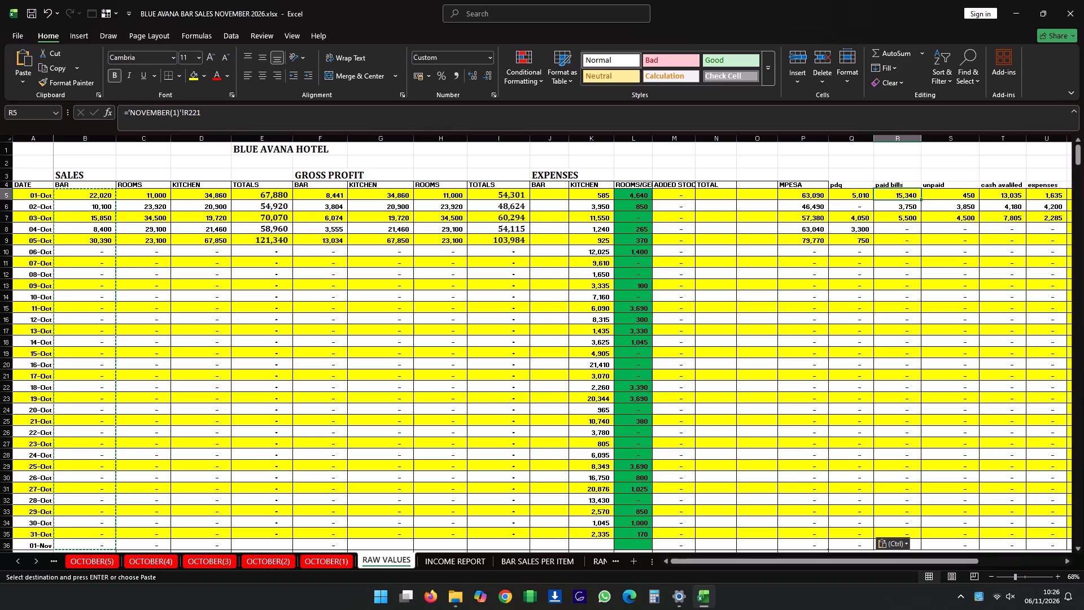
pyautogui.rightClick(909, 196)
pyautogui.click(934, 271)
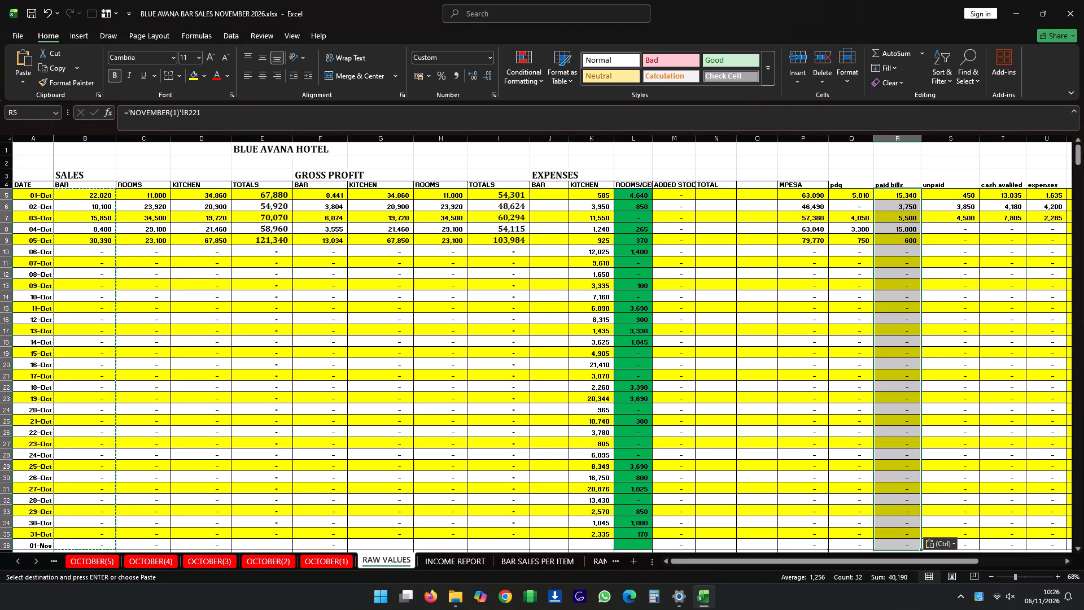
# Paste the copied bar sales formulas into the unpaid column starting at S5.
pyautogui.click(959, 197)
pyautogui.rightClick(959, 197)
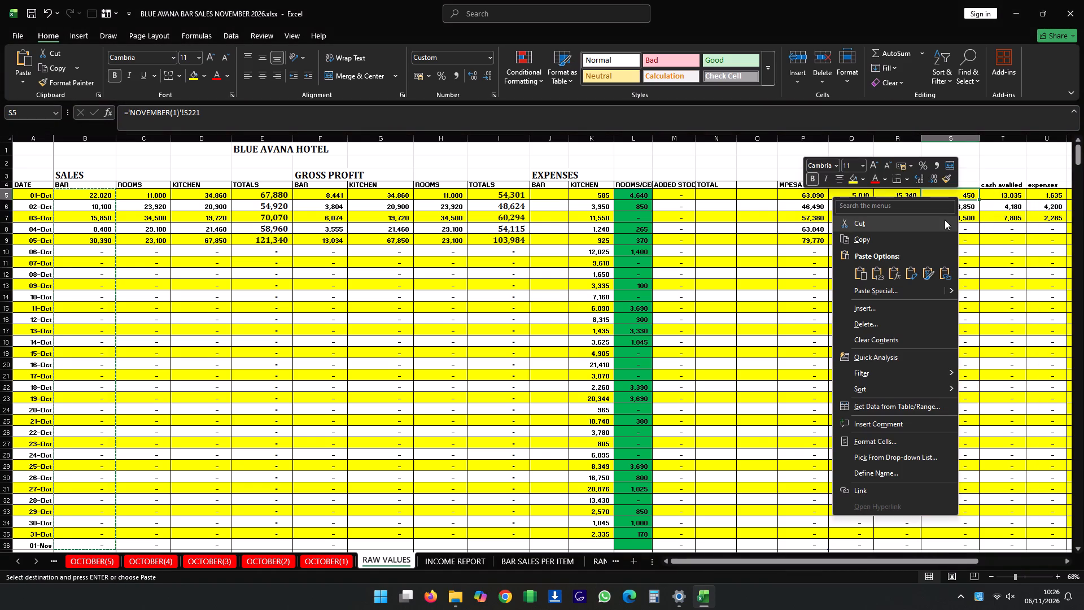
pyautogui.click(861, 276)
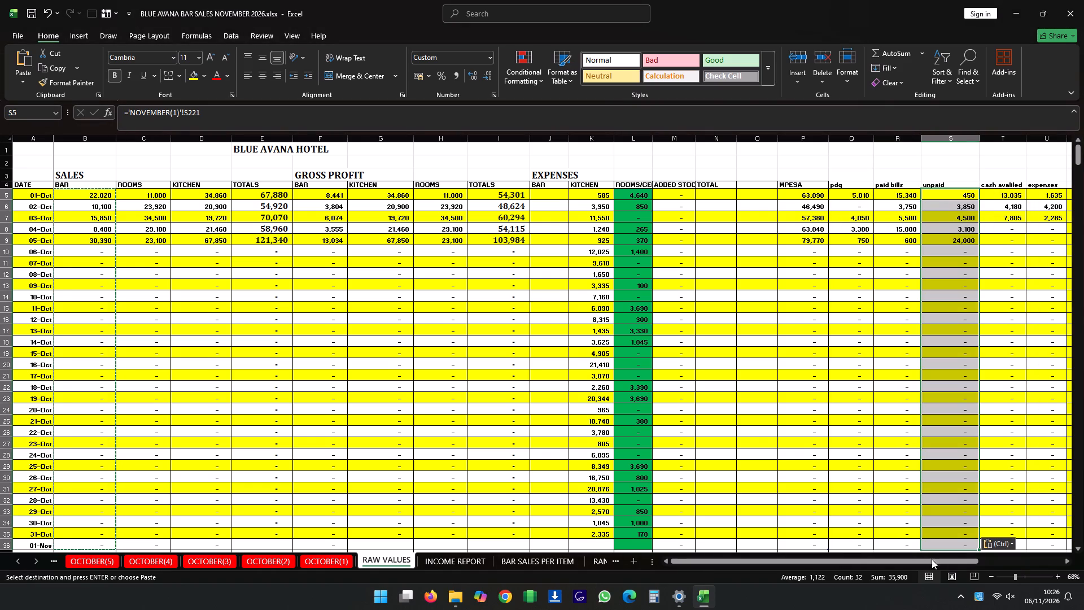
# Paste the copied bar sales formulas into the cash avaliled column starting at T5.
pyautogui.moveTo(907, 560); pyautogui.dragTo(1055, 544)
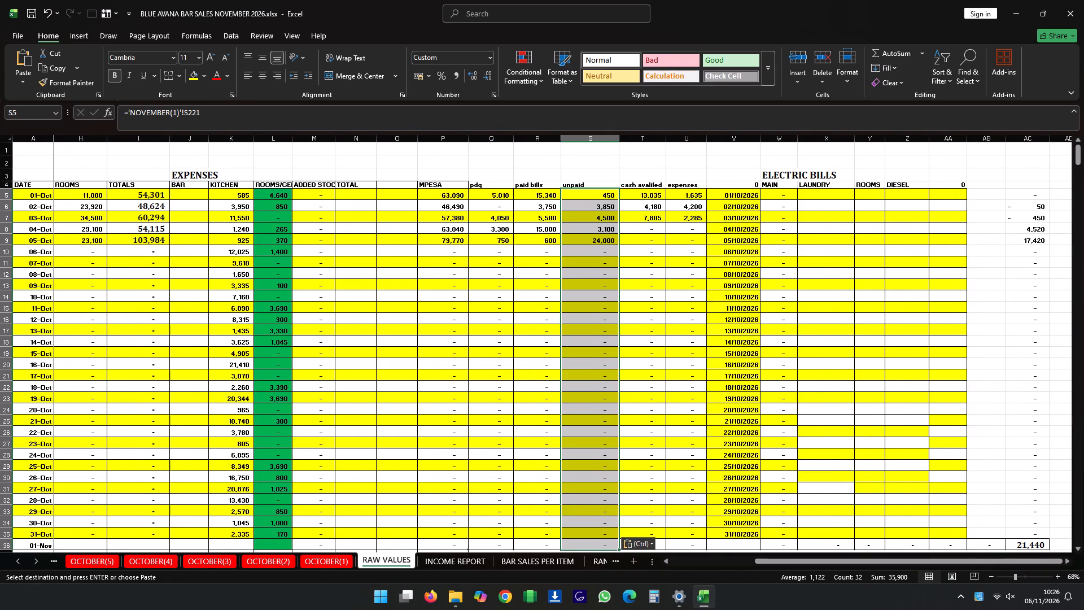
pyautogui.click(651, 193)
pyautogui.rightClick(651, 193)
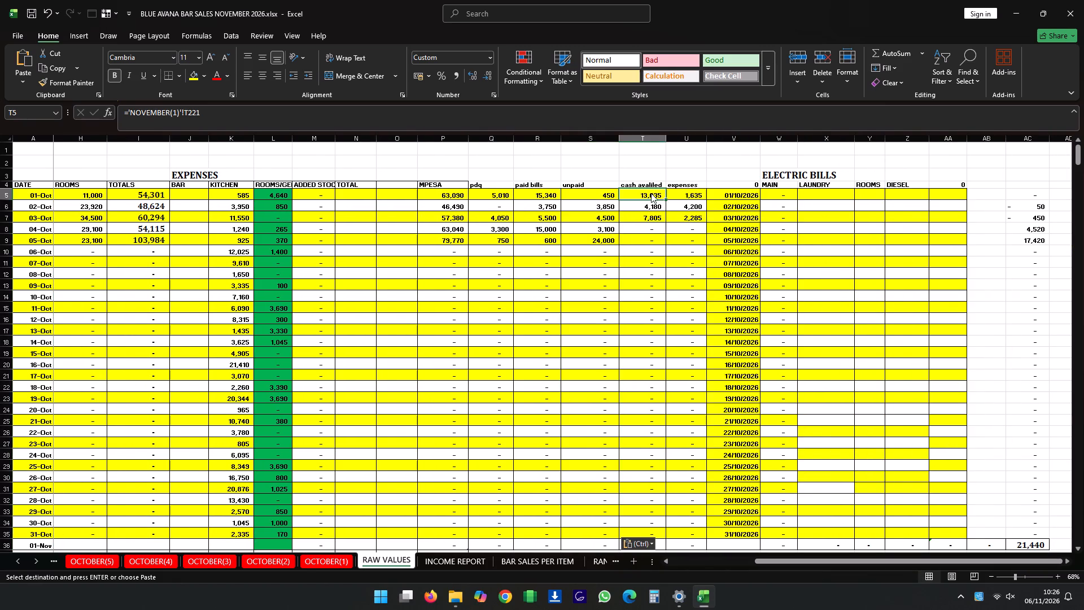
pyautogui.click(677, 270)
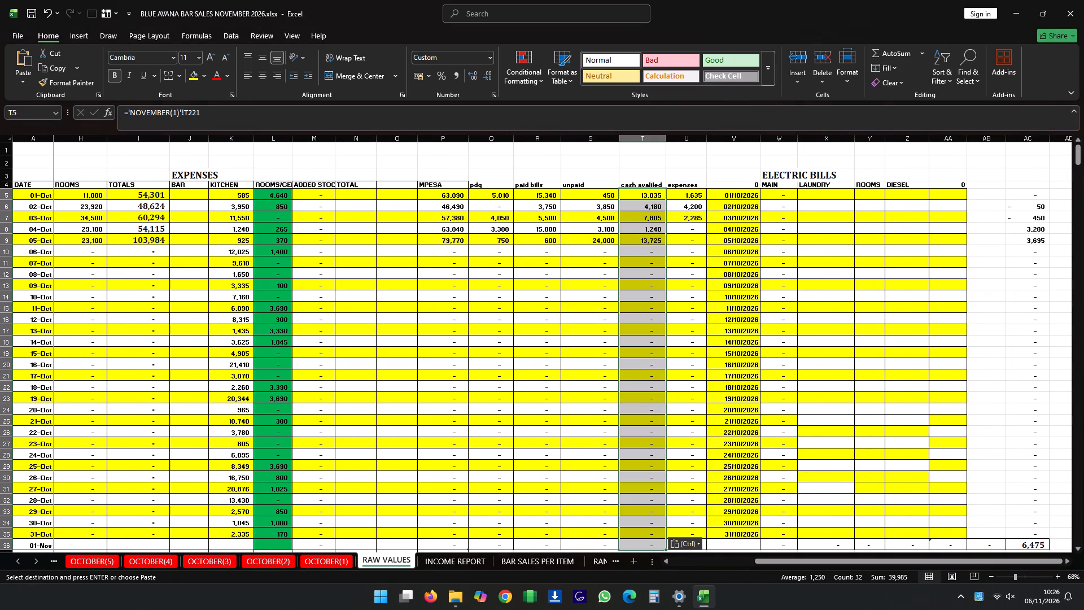
# Paste the copied bar sales formulas into the expenses column starting at U5.
pyautogui.click(691, 195)
pyautogui.rightClick(691, 195)
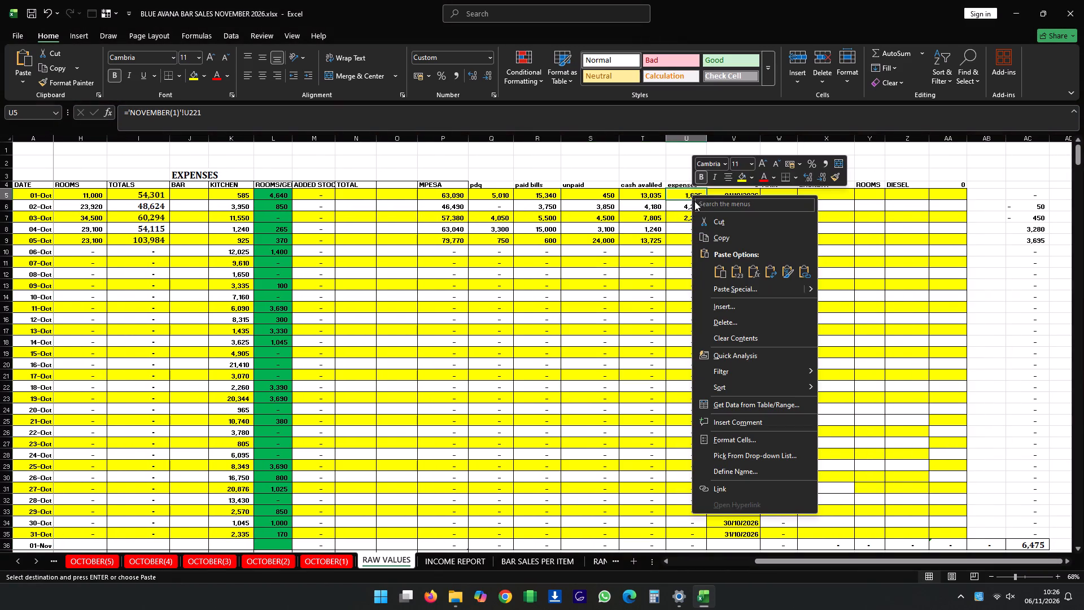
pyautogui.click(718, 269)
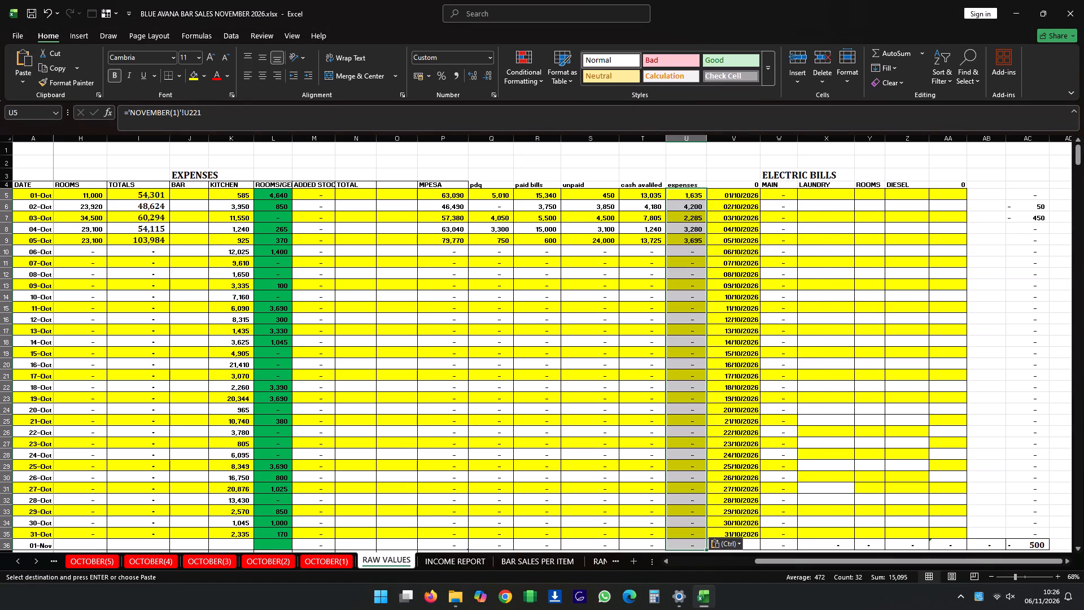
# Clear the daily KITCHEN and ROOMS expense entries from row 5 down to the row above TOTAL.
pyautogui.moveTo(793, 560); pyautogui.dragTo(671, 563)
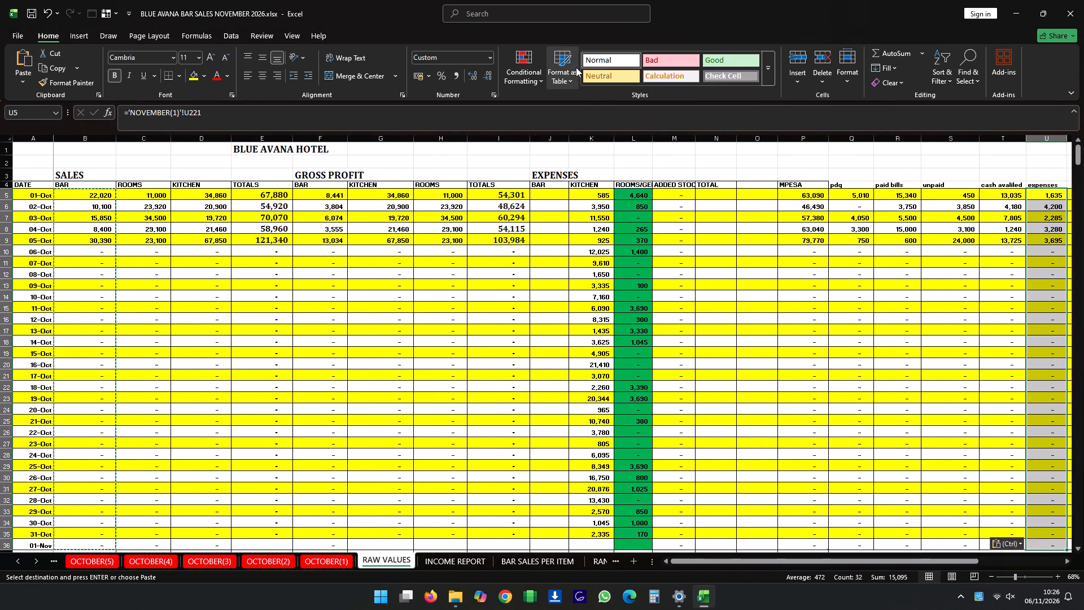
pyautogui.moveTo(598, 195); pyautogui.dragTo(633, 369)
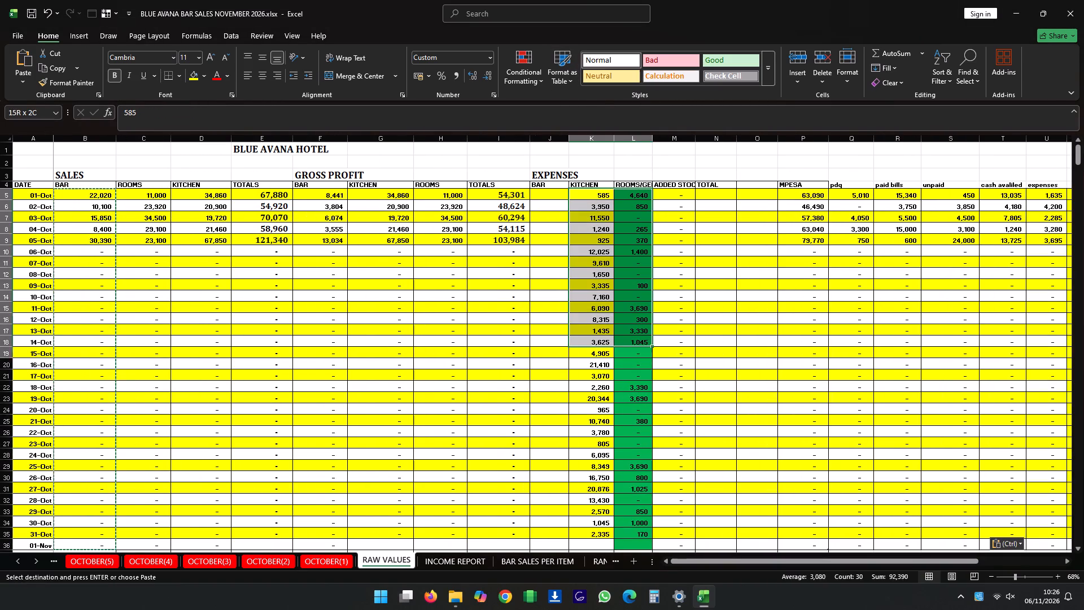
pyautogui.moveTo(633, 369); pyautogui.dragTo(623, 523)
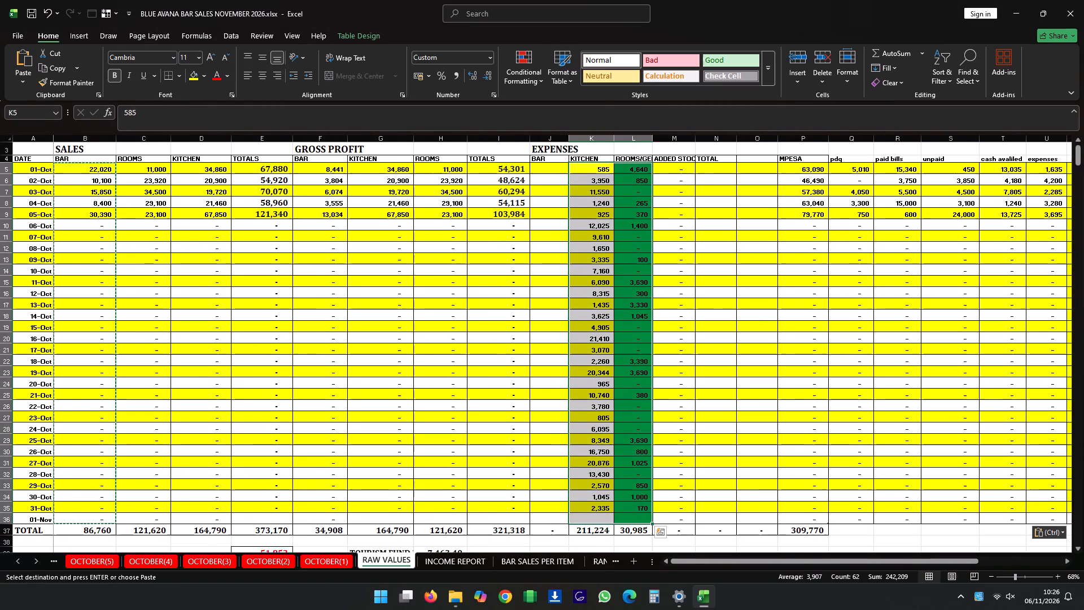
pyautogui.press('Delete')
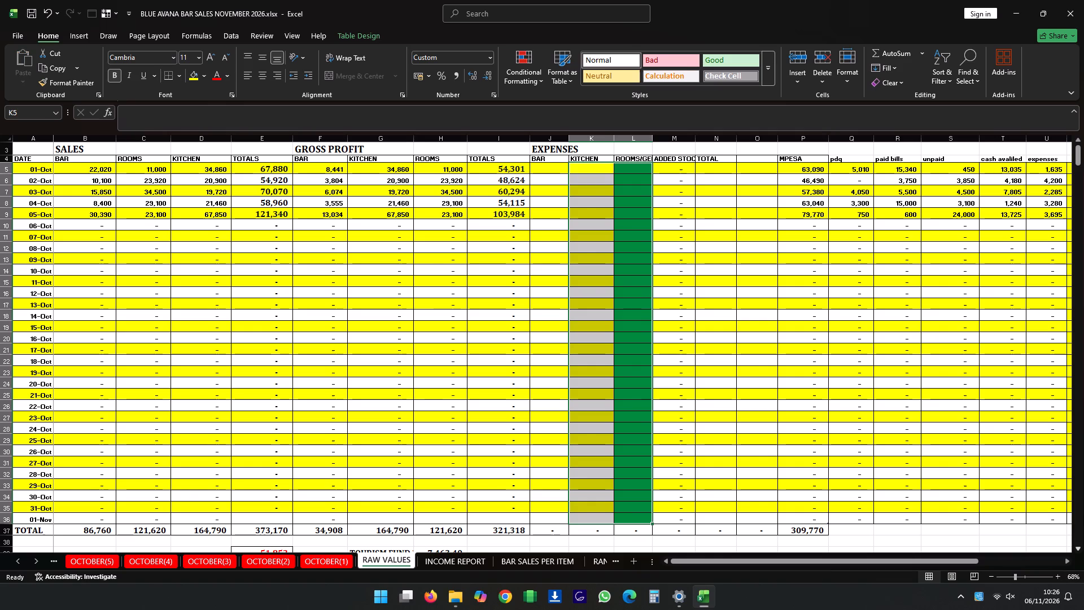
pyautogui.click(346, 373)
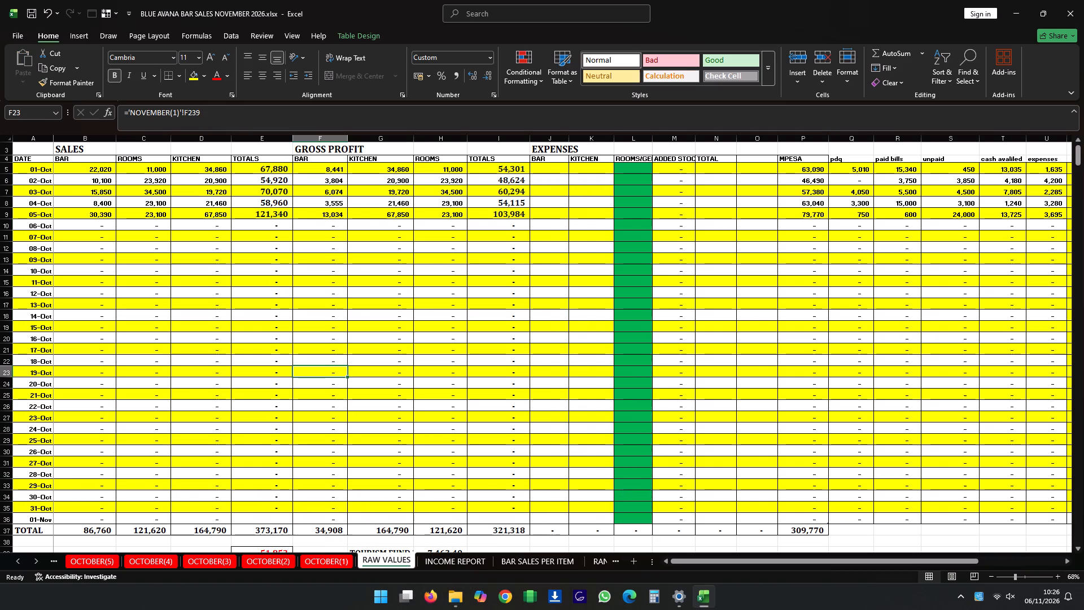
# Change the heading of the INCOME REPORT sheet to INCOME REPORT 1ST-30TH NOVEMBER 2026.
pyautogui.click(457, 559)
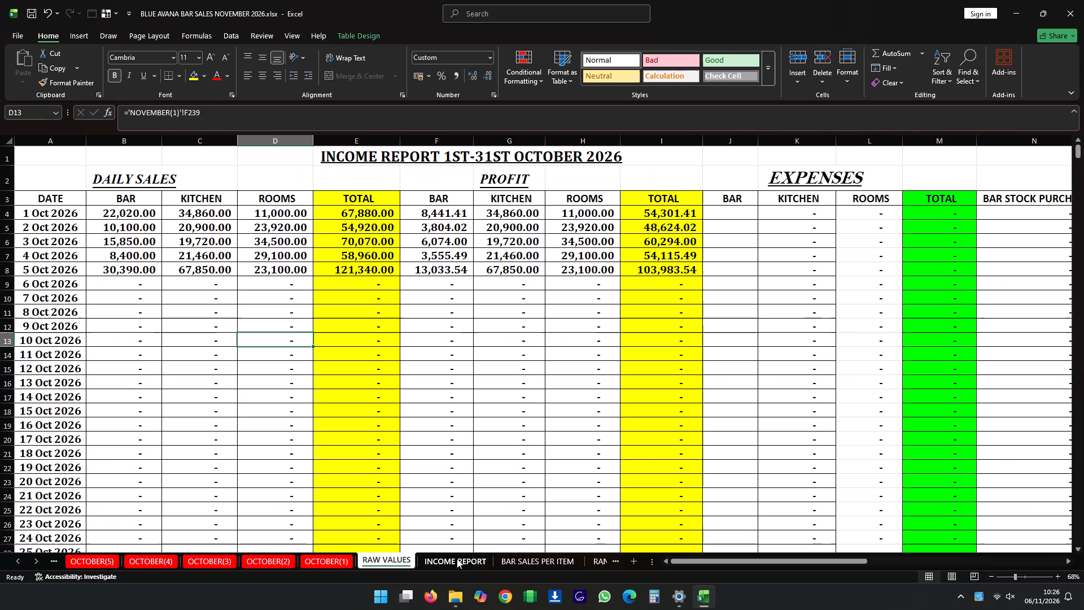
pyautogui.click(347, 162)
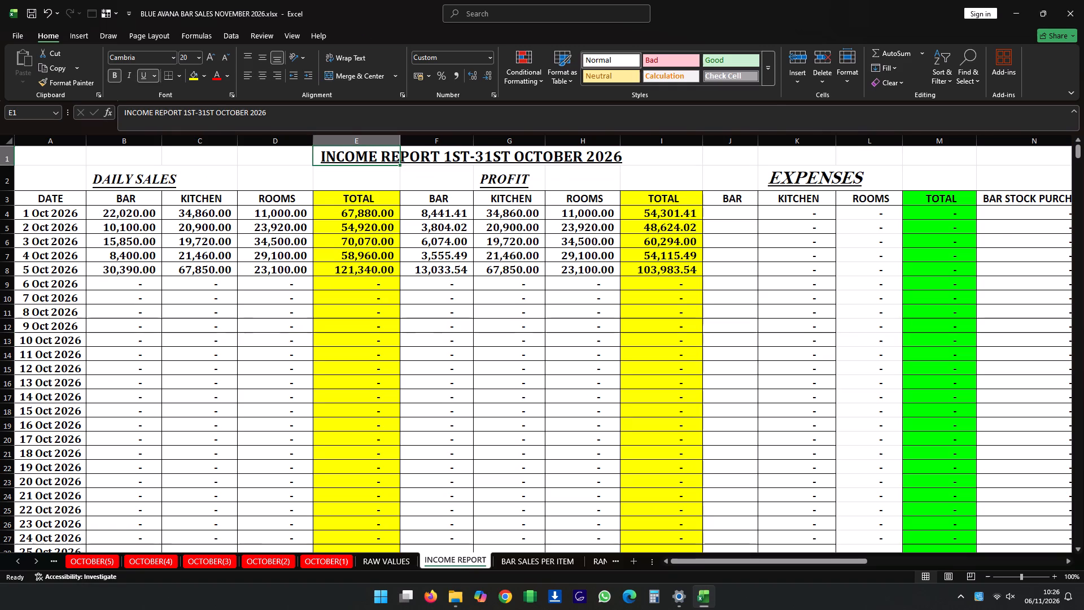
pyautogui.click(233, 114)
pyautogui.press('BackSpace')
pyautogui.press('BackSpace')
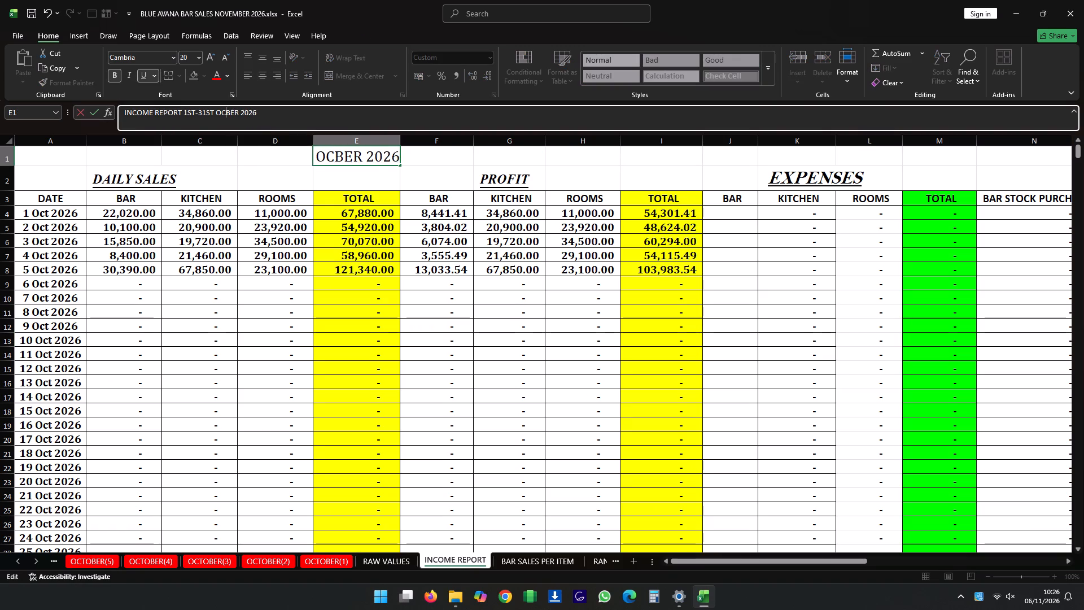
pyautogui.press('BackSpace')
pyautogui.press('BackSpace')
pyautogui.press('BackSpace')
pyautogui.press('BackSpace')
pyautogui.press('BackSpace')
pyautogui.press('BackSpace')
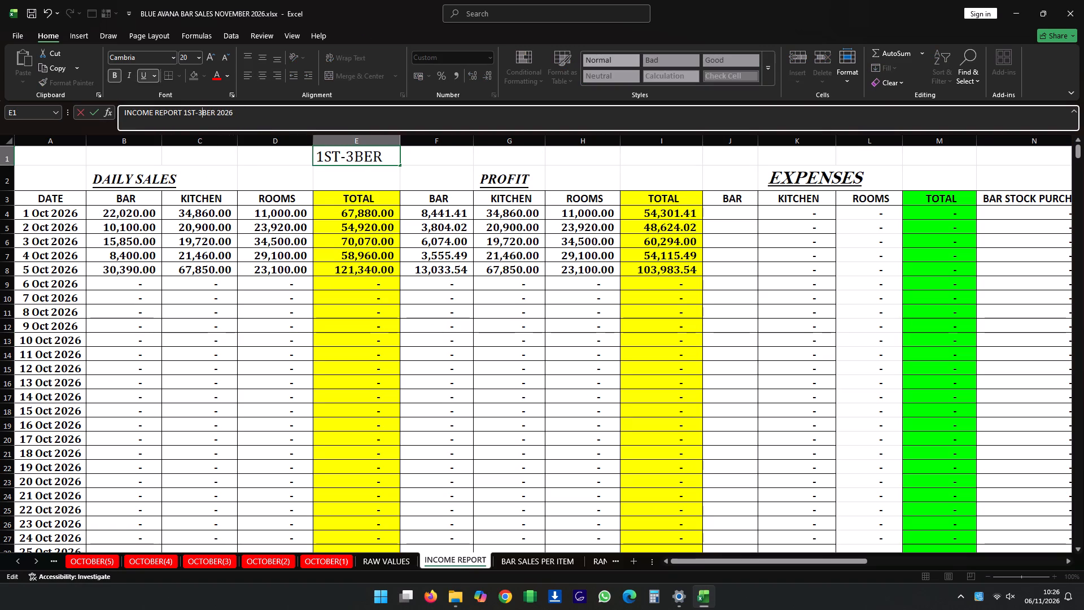
pyautogui.write('0TH')
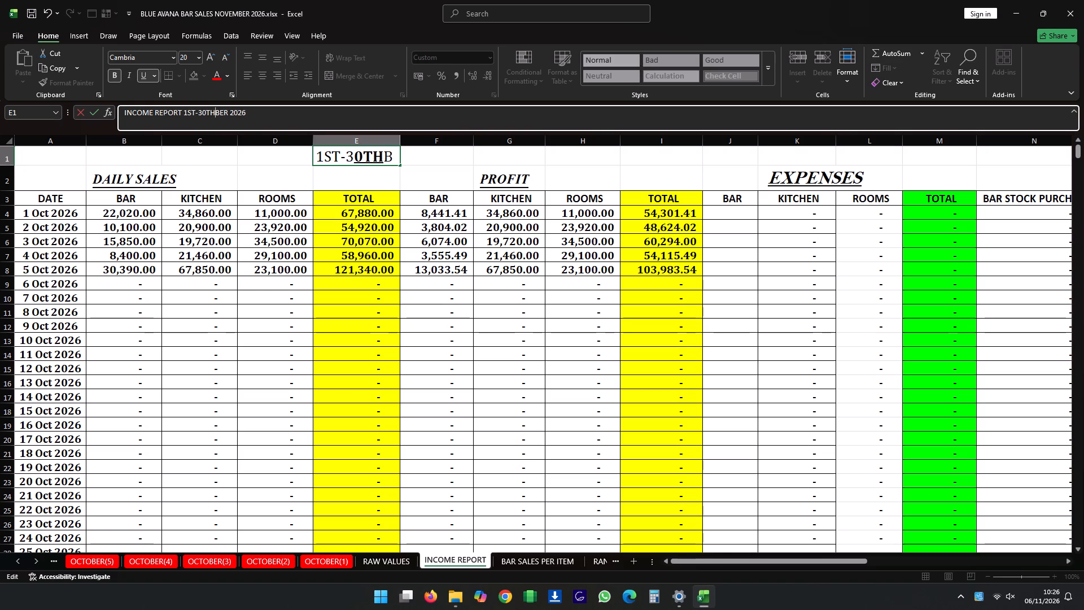
pyautogui.press('space')
pyautogui.write('NOVE')
pyautogui.press('m')
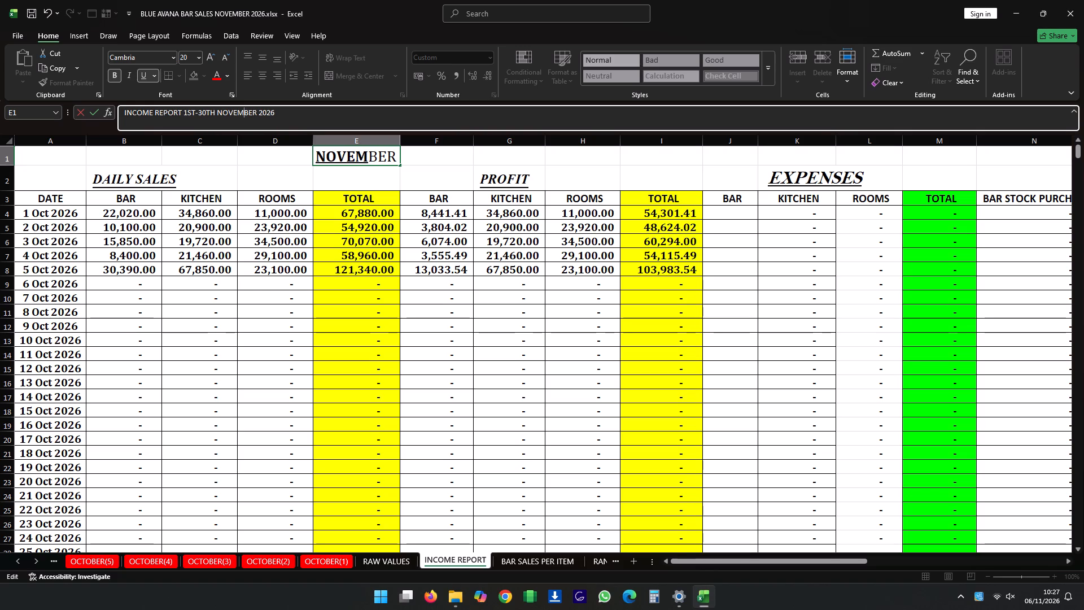
pyautogui.click(518, 384)
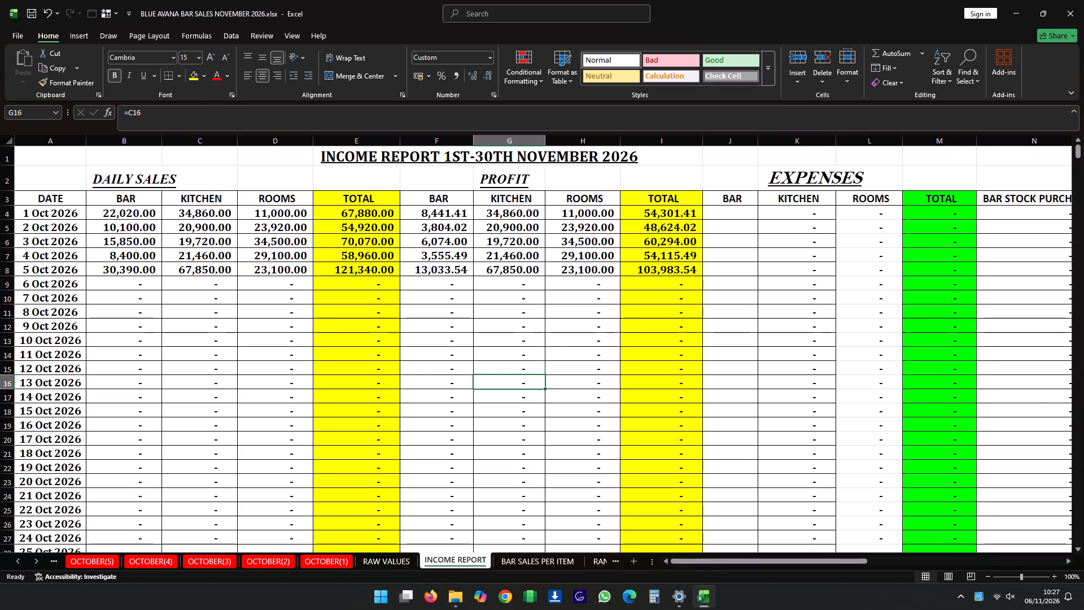
# Trace the INCOME REPORT's first date to its source cell A5 in RAW VALUES and set that date to 1/11.
pyautogui.click(42, 219)
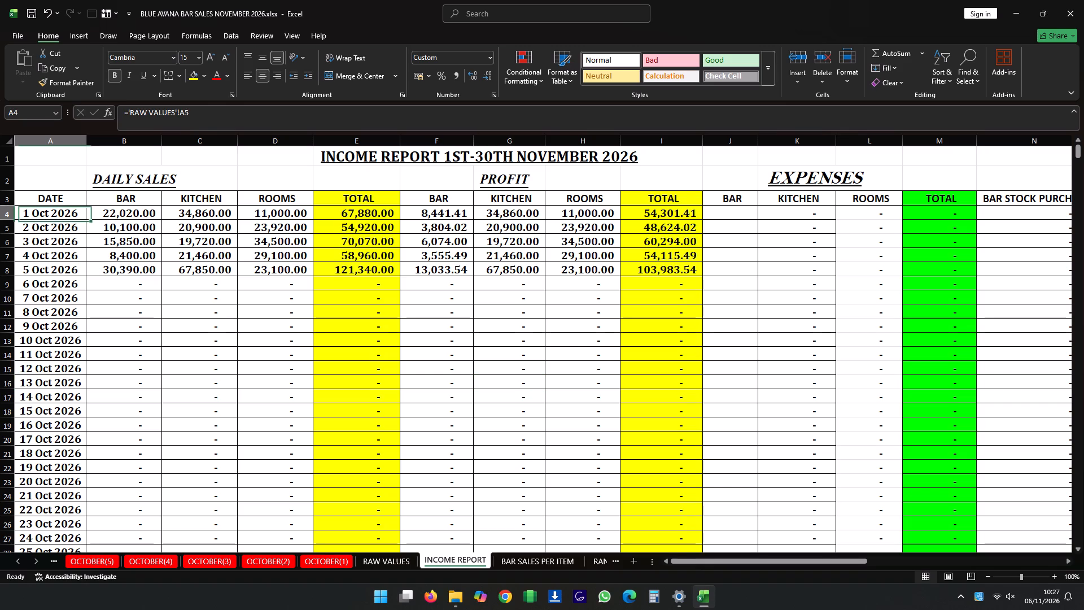
pyautogui.click(381, 558)
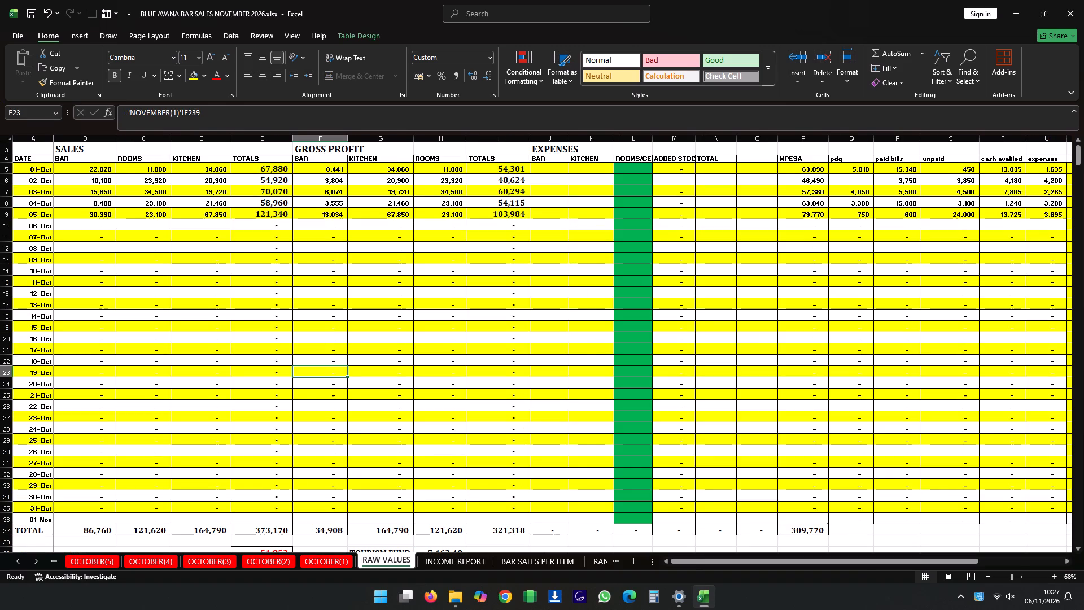
pyautogui.click(37, 166)
pyautogui.write('1/11')
pyautogui.press('Return')
# Fill the date series from A5 down the DATE column through row 35.
pyautogui.click(37, 165)
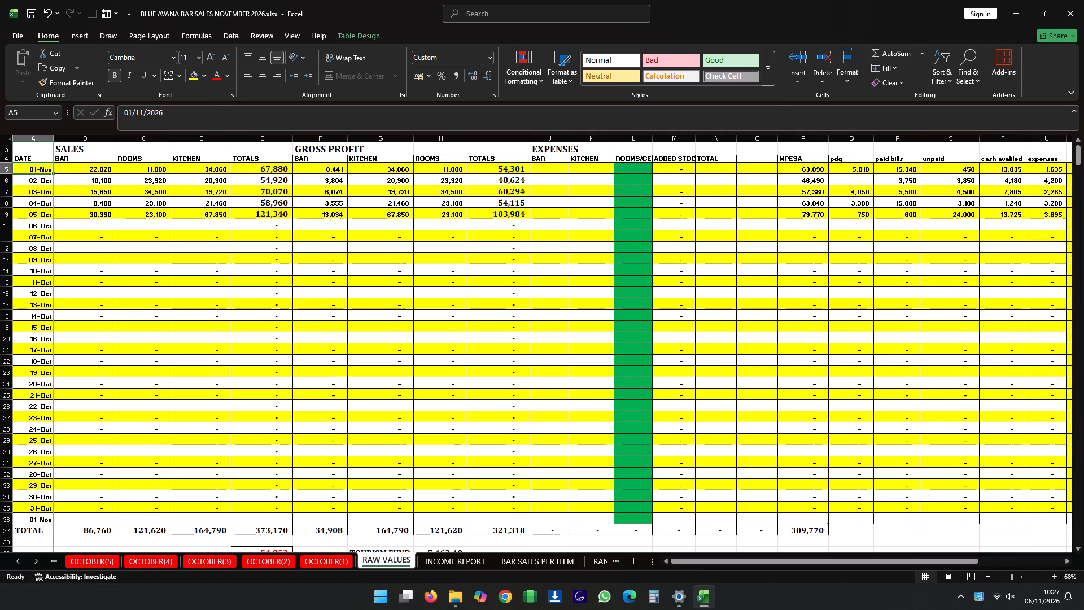
pyautogui.moveTo(52, 173); pyautogui.dragTo(40, 518)
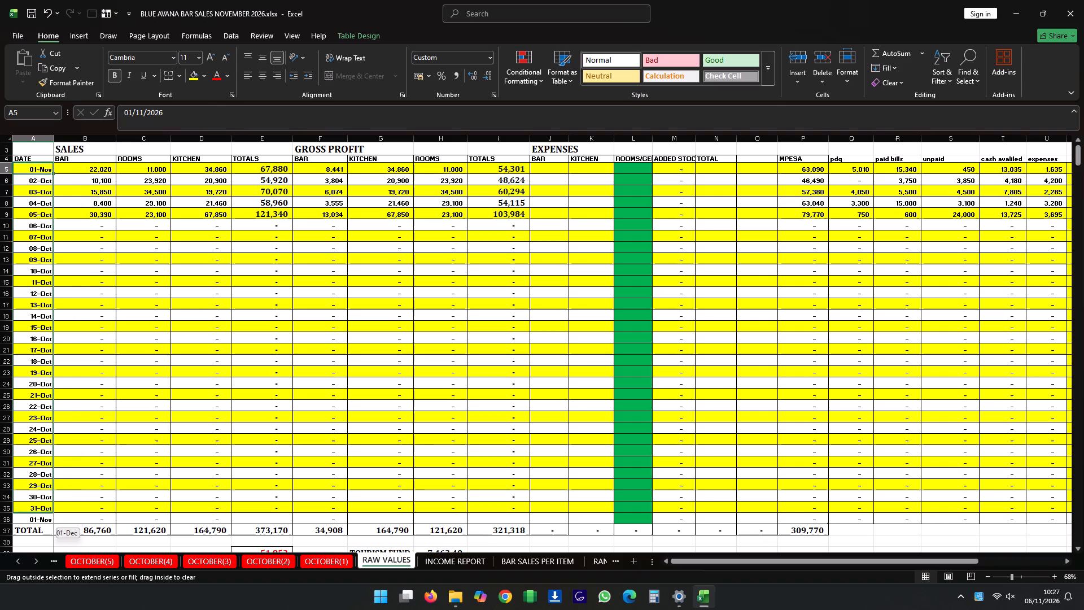
pyautogui.moveTo(40, 518); pyautogui.dragTo(42, 518)
# Replace the STOCK SOLD formula in C43 with total bar sales minus total bar gross profit, B37-F37.
pyautogui.scroll(-4, 291, 401)
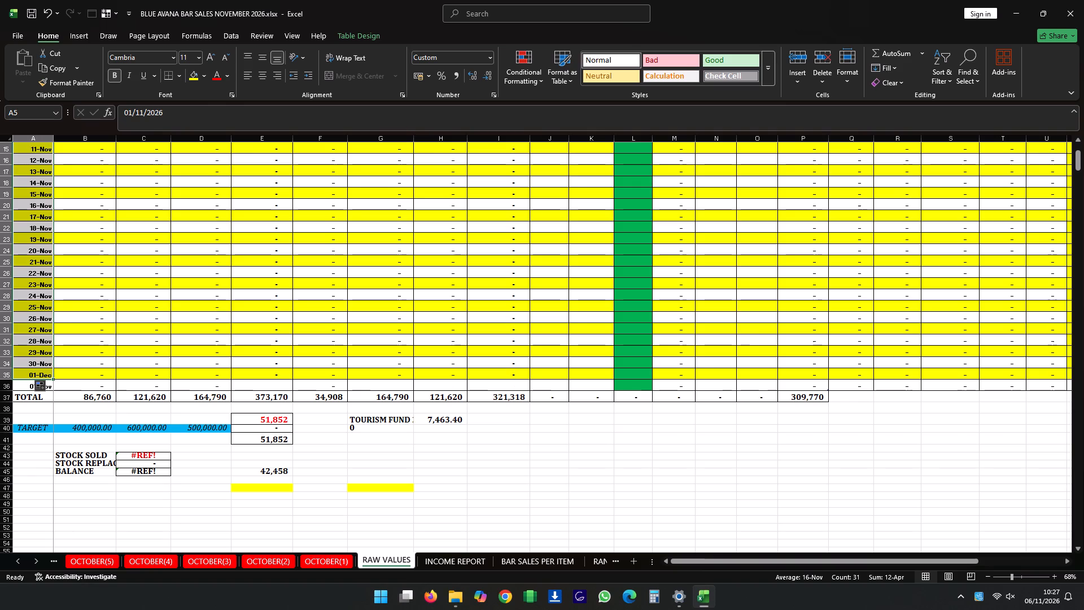
pyautogui.click(138, 455)
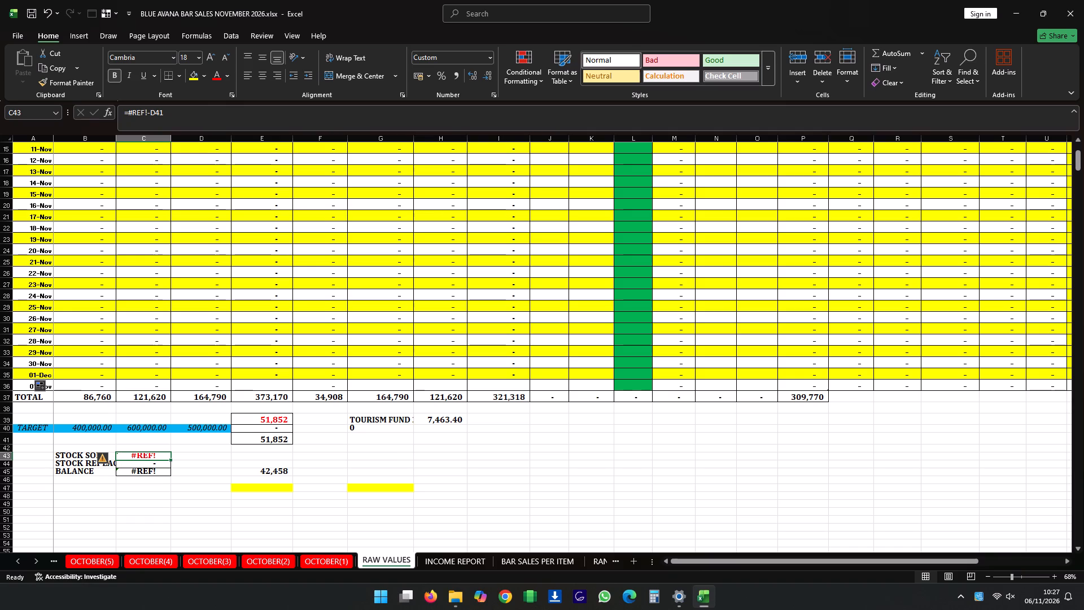
pyautogui.scroll(9, 187, 249)
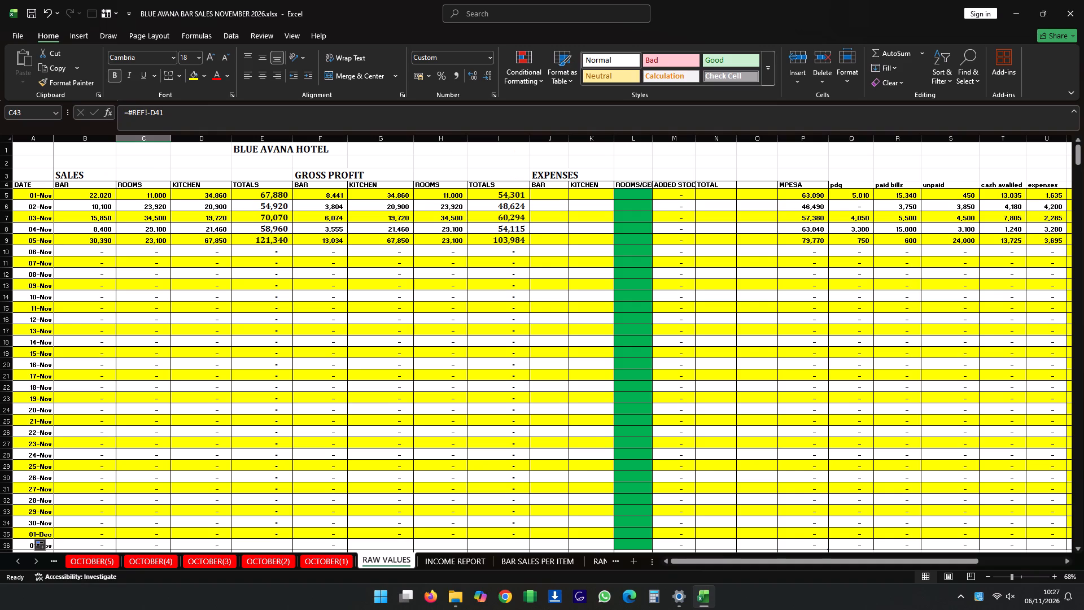
pyautogui.scroll(-5, 187, 249)
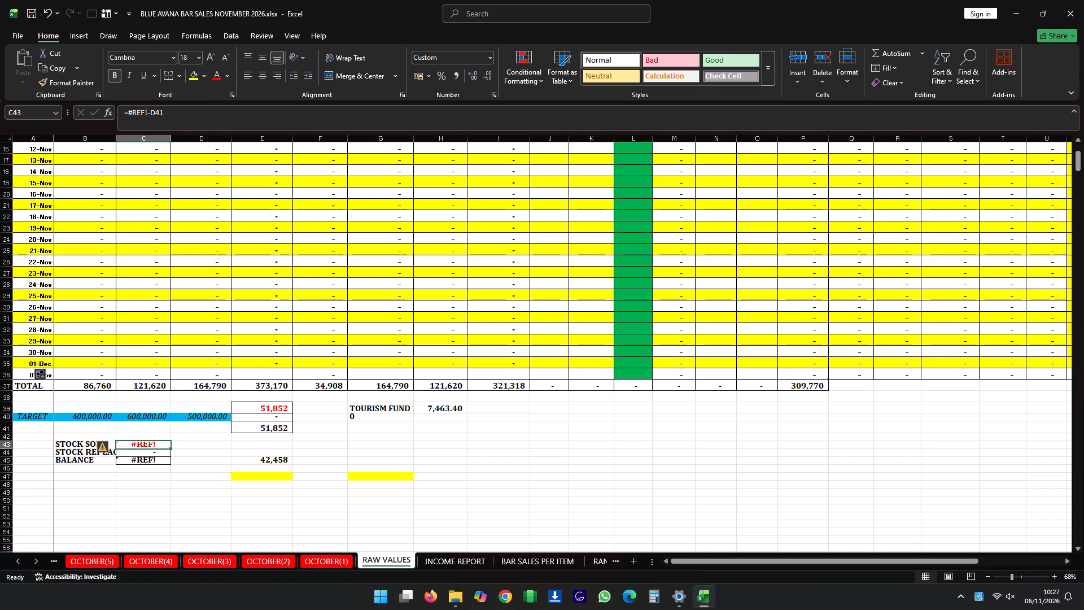
pyautogui.press('=')
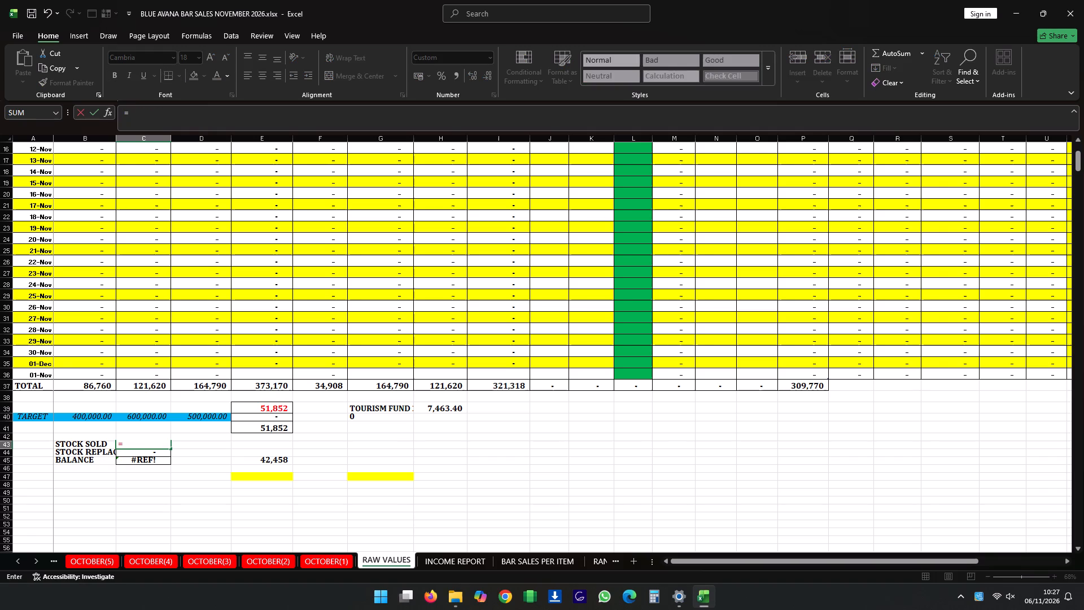
pyautogui.click(94, 385)
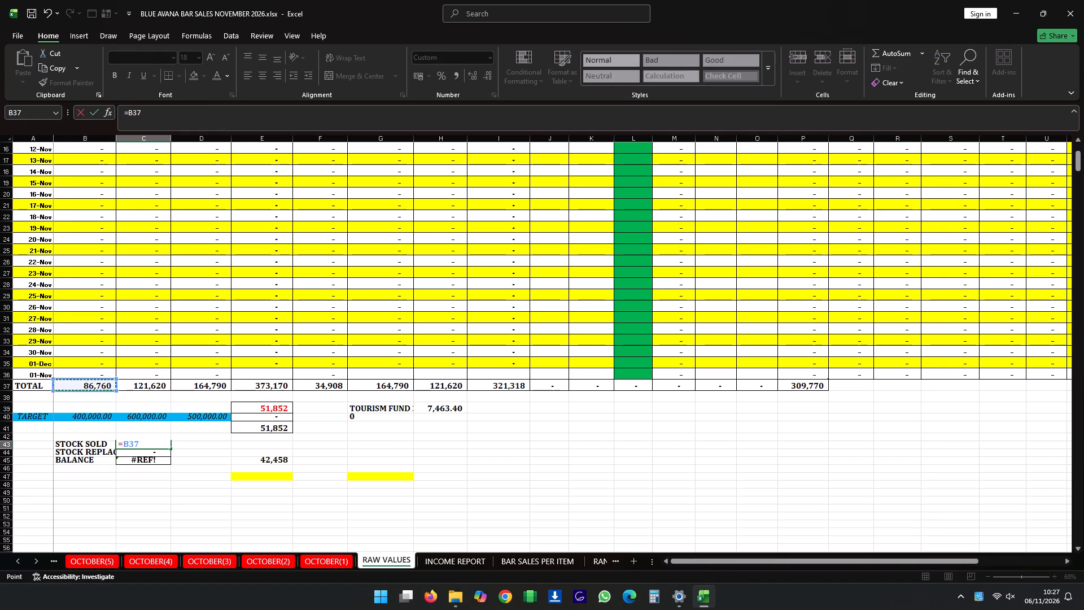
pyautogui.press('-')
pyautogui.scroll(7, 313, 336)
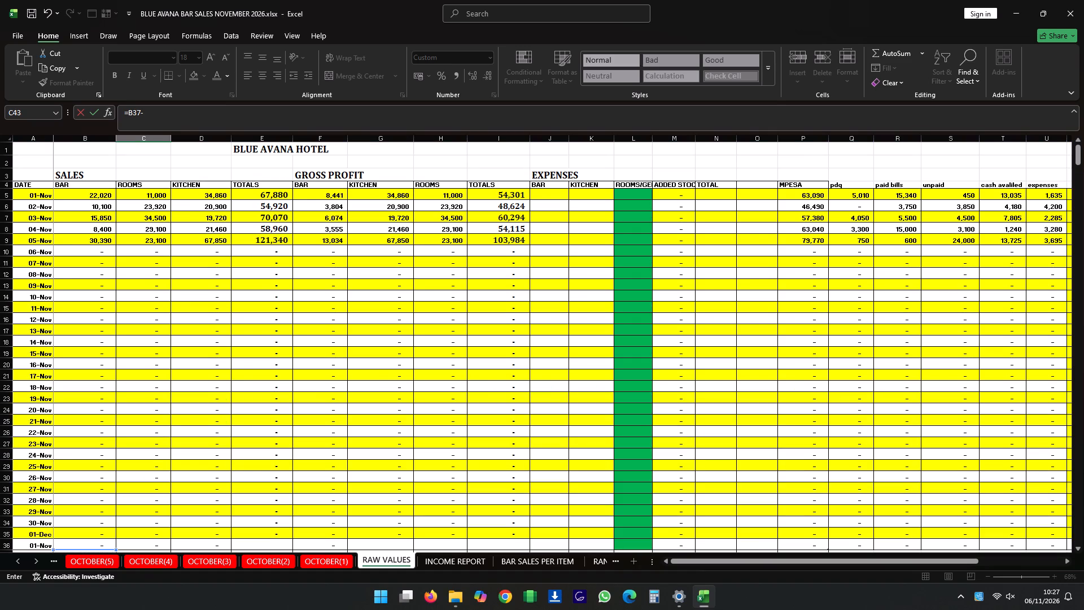
pyautogui.scroll(-4, 315, 519)
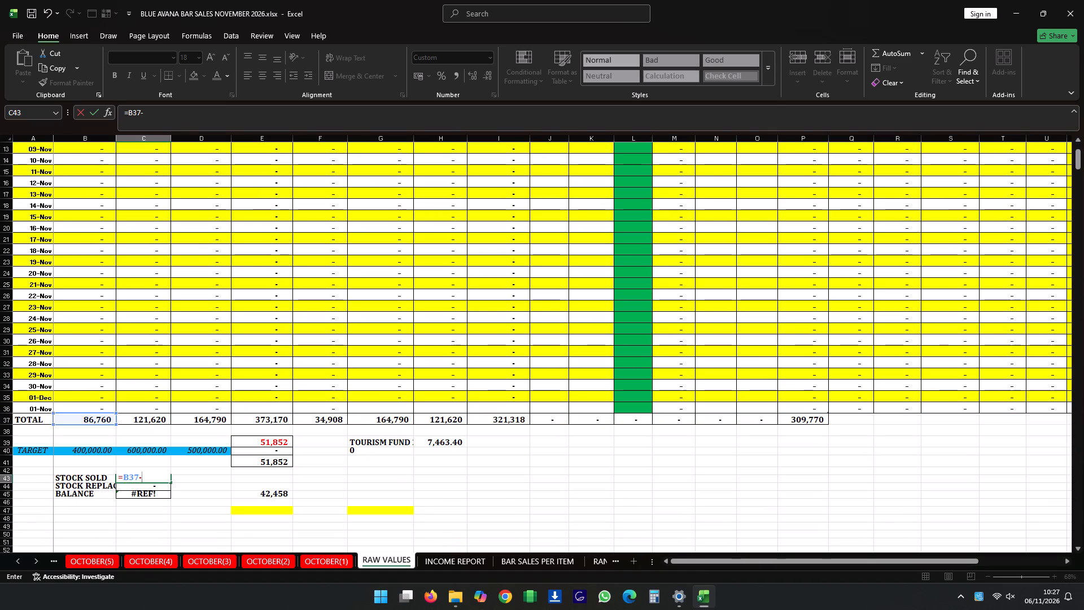
pyautogui.click(321, 421)
pyautogui.press('Return')
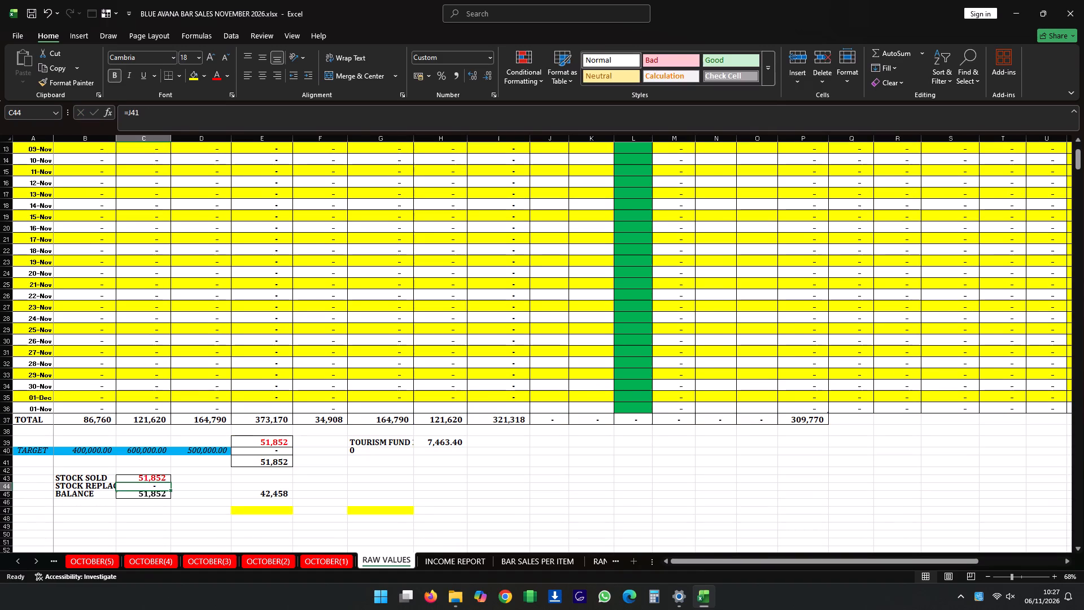
# Link the stock replaced cell C44 to the ADDED STOCK total with the formula =M37.
pyautogui.click(160, 487)
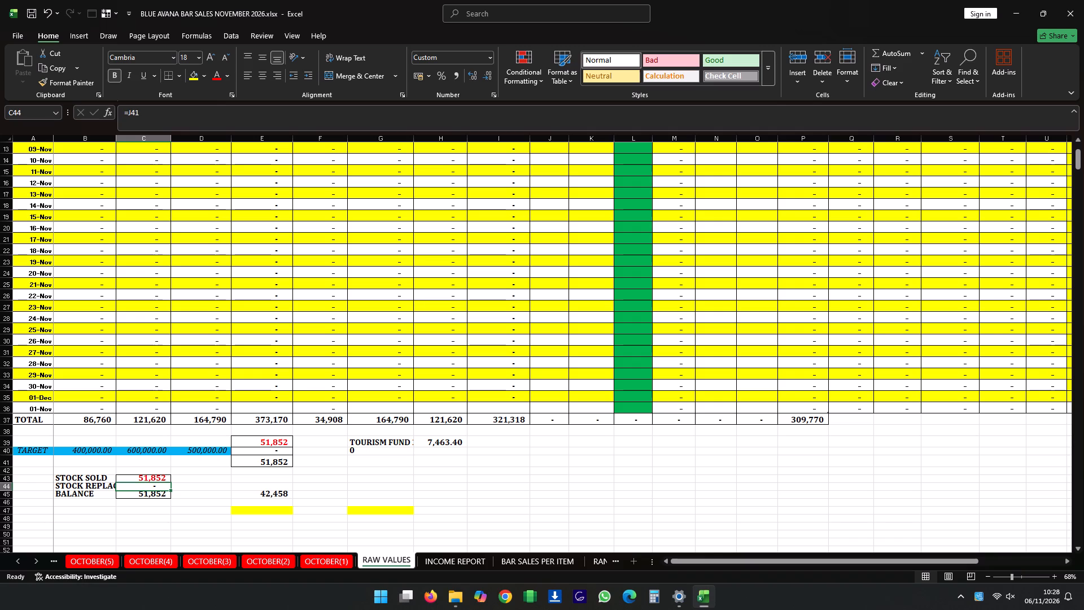
pyautogui.press('=')
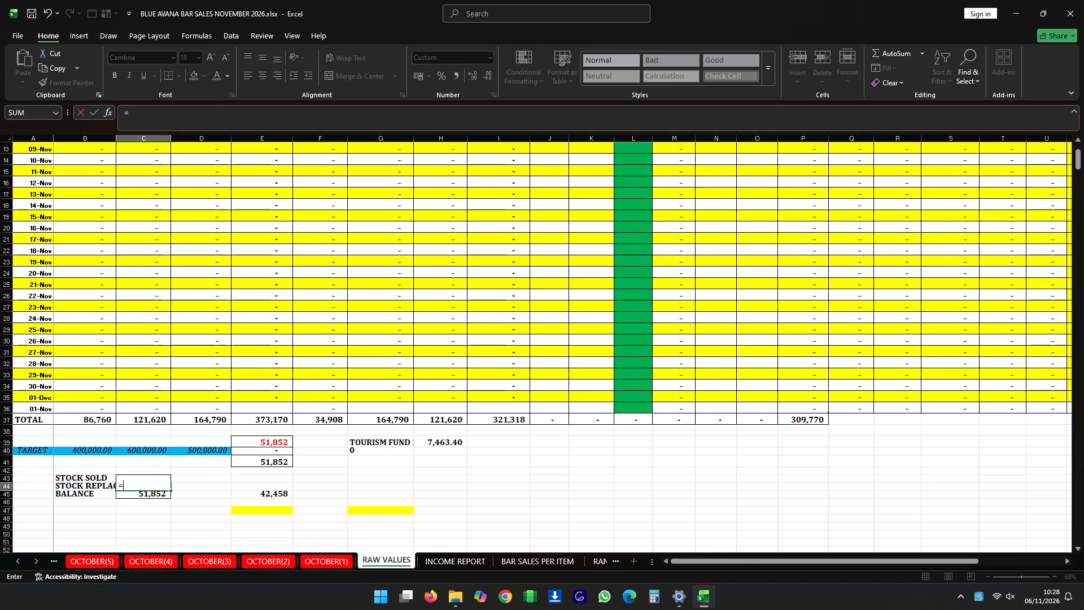
pyautogui.click(675, 421)
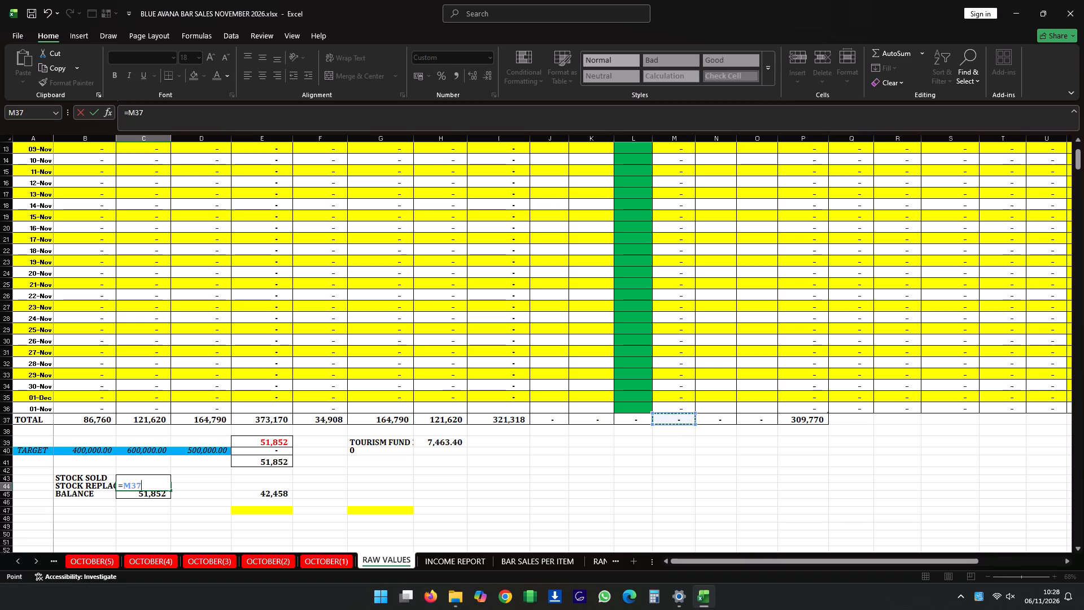
pyautogui.press('Return')
pyautogui.scroll(7, 682, 408)
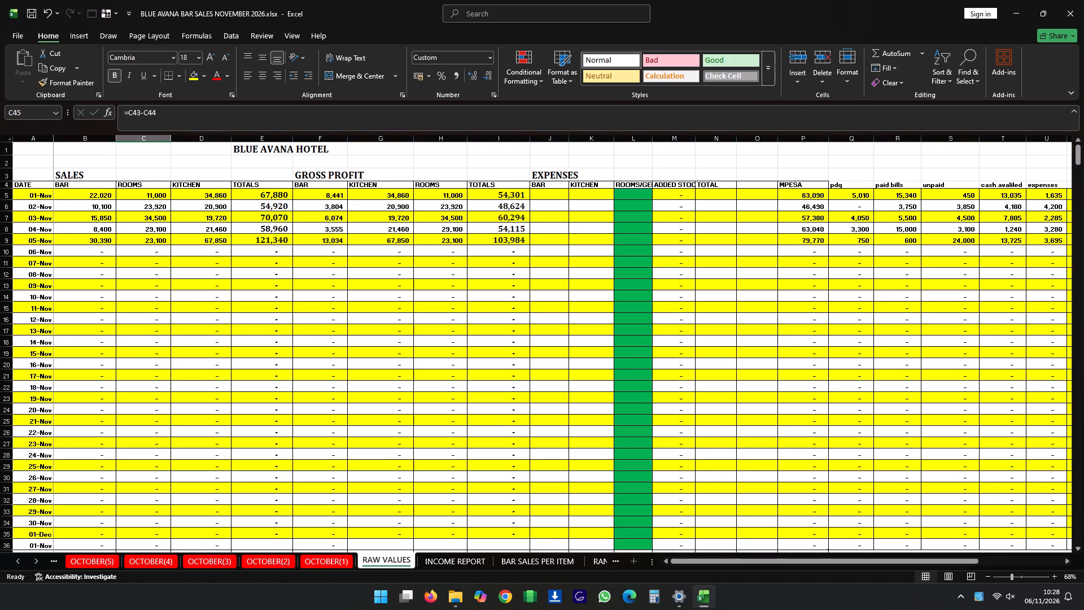
# Clear the old calculation cells E39 to E45 below the TOTALS column in RAW VALUES.
pyautogui.scroll(-5, 417, 446)
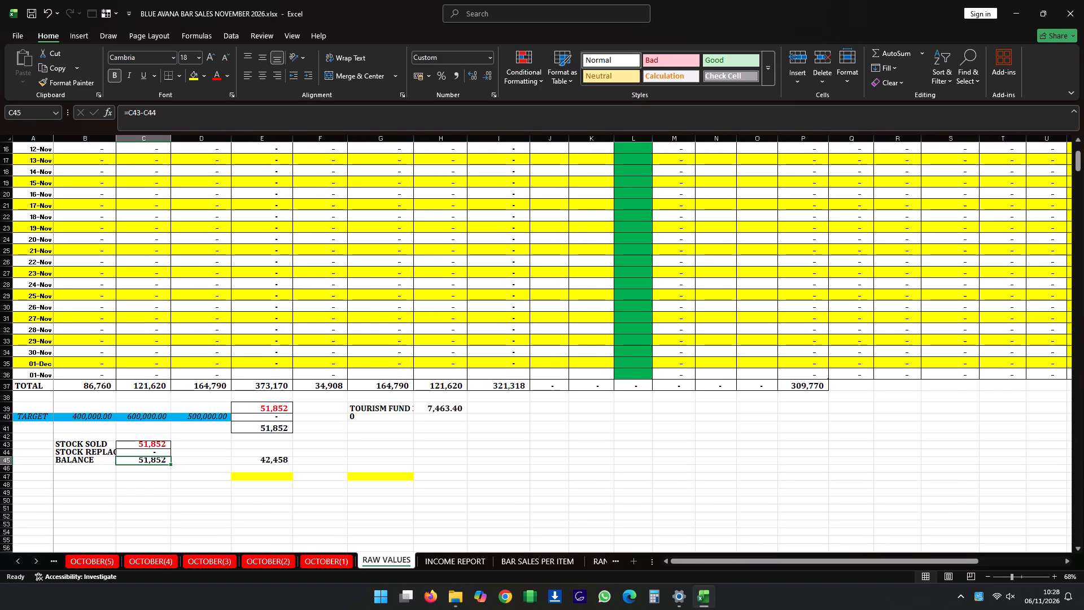
pyautogui.click(456, 408)
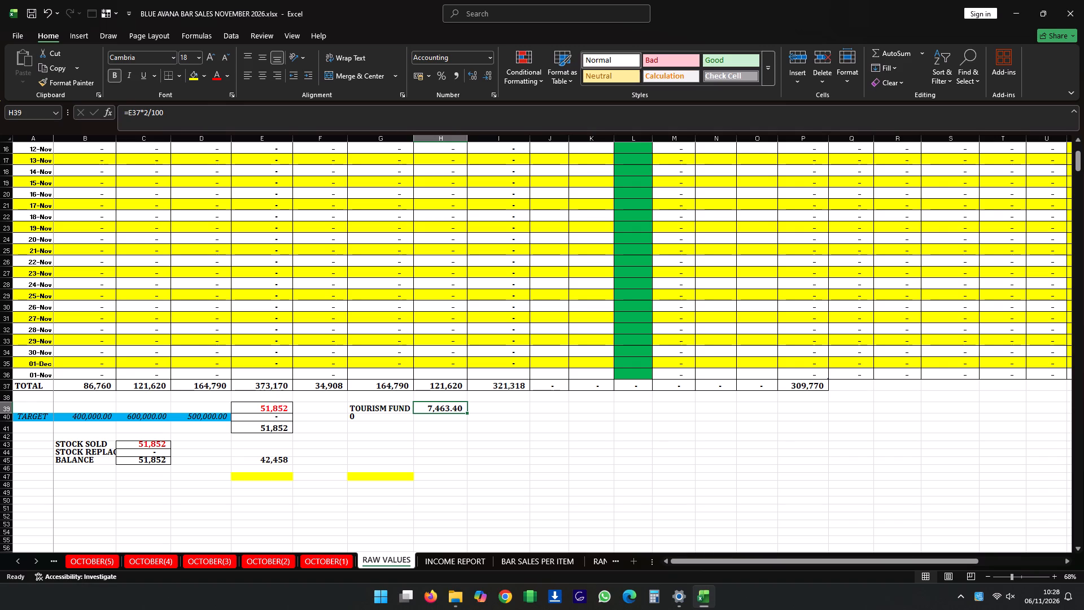
pyautogui.moveTo(264, 408); pyautogui.dragTo(277, 434)
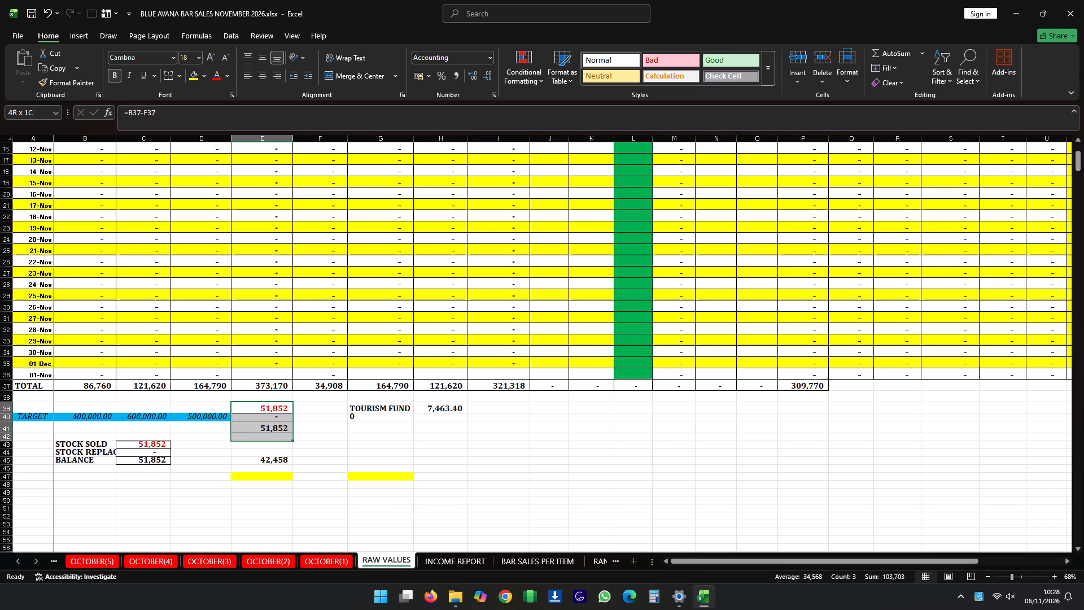
pyautogui.moveTo(277, 434); pyautogui.dragTo(278, 454)
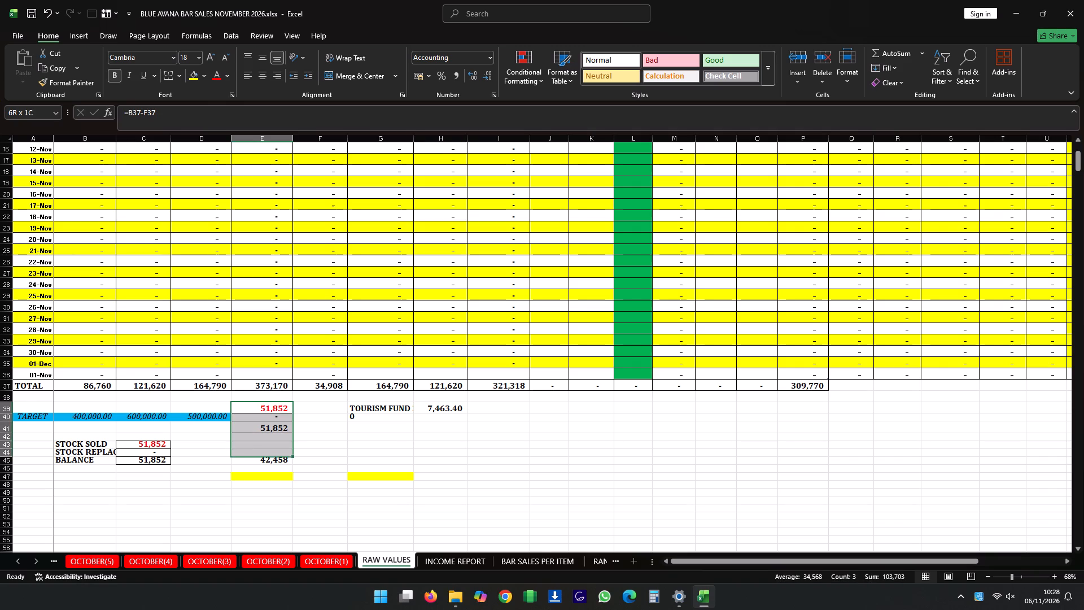
pyautogui.moveTo(278, 454); pyautogui.dragTo(279, 459)
pyautogui.click(279, 459)
pyautogui.click(279, 459)
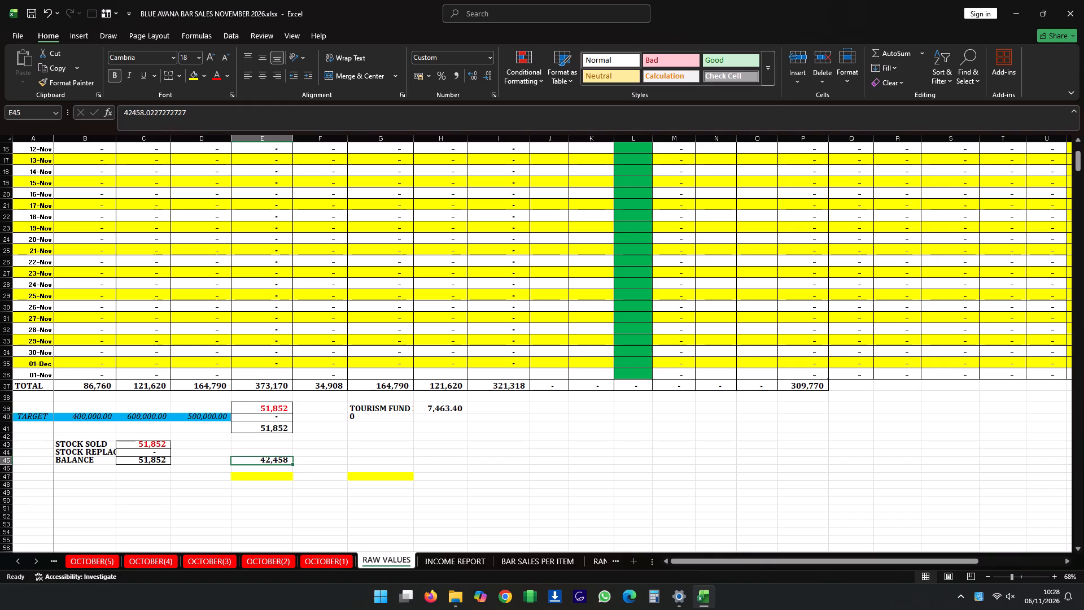
pyautogui.click(318, 441)
pyautogui.moveTo(266, 412); pyautogui.dragTo(271, 444)
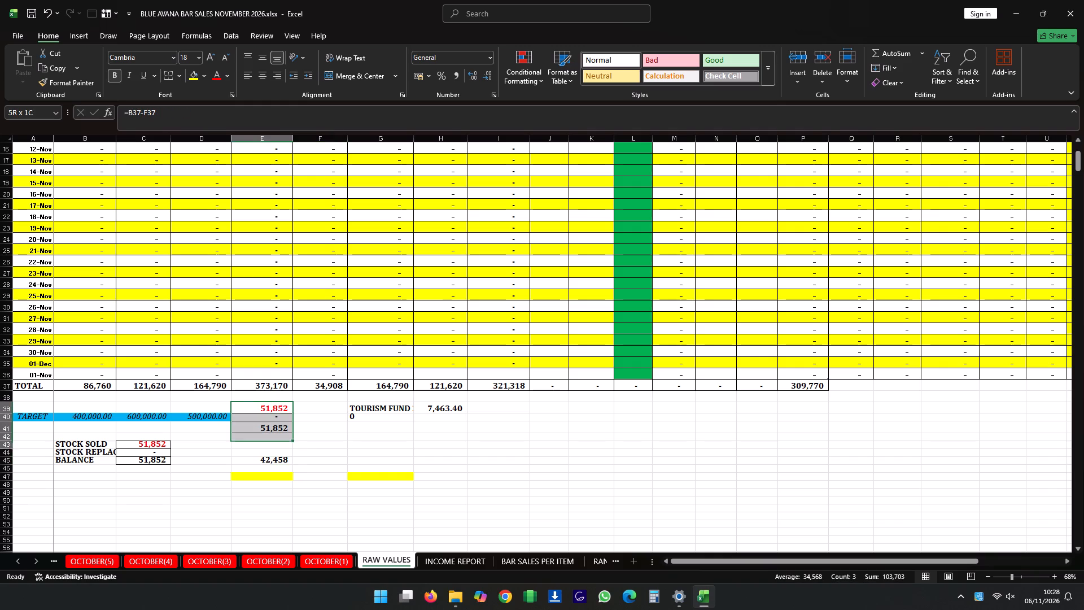
pyautogui.moveTo(271, 444); pyautogui.dragTo(276, 459)
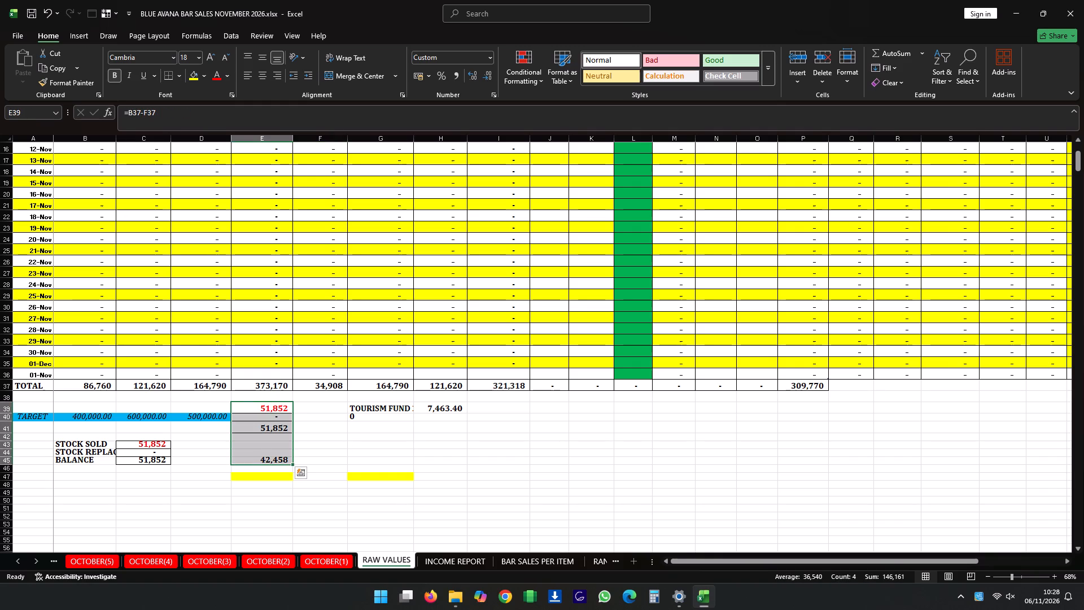
pyautogui.press('Delete')
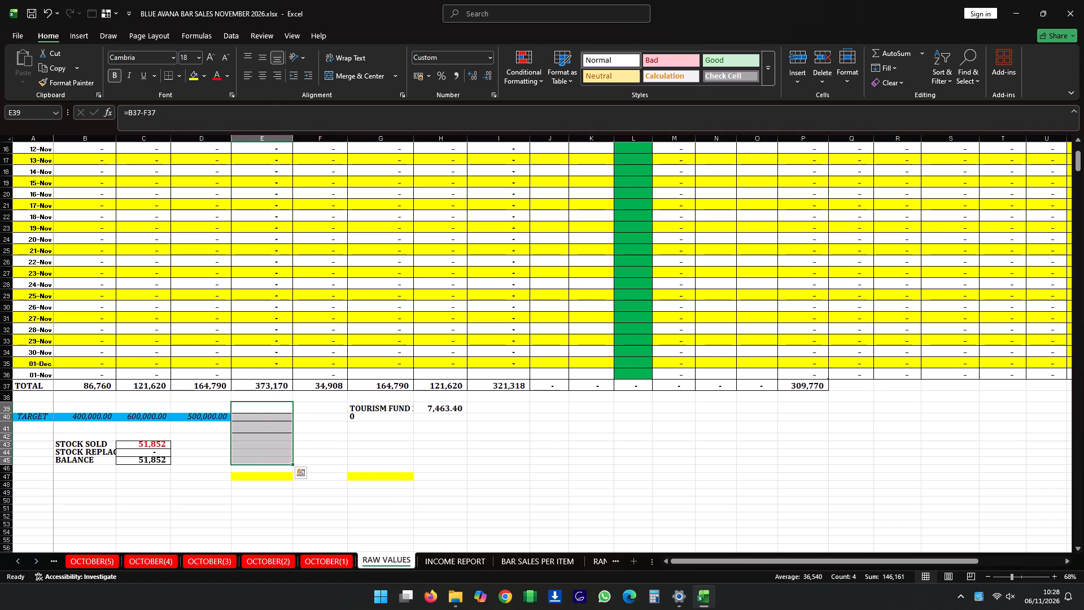
# Add up the three TARGET amounts in E40 with the formula =B40+C40+D40.
pyautogui.click(273, 415)
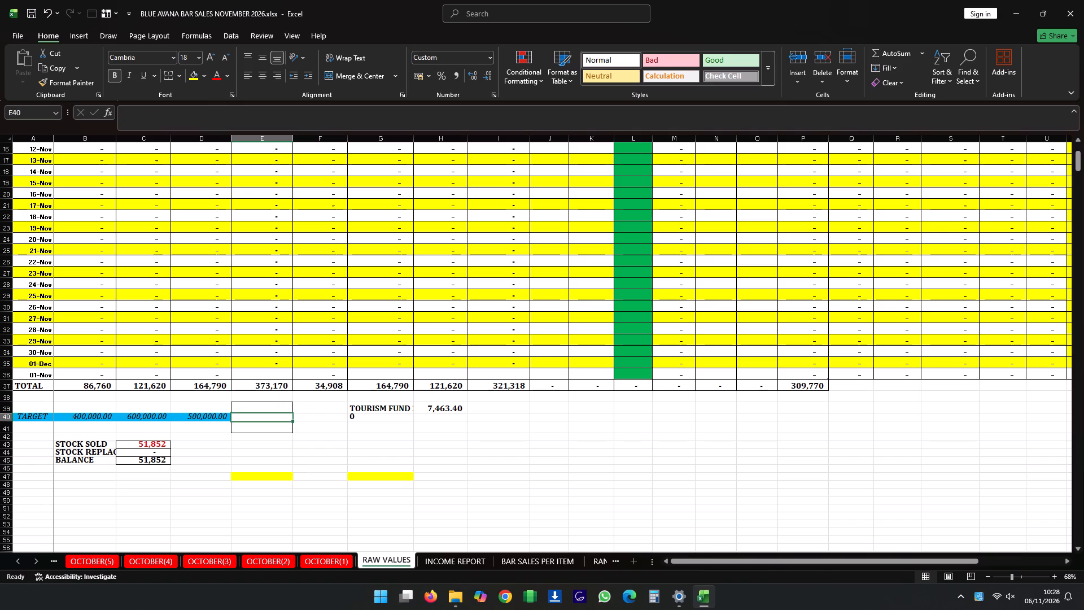
pyautogui.press('=')
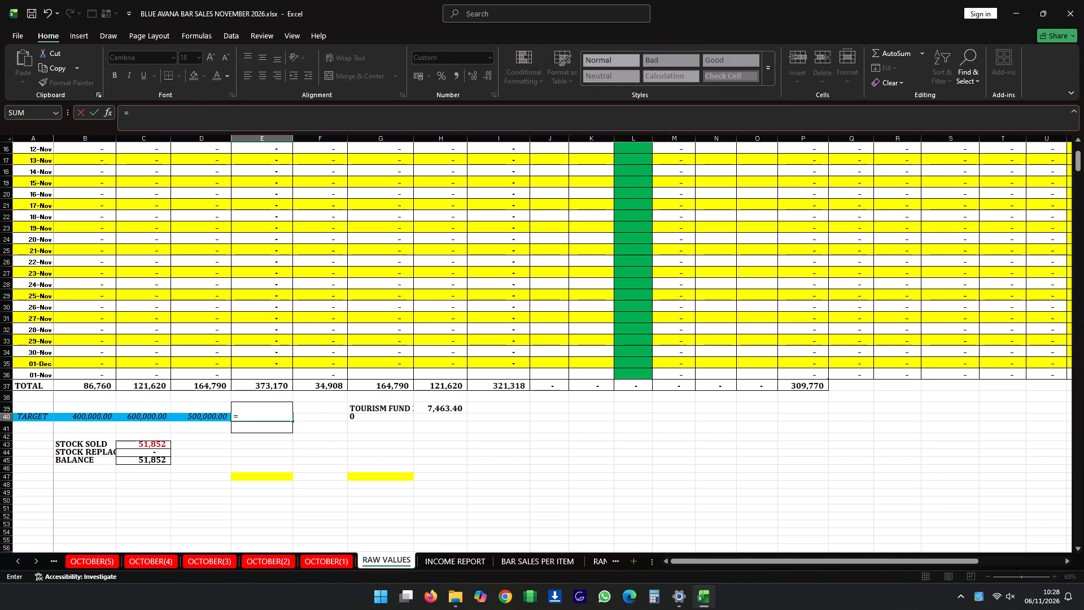
pyautogui.click(99, 418)
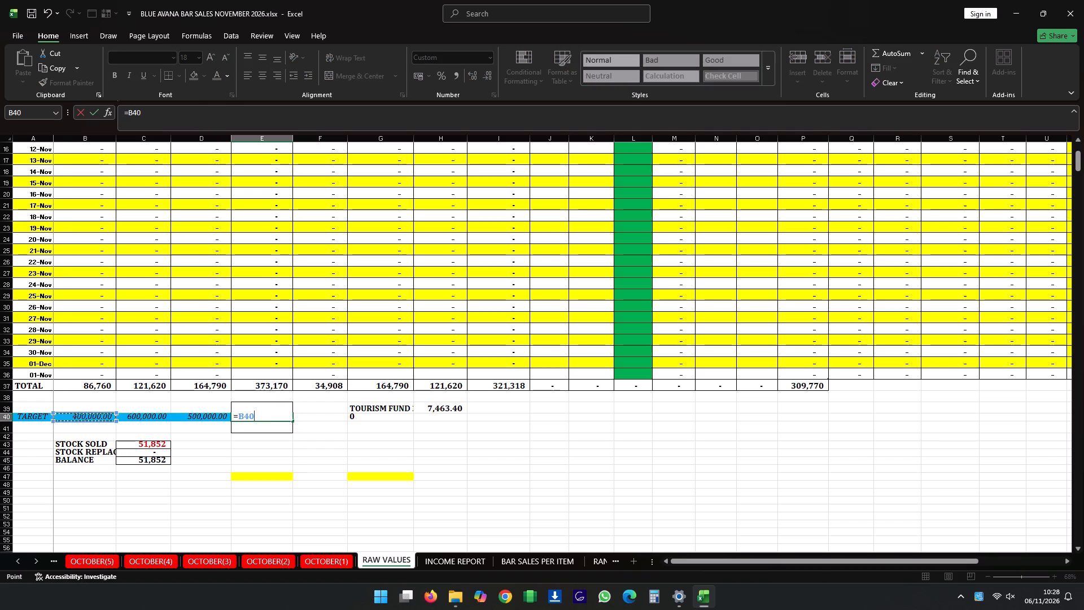
pyautogui.press('+')
pyautogui.click(139, 416)
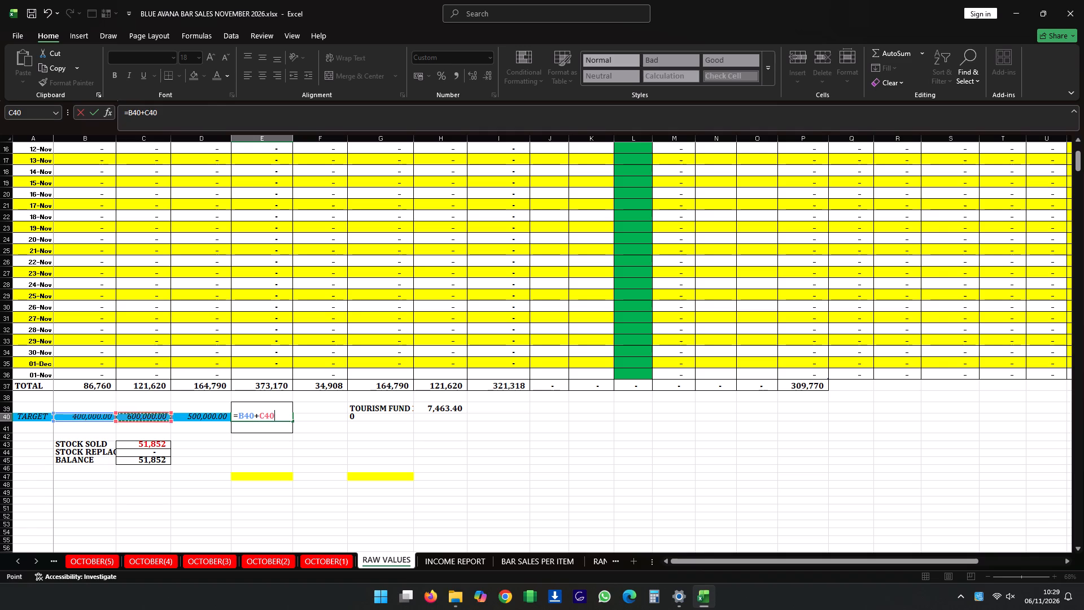
pyautogui.press('+')
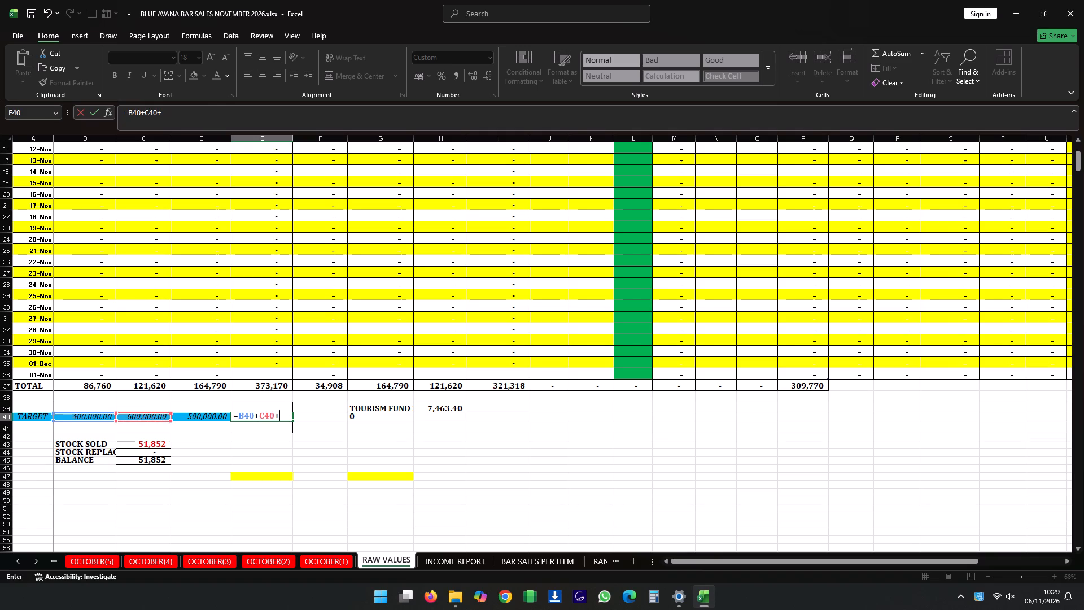
pyautogui.click(213, 417)
pyautogui.press('Return')
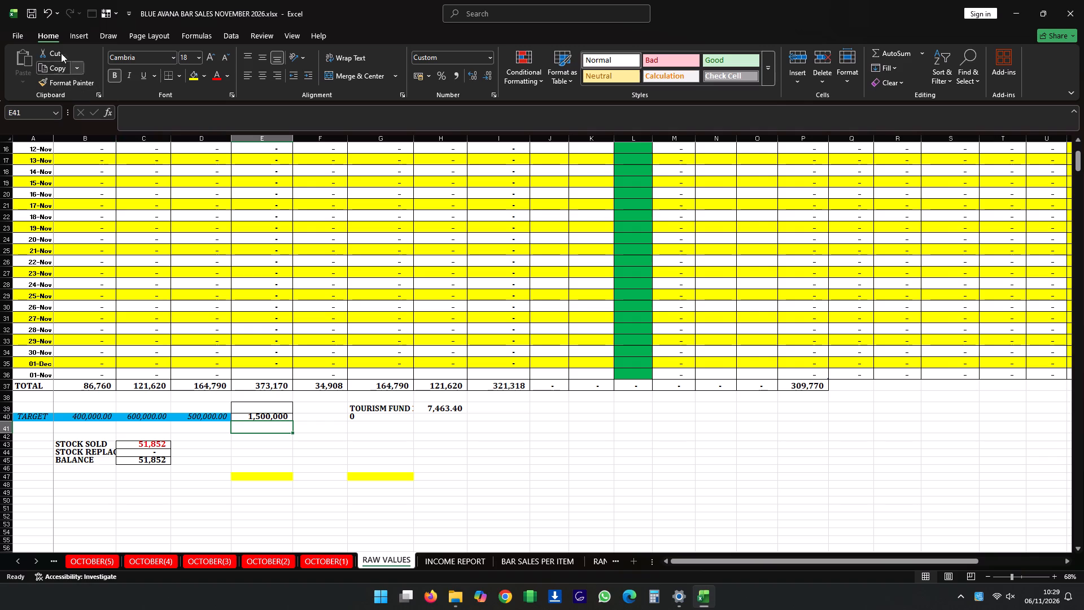
# Save the workbook.
pyautogui.click(31, 12)
# In BAR SALES PER ITEM, set the first date heading E2 to 1/11 and fill the date series across through AI2.
pyautogui.click(569, 564)
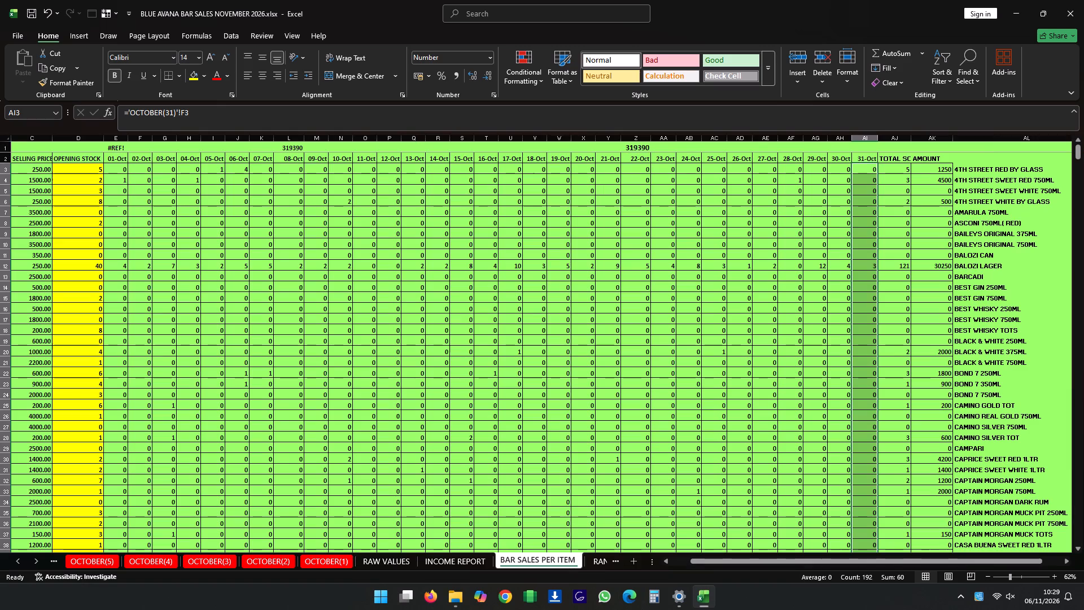
pyautogui.click(106, 159)
pyautogui.write('1/11')
pyautogui.press('Return')
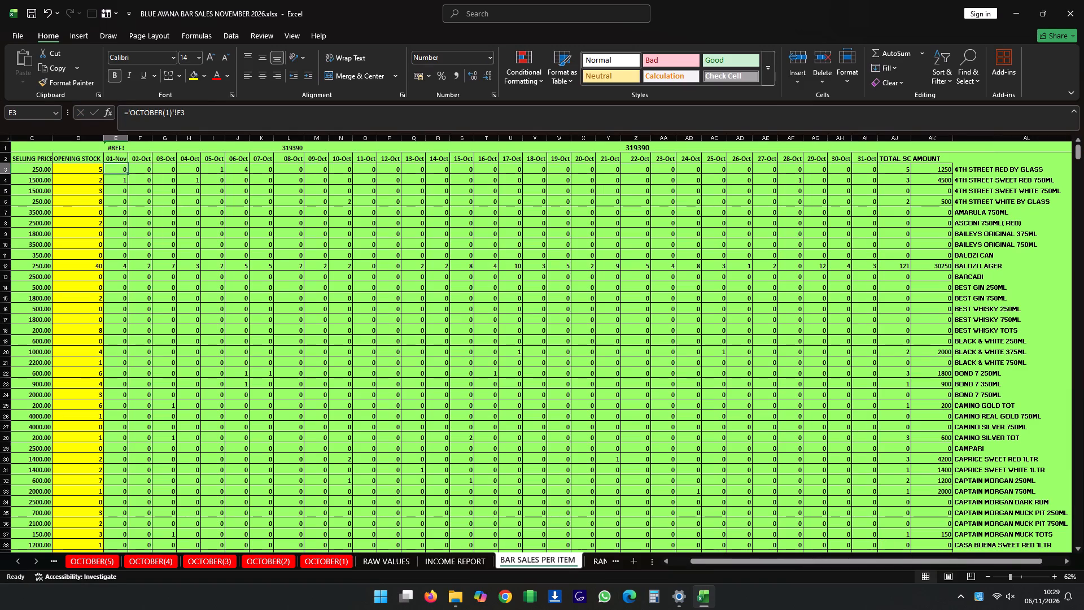
pyautogui.click(116, 159)
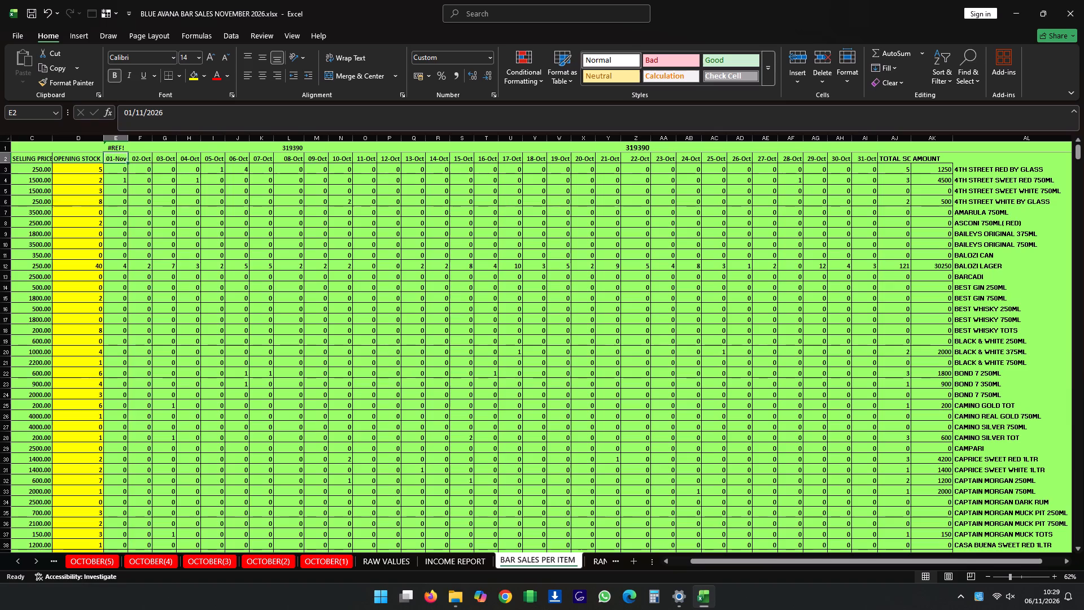
pyautogui.moveTo(127, 162); pyautogui.dragTo(881, 156)
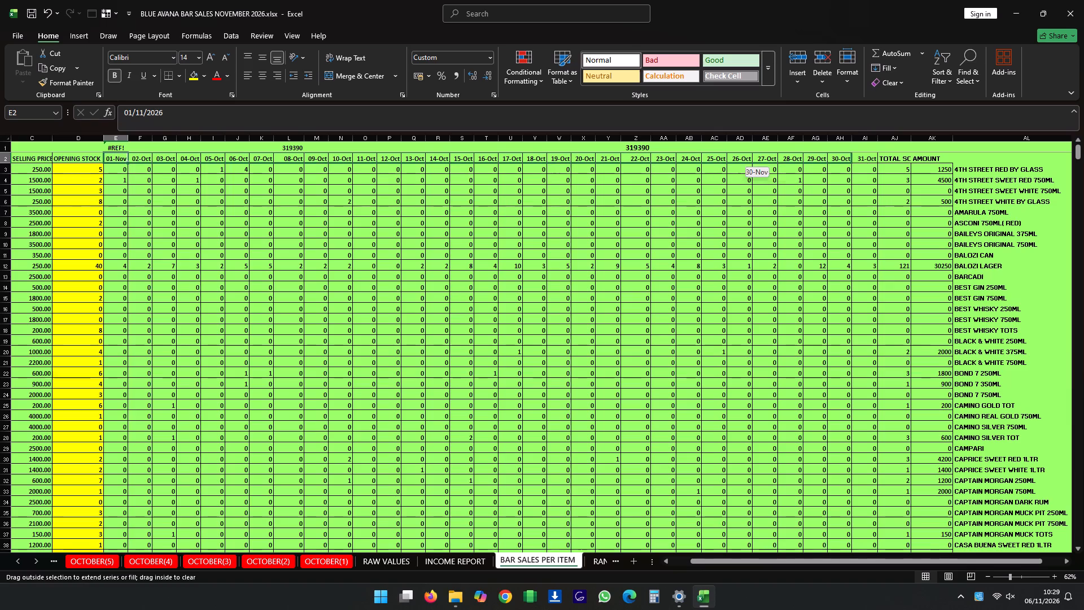
pyautogui.moveTo(881, 156); pyautogui.dragTo(869, 162)
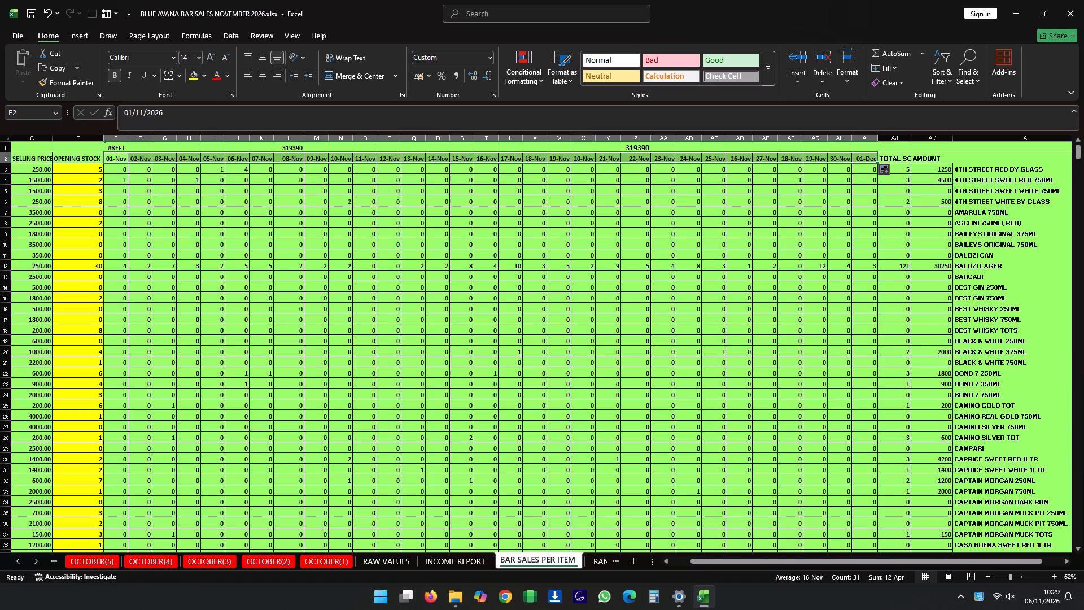
# Link the first OPENING STOCK cell, D3, to the opening stock in NOVEMBER(1) with the formula ='NOVEMBER(1)'!B3.
pyautogui.click(89, 171)
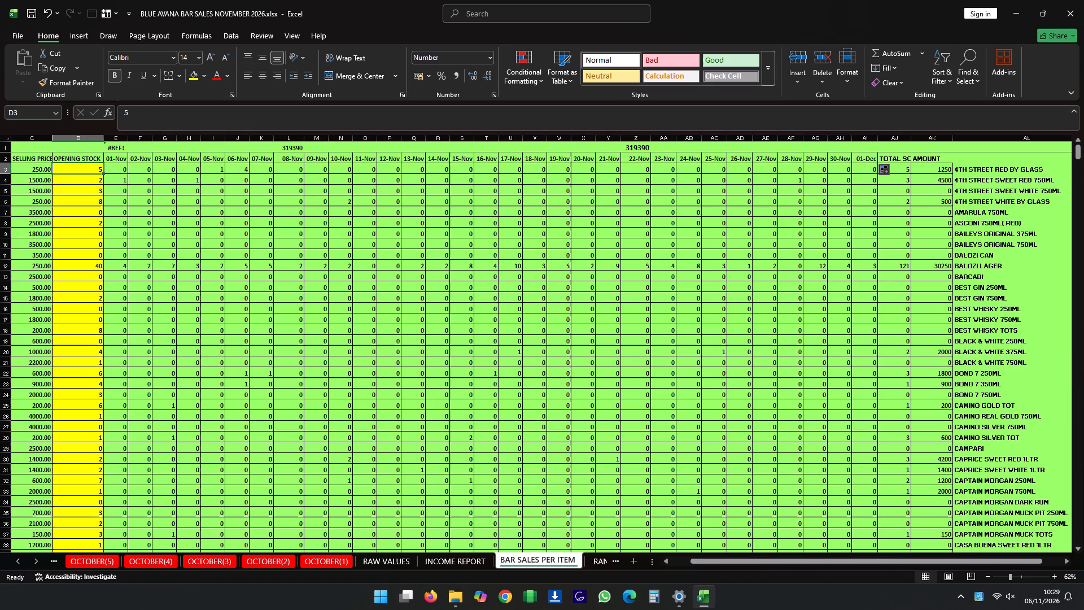
pyautogui.press('=')
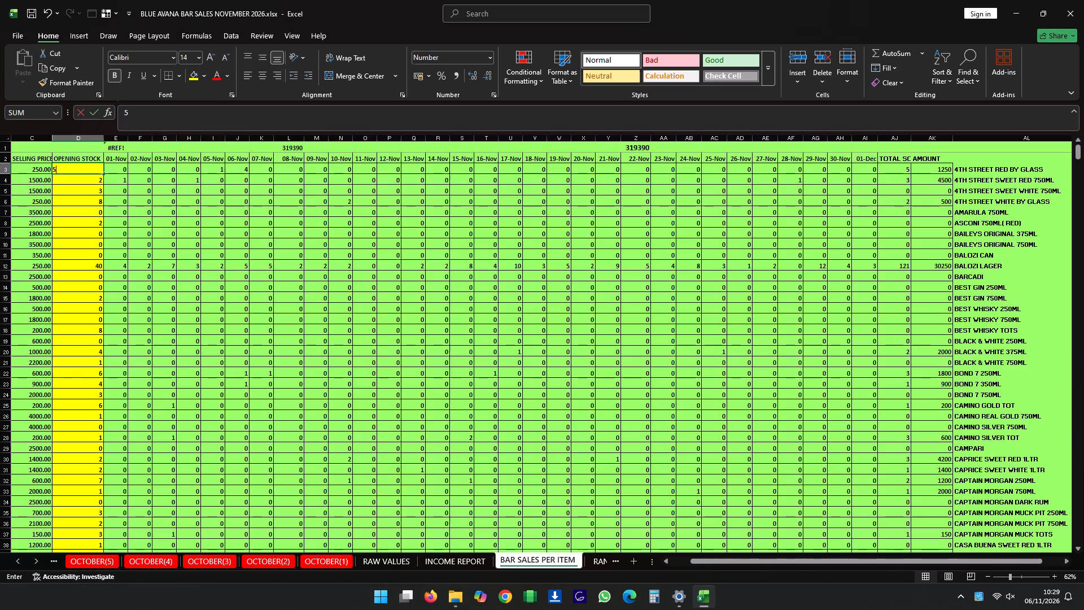
pyautogui.tripleClick(20, 563)
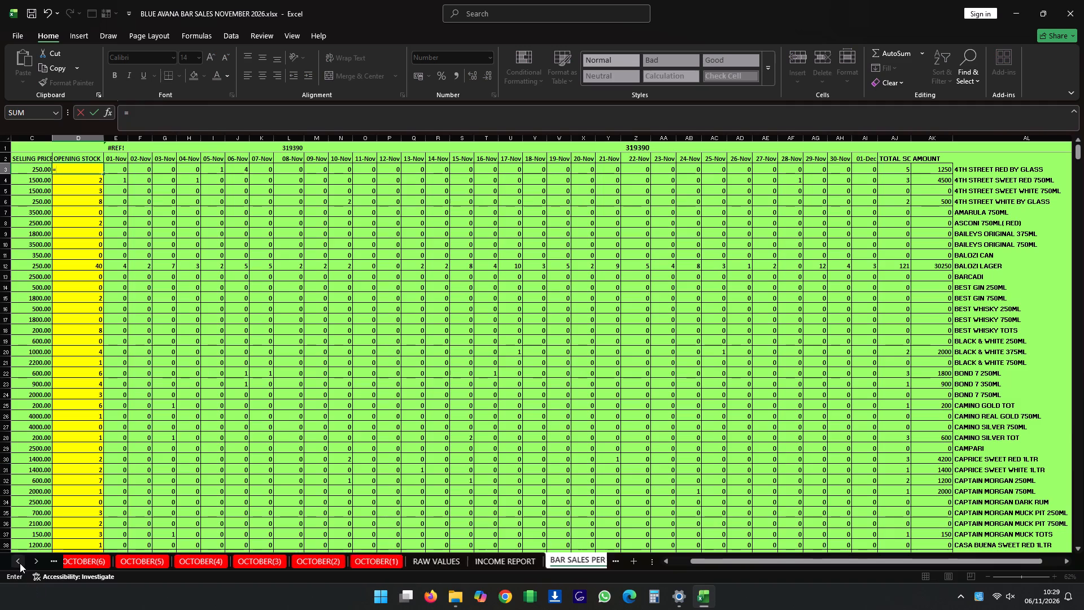
pyautogui.tripleClick(20, 563)
pyautogui.tripleClick(20, 563)
pyautogui.tripleClick(20, 563)
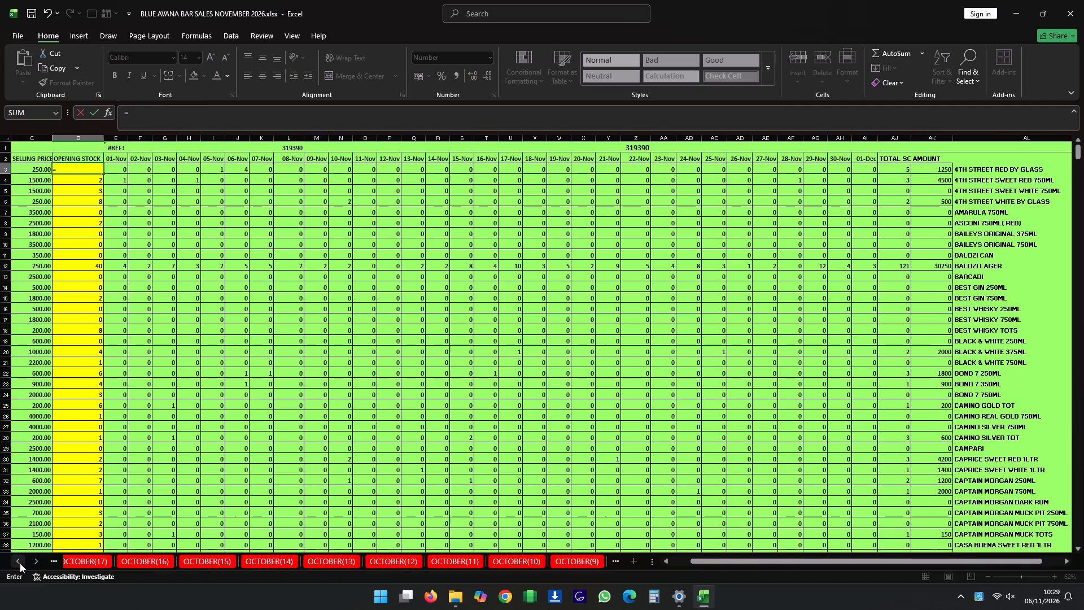
pyautogui.tripleClick(20, 563)
pyautogui.tripleClick(20, 563)
pyautogui.click(20, 563)
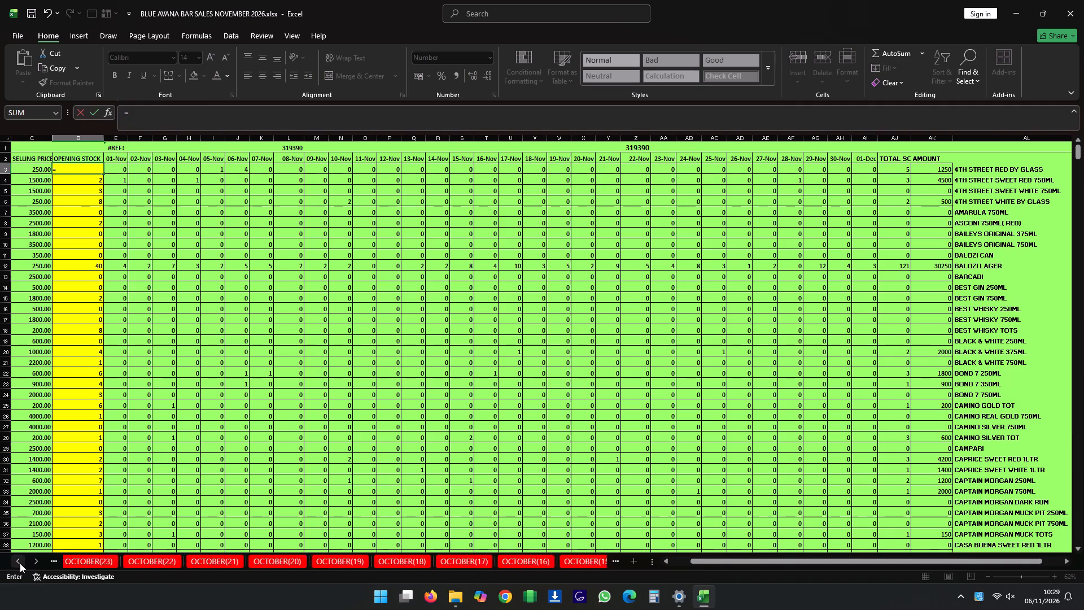
pyautogui.tripleClick(20, 563)
pyautogui.doubleClick(20, 563)
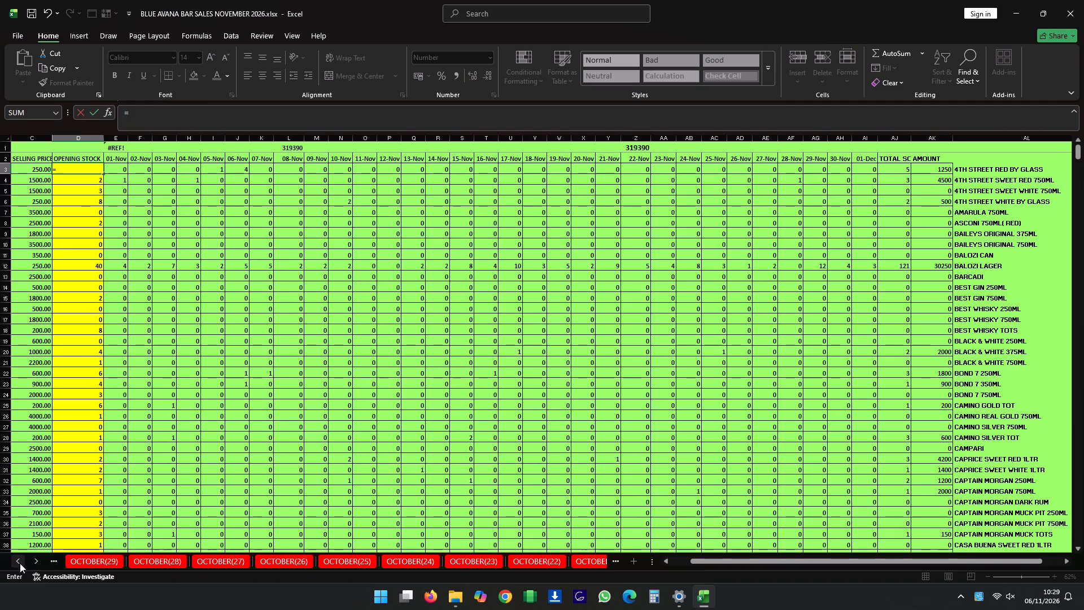
pyautogui.doubleClick(20, 563)
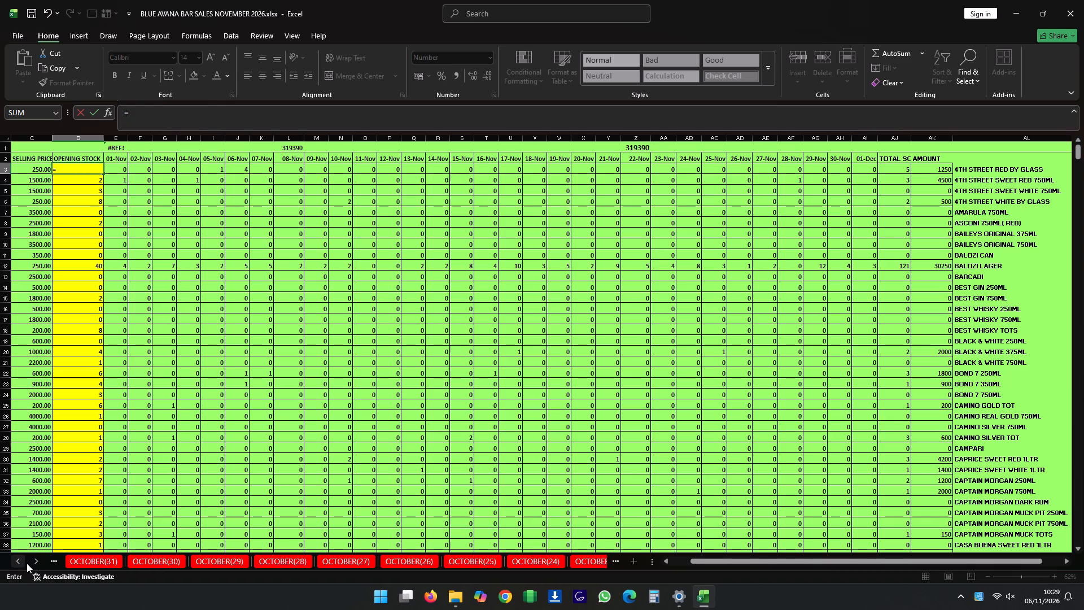
pyautogui.click(18, 563)
pyautogui.click(80, 564)
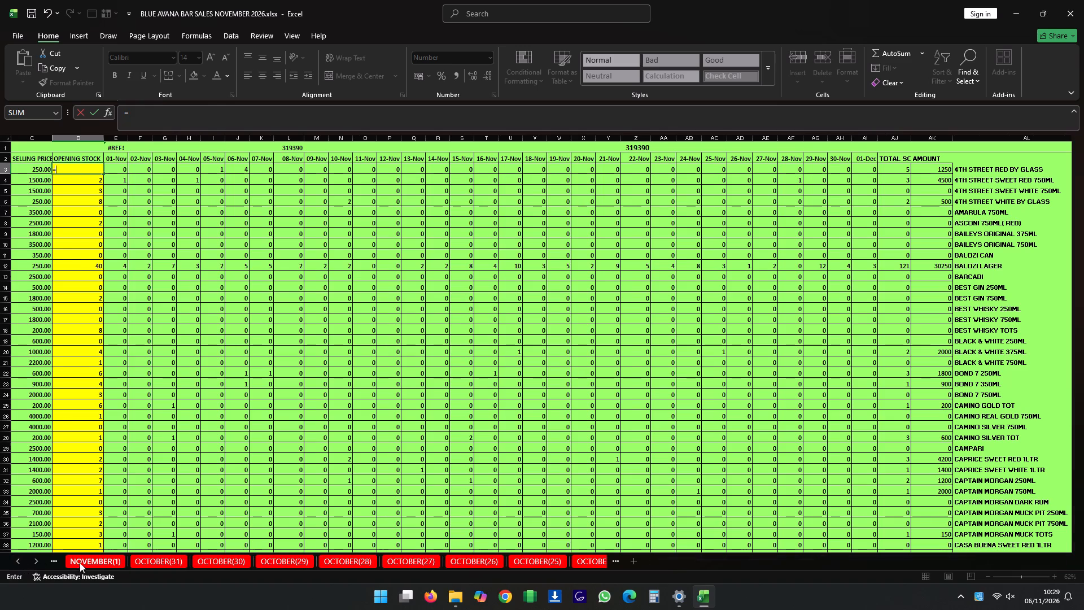
pyautogui.scroll(20, 150, 369)
pyautogui.scroll(14, 150, 369)
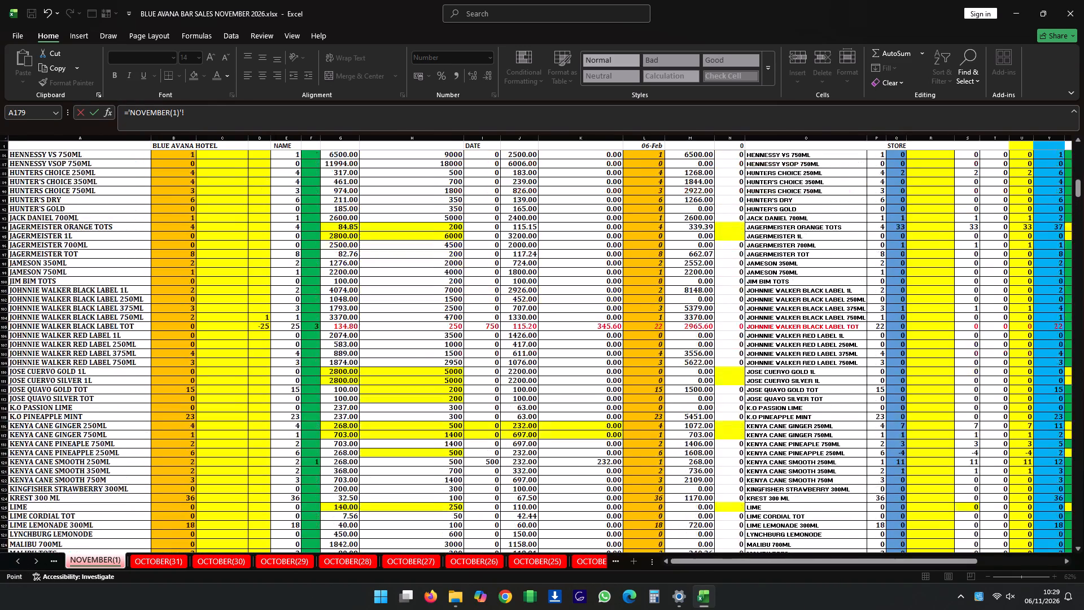
pyautogui.scroll(20, 180, 374)
pyautogui.scroll(14, 180, 374)
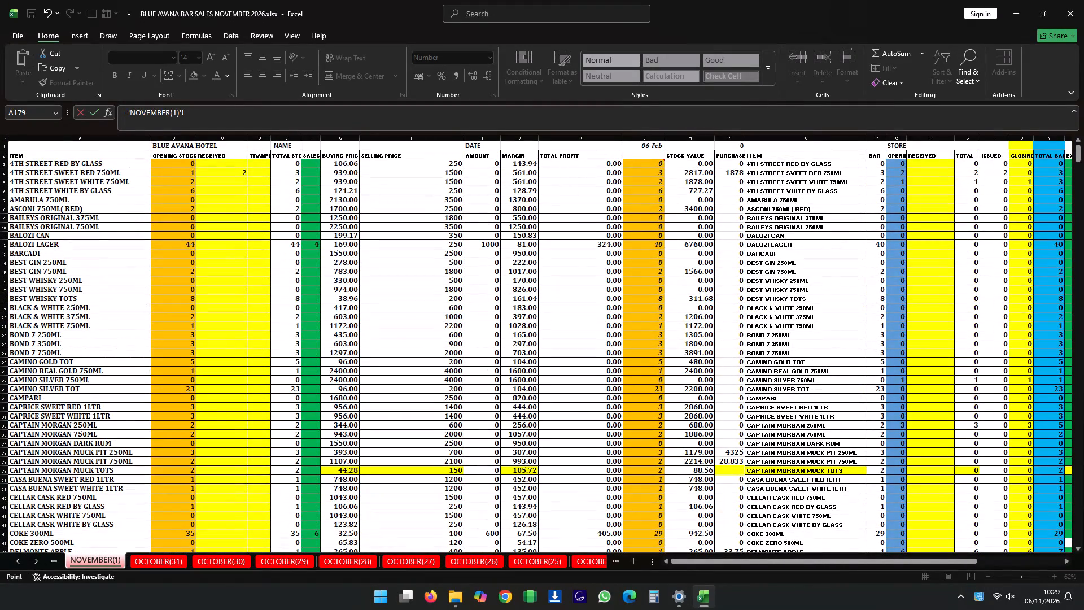
pyautogui.click(185, 163)
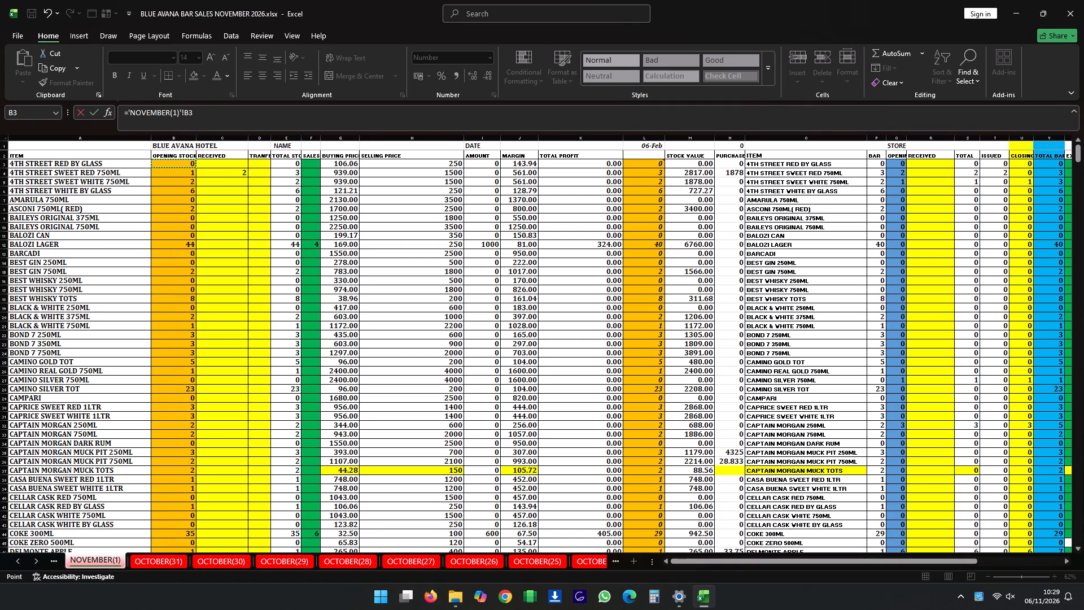
pyautogui.press('Return')
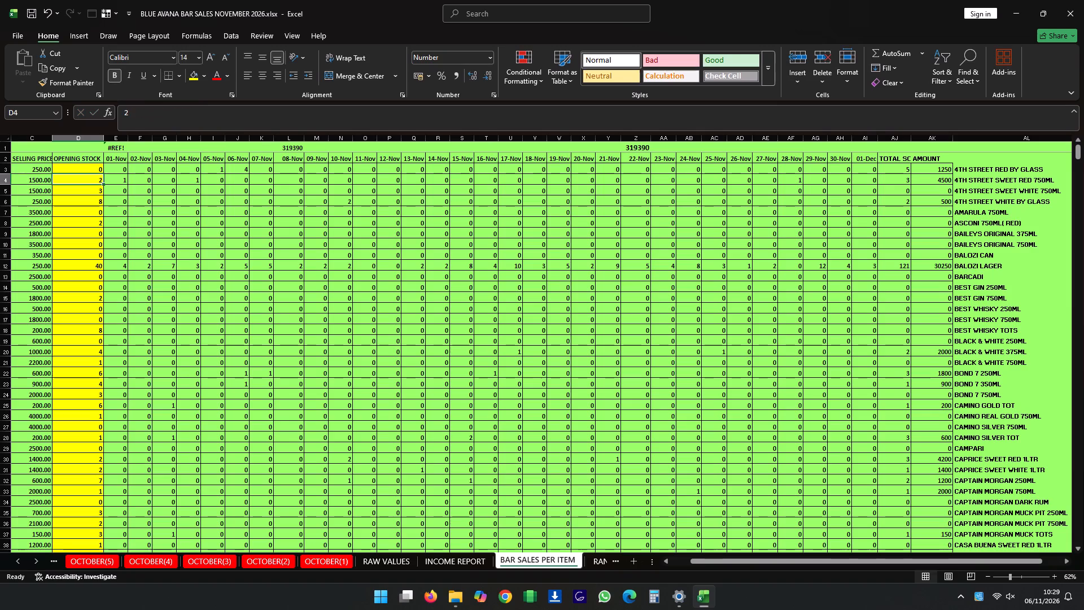
# Fill the D3 opening stock formula down the OPENING STOCK column for all items.
pyautogui.click(94, 168)
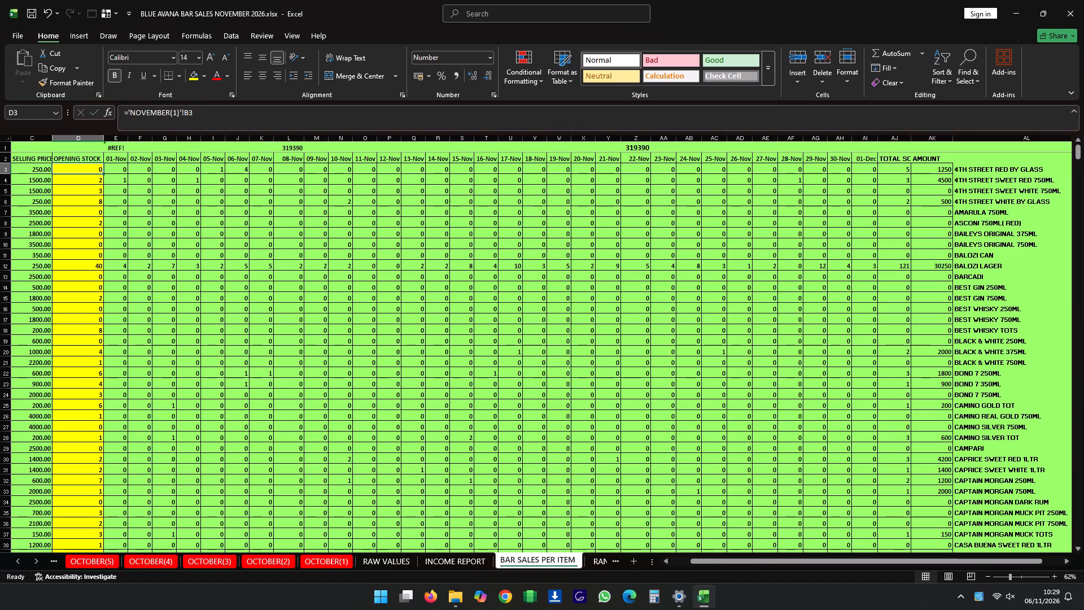
pyautogui.doubleClick(103, 173)
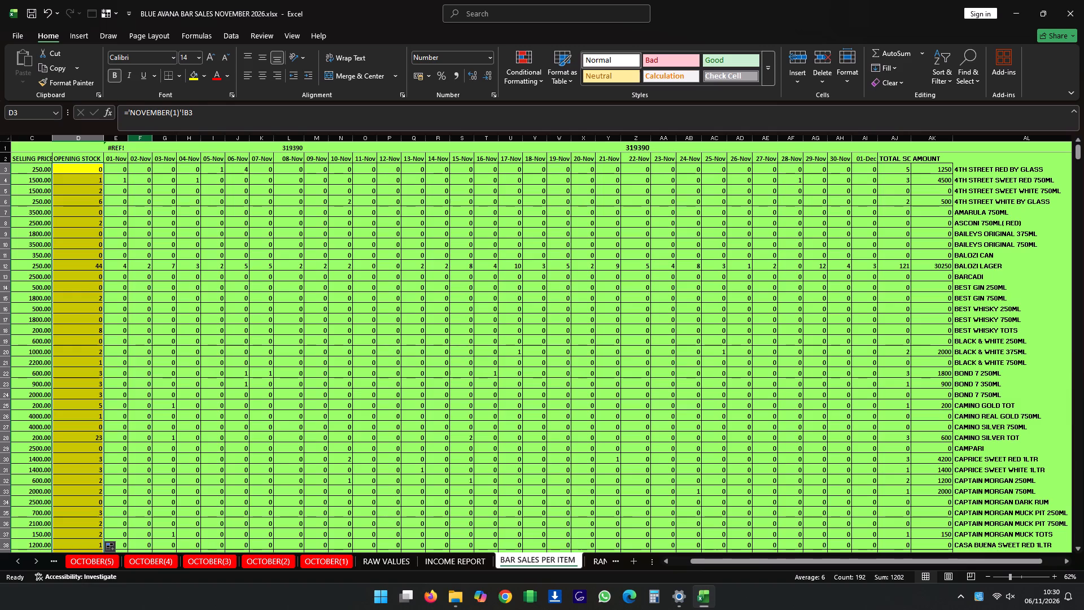
# Set the first 01-Nov sales cell, E3, to ='NOVEMBER(1)'!F3 and fill it down the 01-Nov column for all items.
pyautogui.click(118, 173)
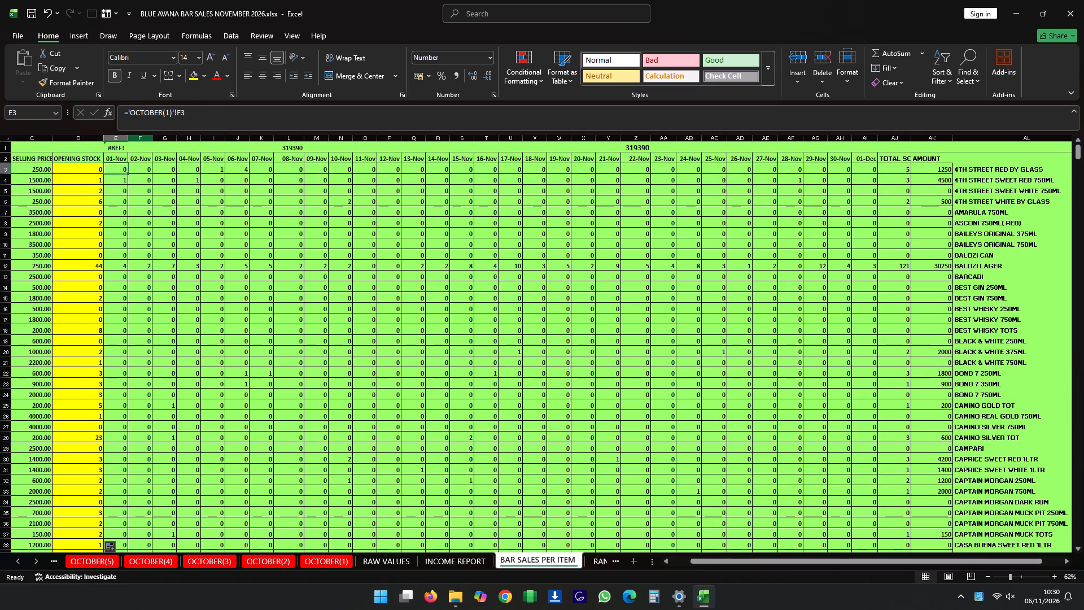
pyautogui.click(148, 114)
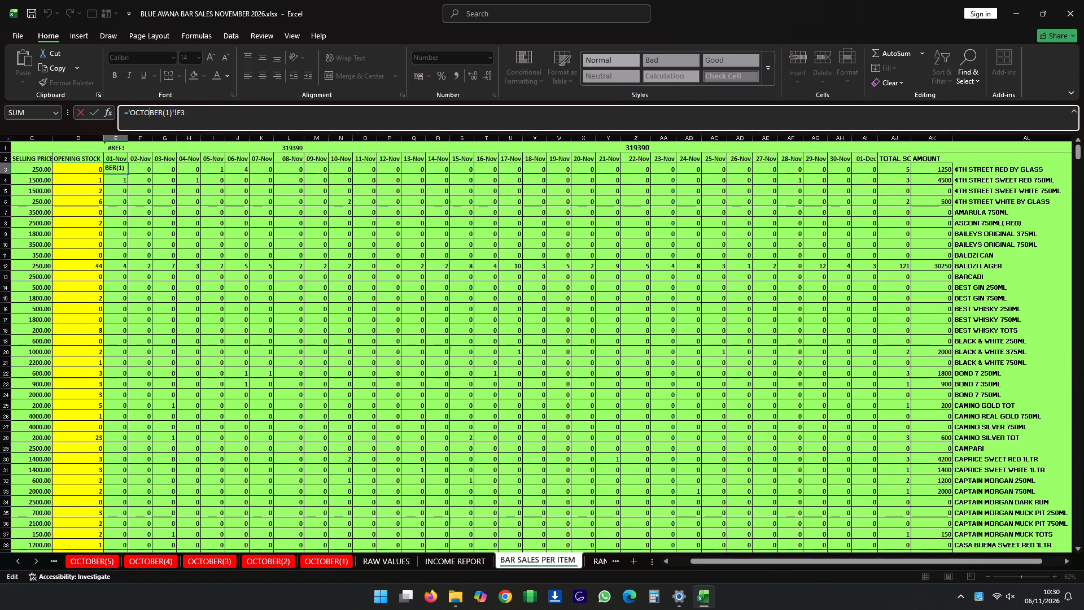
pyautogui.press('BackSpace')
pyautogui.press('BackSpace')
pyautogui.press('BackSpace')
pyautogui.press('BackSpace')
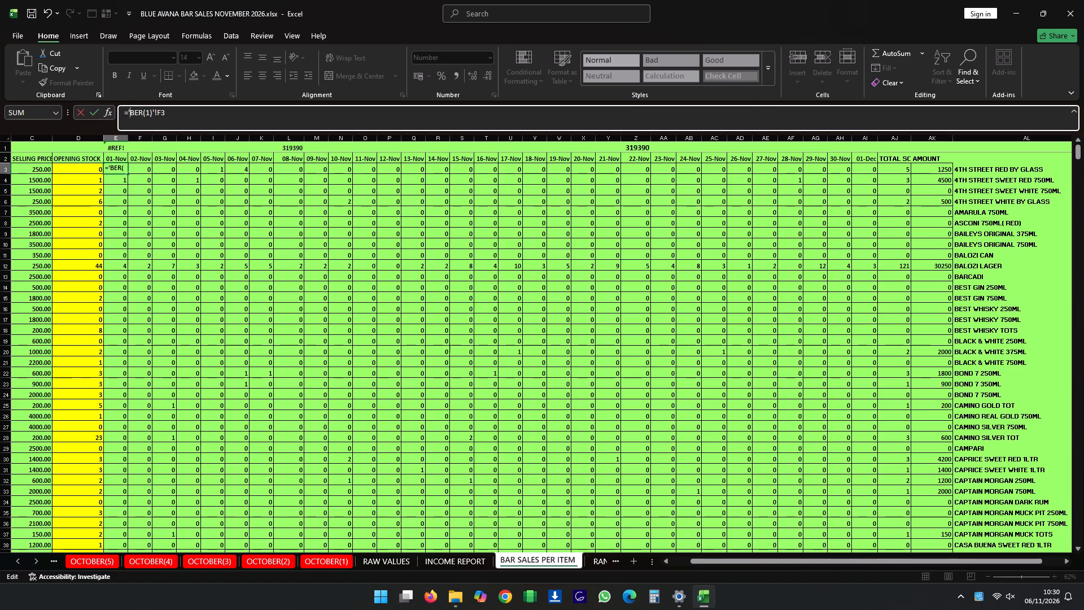
pyautogui.write('NOVE')
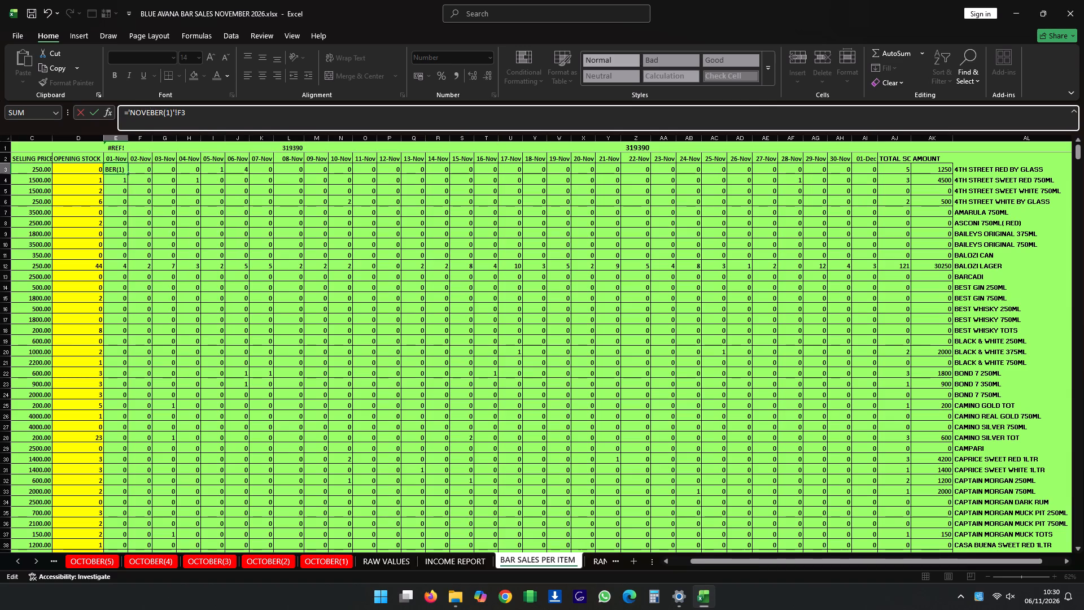
pyautogui.press('m')
pyautogui.press('Return')
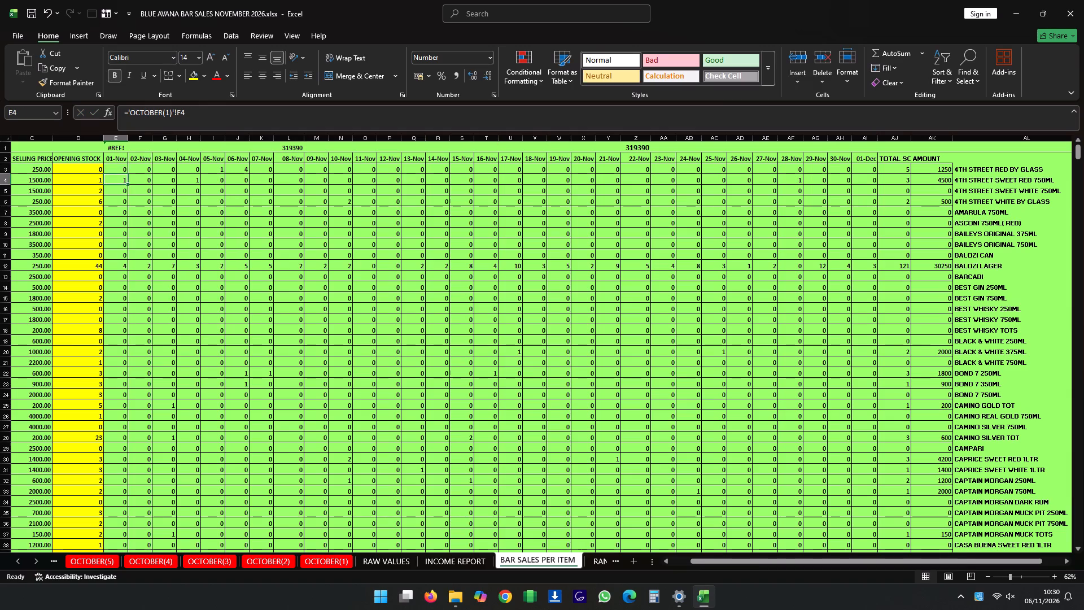
pyautogui.click(124, 168)
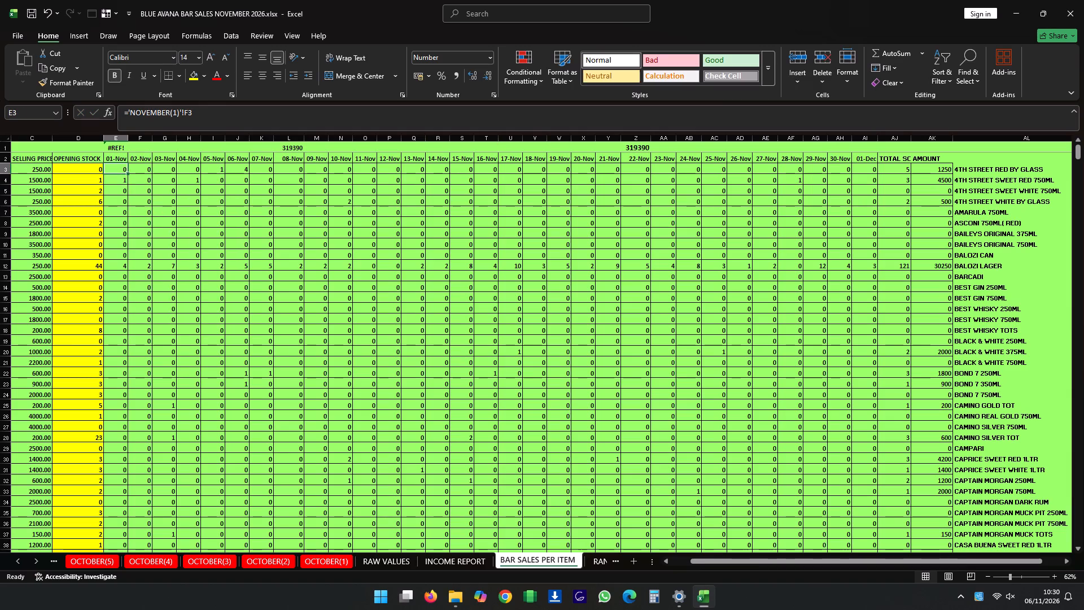
pyautogui.doubleClick(126, 173)
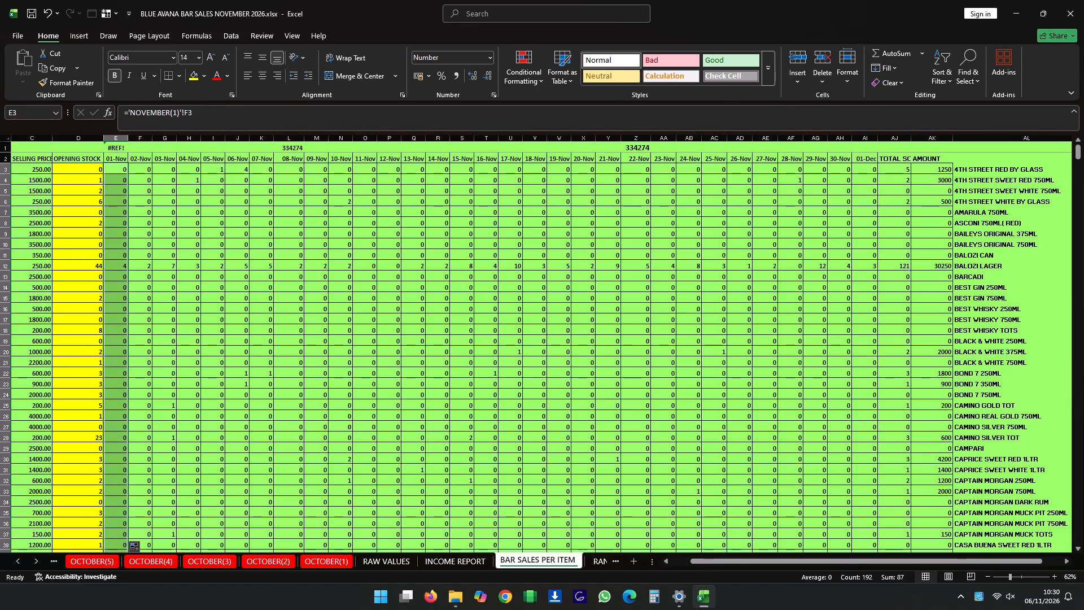
# Fill the E3 formula across row 3 through the 05-Nov column, I3.
pyautogui.click(142, 169)
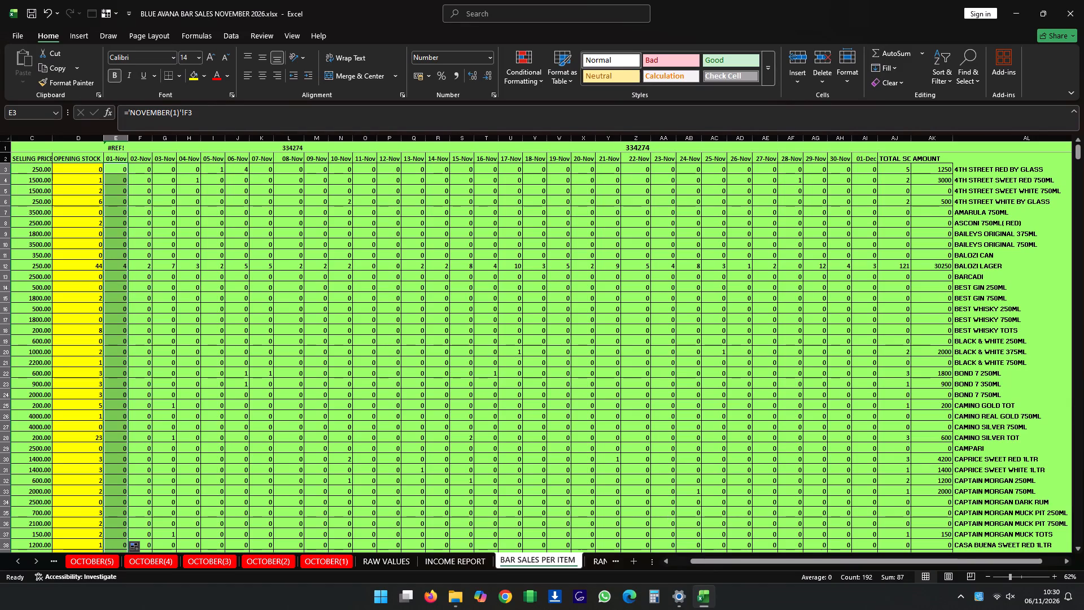
pyautogui.click(120, 169)
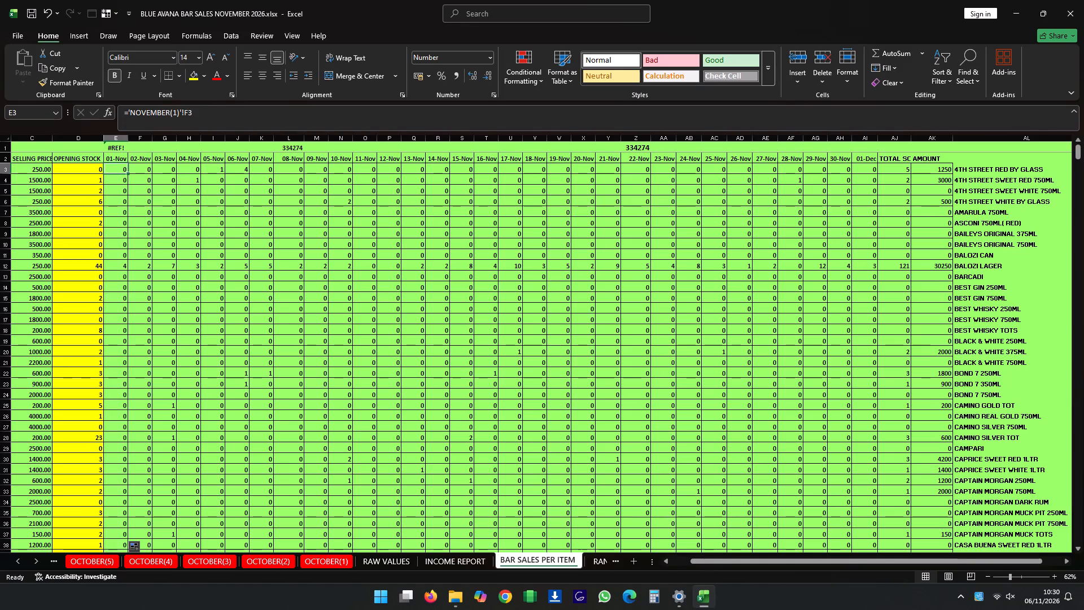
pyautogui.moveTo(130, 173); pyautogui.dragTo(224, 177)
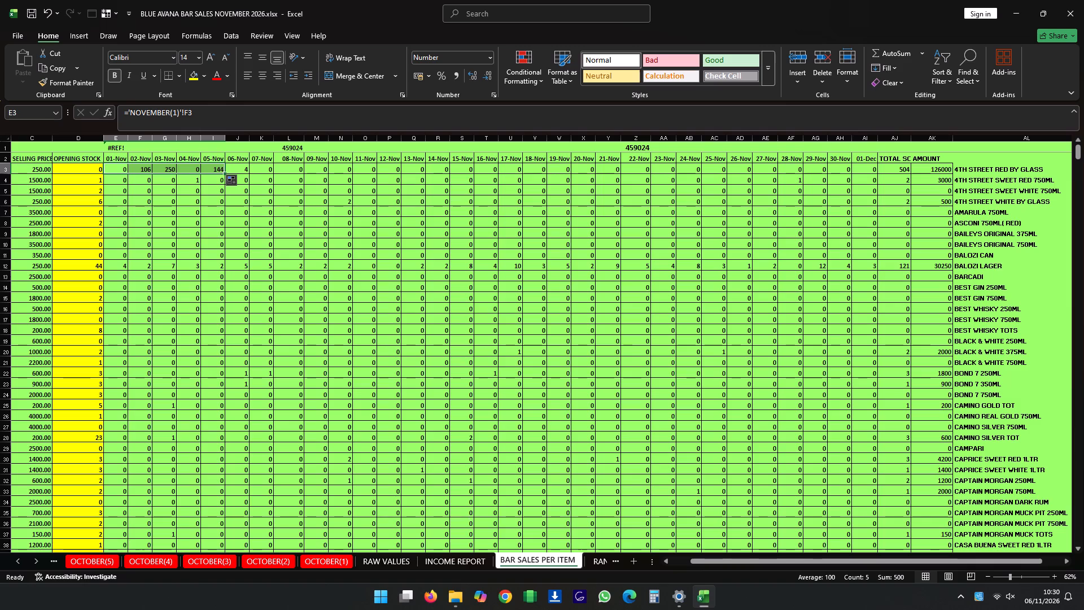
# Change the 02-Nov formula in F3 to ='NOVEMBER(2)'!F3 and fill it down the 02-Nov column for all items.
pyautogui.click(140, 168)
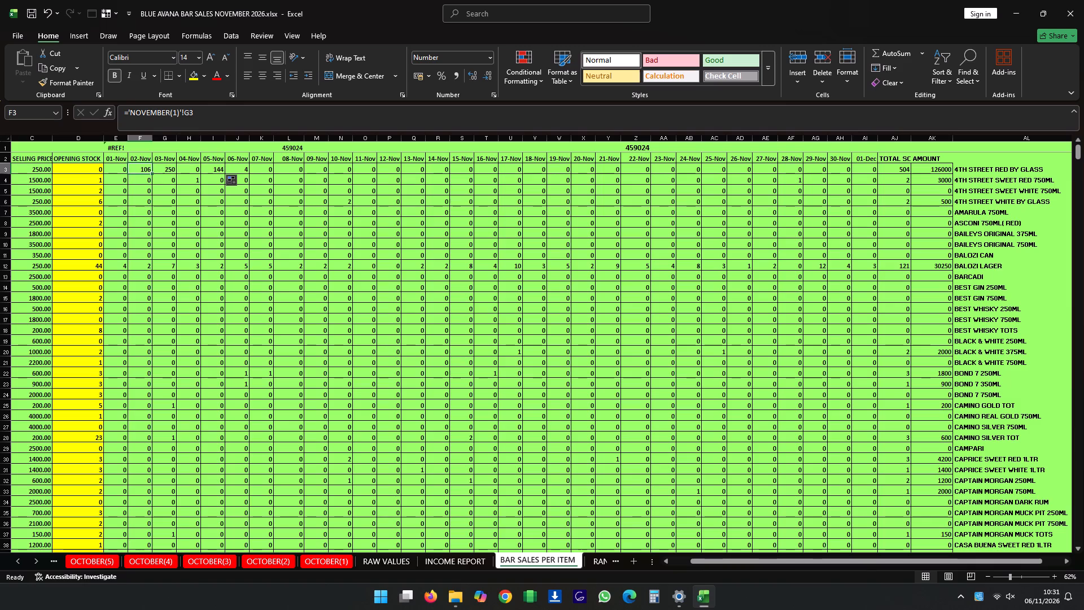
pyautogui.click(189, 115)
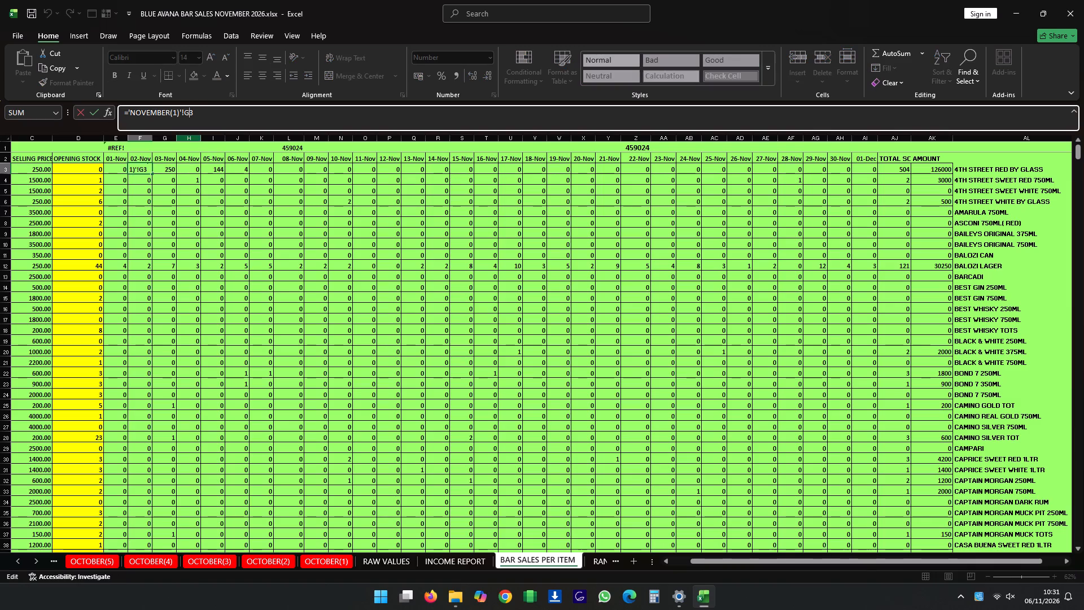
pyautogui.press('BackSpace')
pyautogui.press('f')
pyautogui.press('Left')
pyautogui.press('Left')
pyautogui.press('Left')
pyautogui.press('Left')
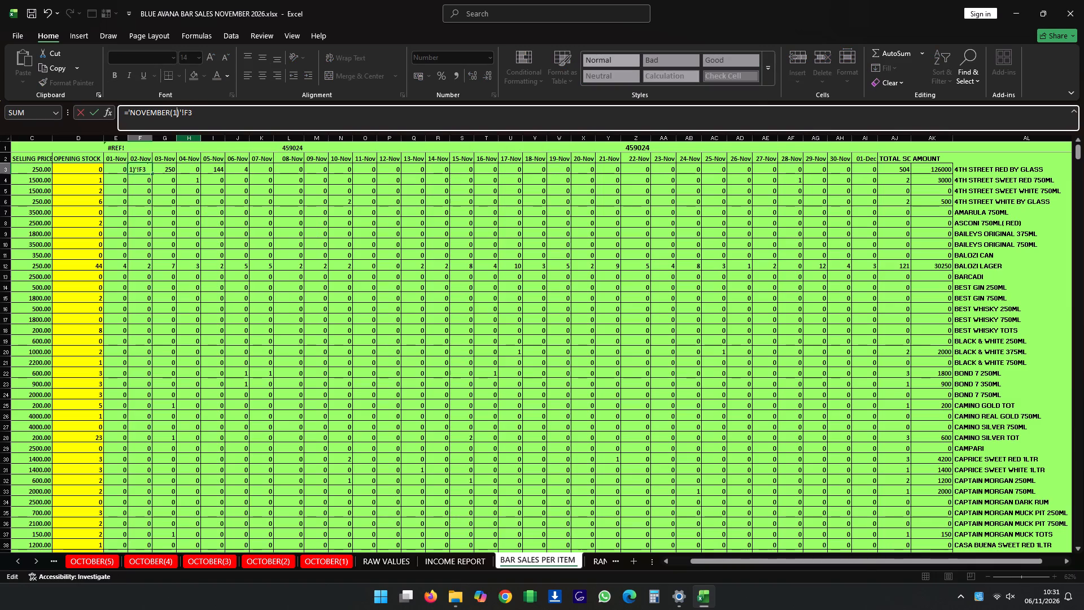
pyautogui.press('BackSpace')
pyautogui.press('2')
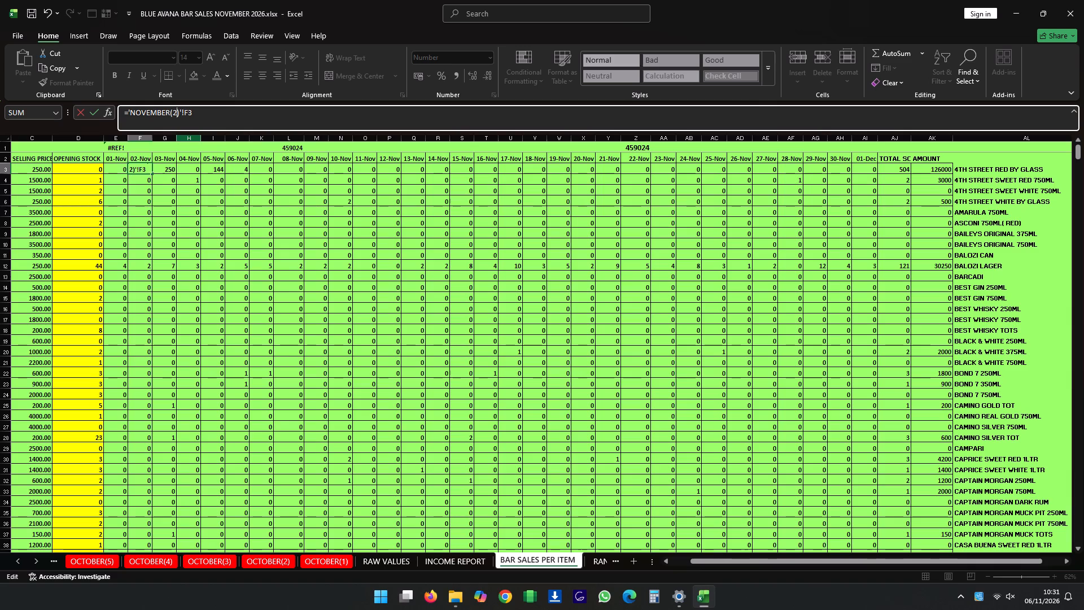
pyautogui.press('Return')
pyautogui.click(143, 169)
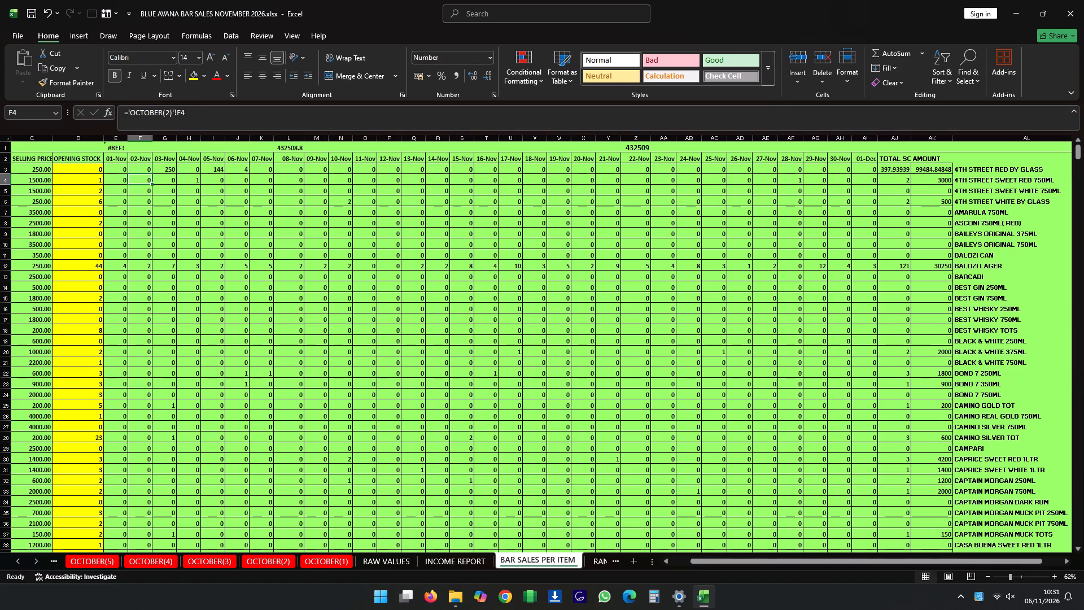
pyautogui.doubleClick(152, 173)
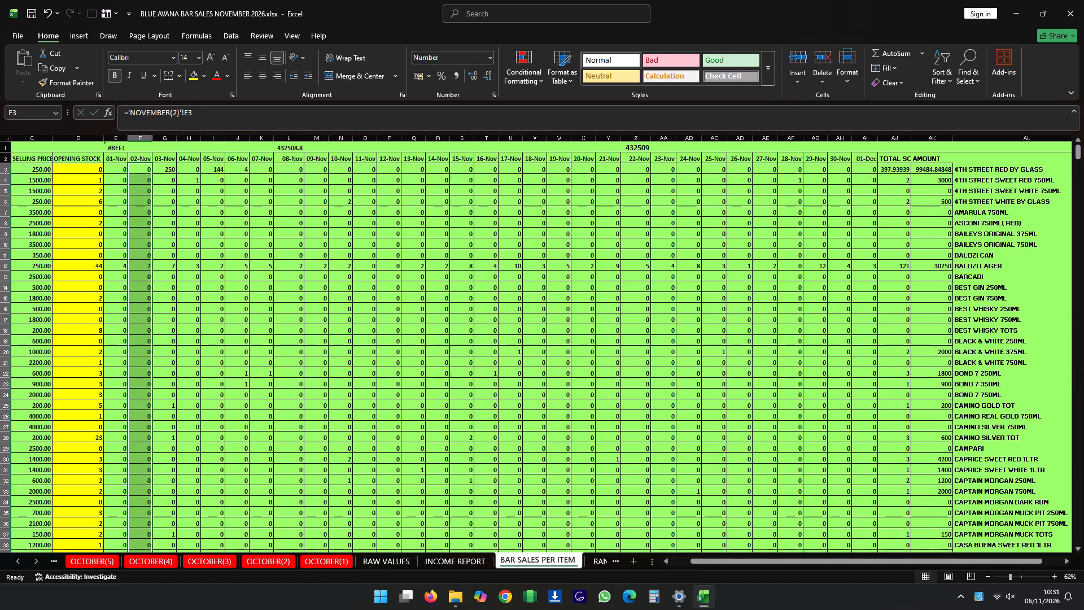
# Change the 03-Nov formula in G3 to ='NOVEMBER(3)'!F3 and fill it down the 03-Nov column for all items.
pyautogui.click(172, 168)
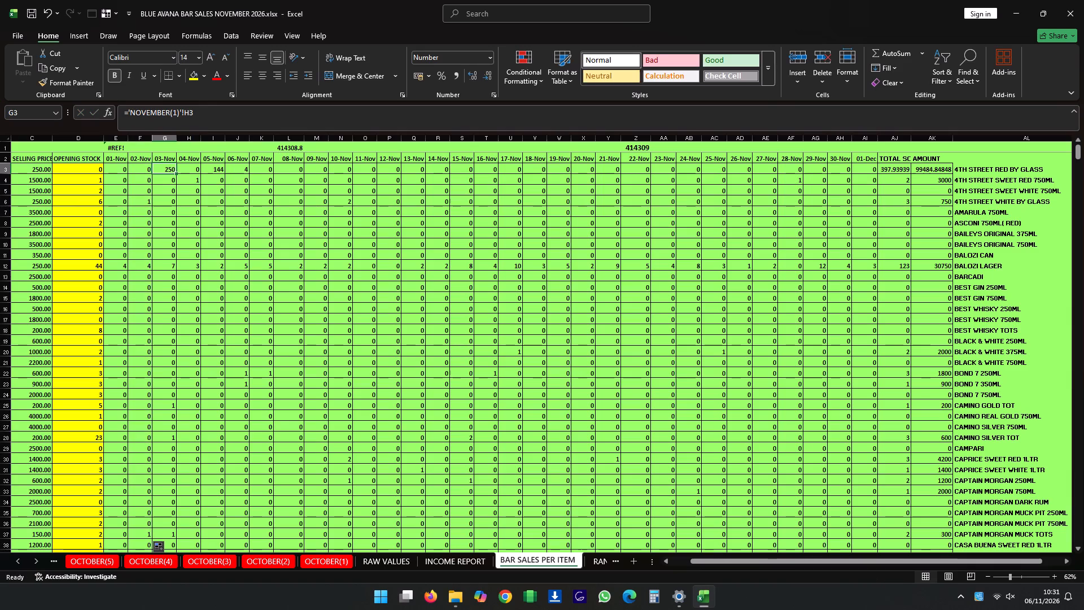
pyautogui.click(190, 112)
pyautogui.press('BackSpace')
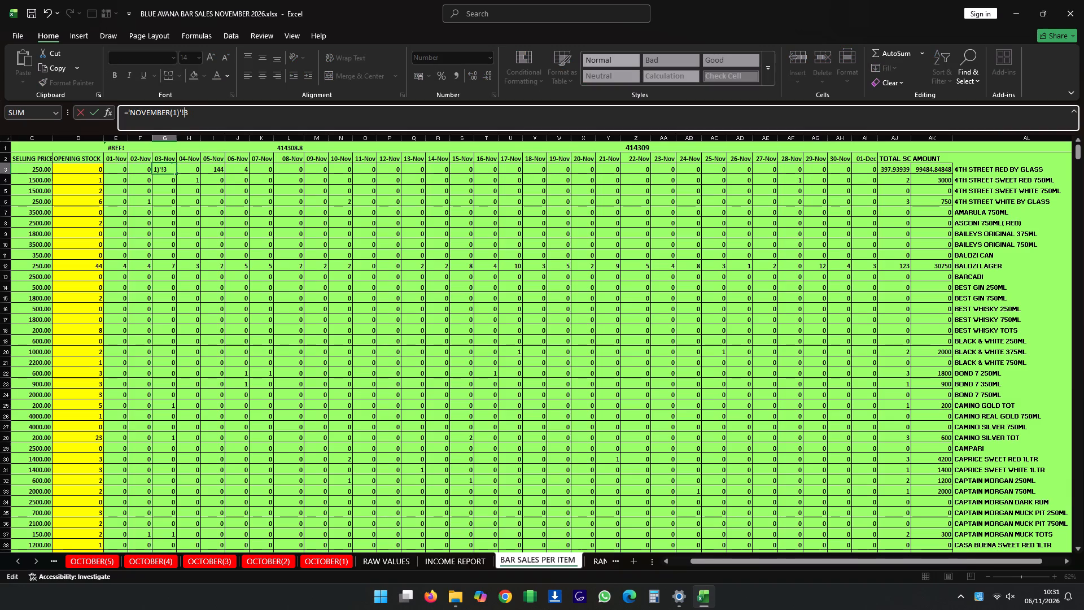
pyautogui.press('f')
pyautogui.press('Left')
pyautogui.press('Left')
pyautogui.press('Left')
pyautogui.press('Left')
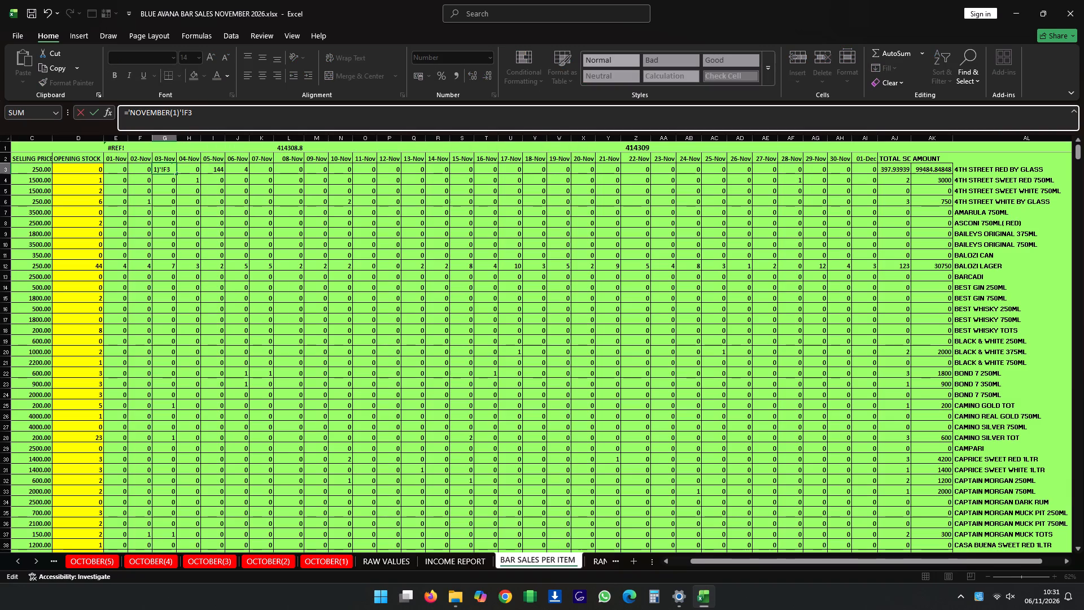
pyautogui.press('Left')
pyautogui.press('Right')
pyautogui.press('BackSpace')
pyautogui.press('3')
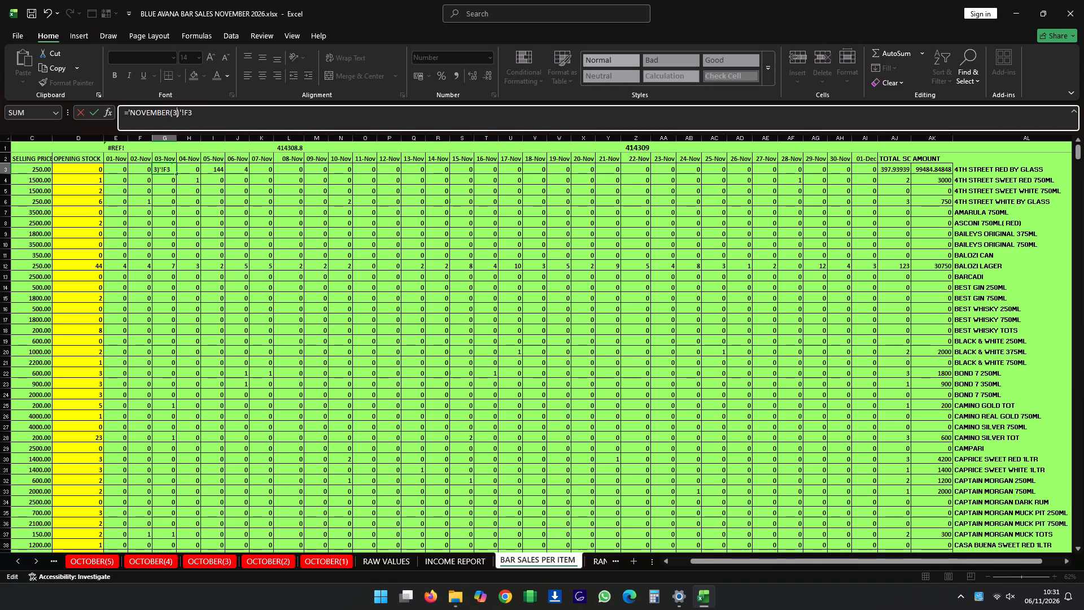
pyautogui.press('Return')
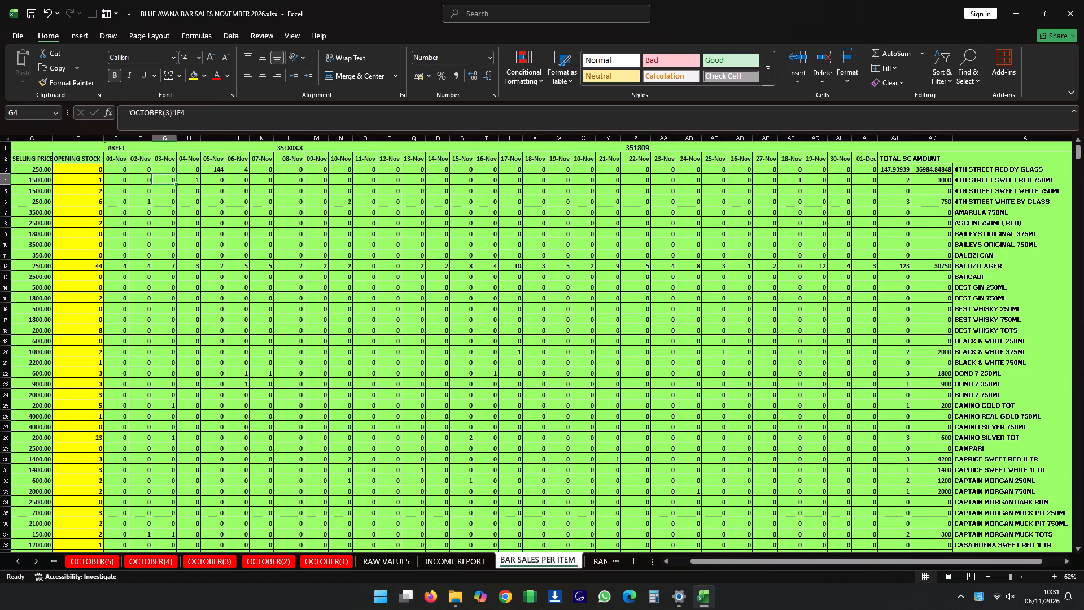
pyautogui.click(164, 166)
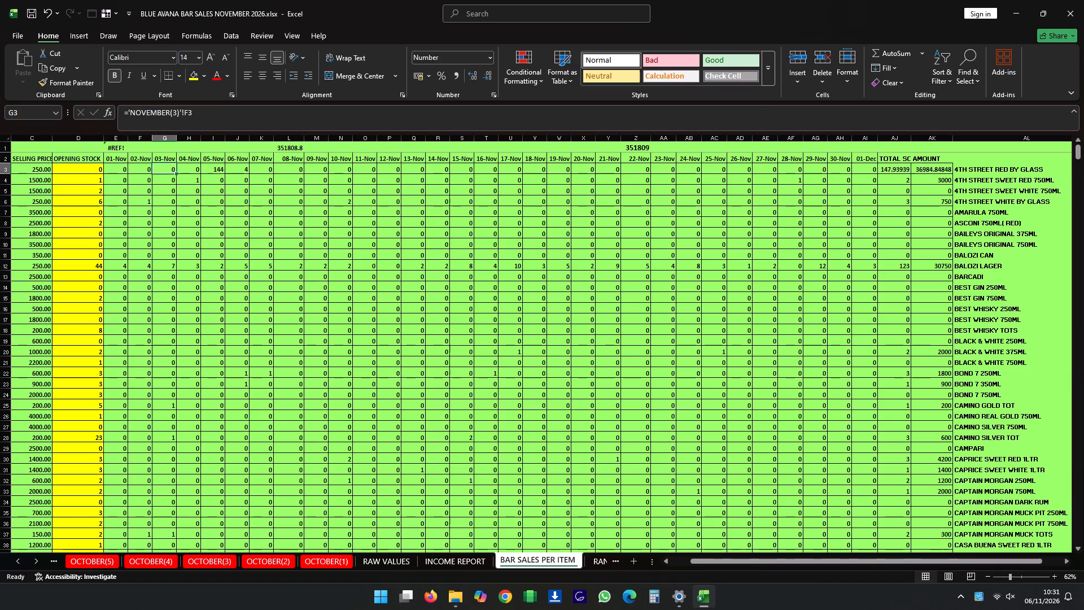
pyautogui.doubleClick(177, 173)
# Change the 04-Nov formula in H3 to ='NOVEMBER(4)'!F3 and fill it down the 04-Nov column for all items.
pyautogui.click(191, 168)
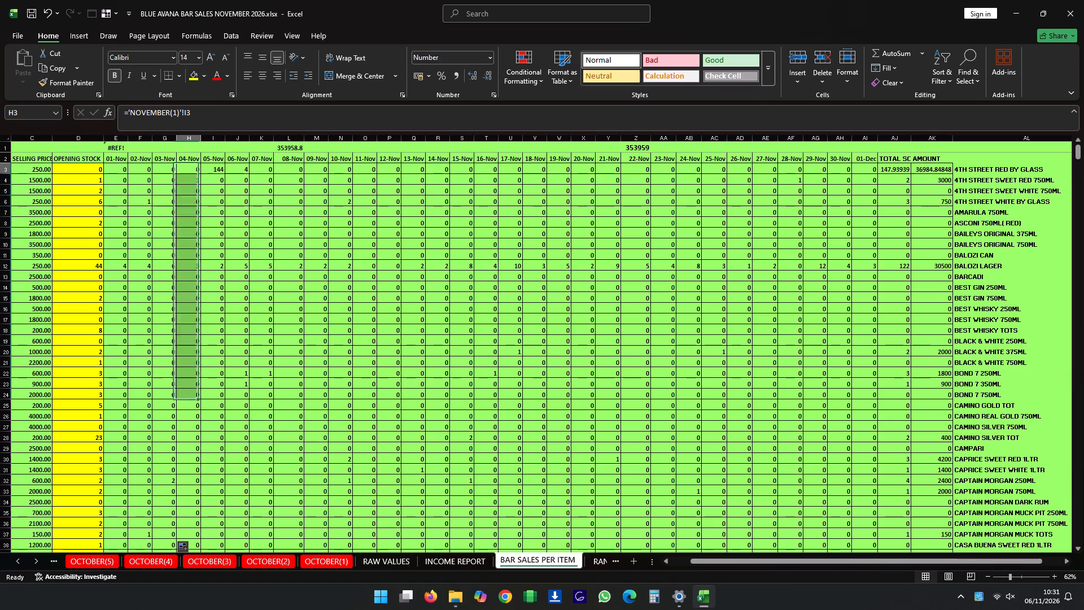
pyautogui.click(176, 112)
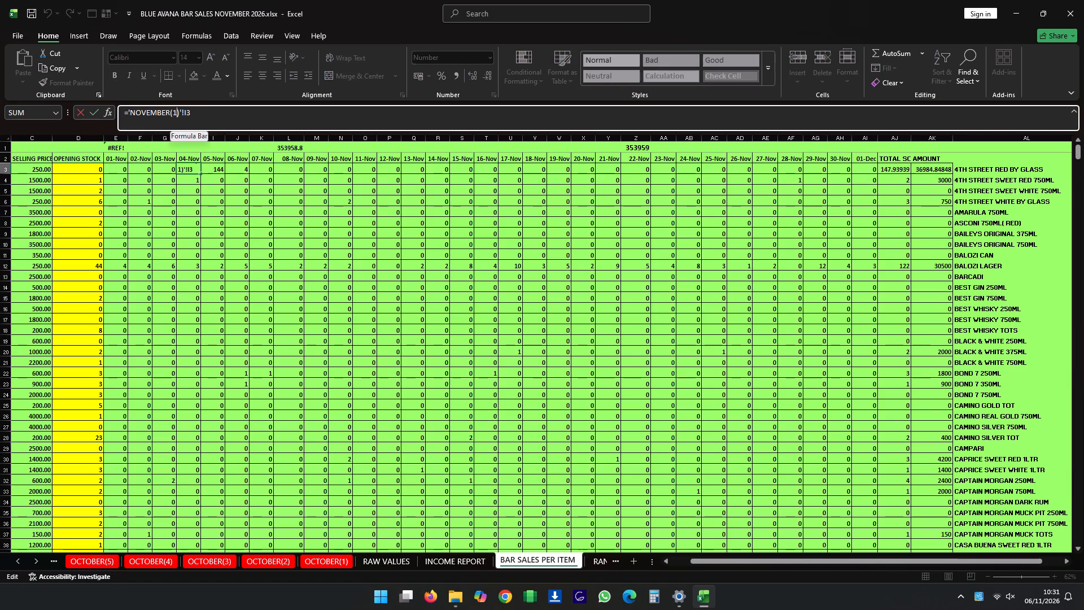
pyautogui.press('BackSpace')
pyautogui.press('4')
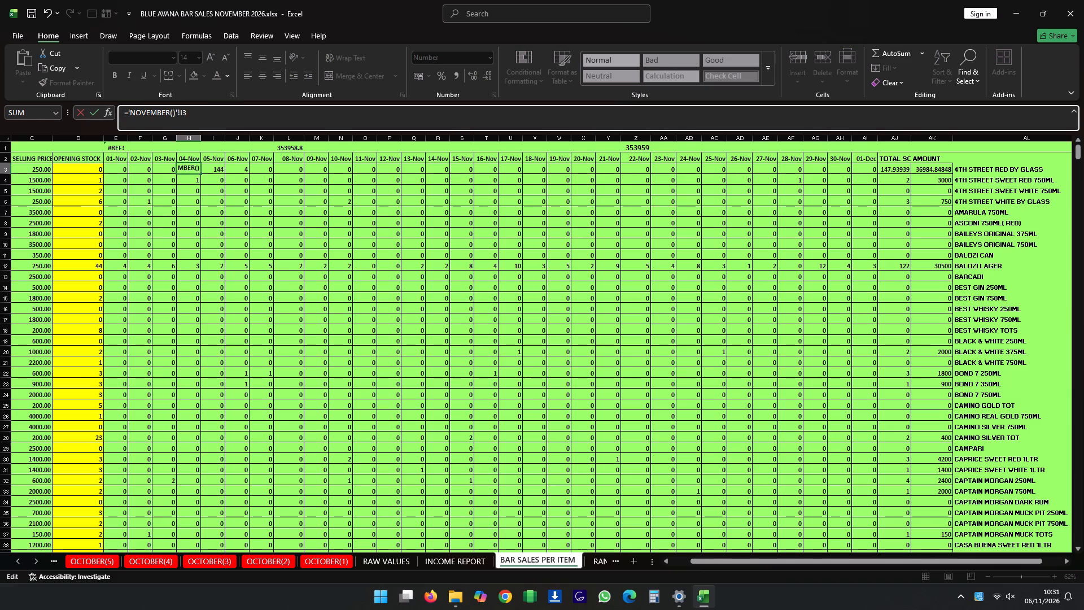
pyautogui.press('Right')
pyautogui.press('Right')
pyautogui.press('Right')
pyautogui.press('Right')
pyautogui.press('BackSpace')
pyautogui.press('f')
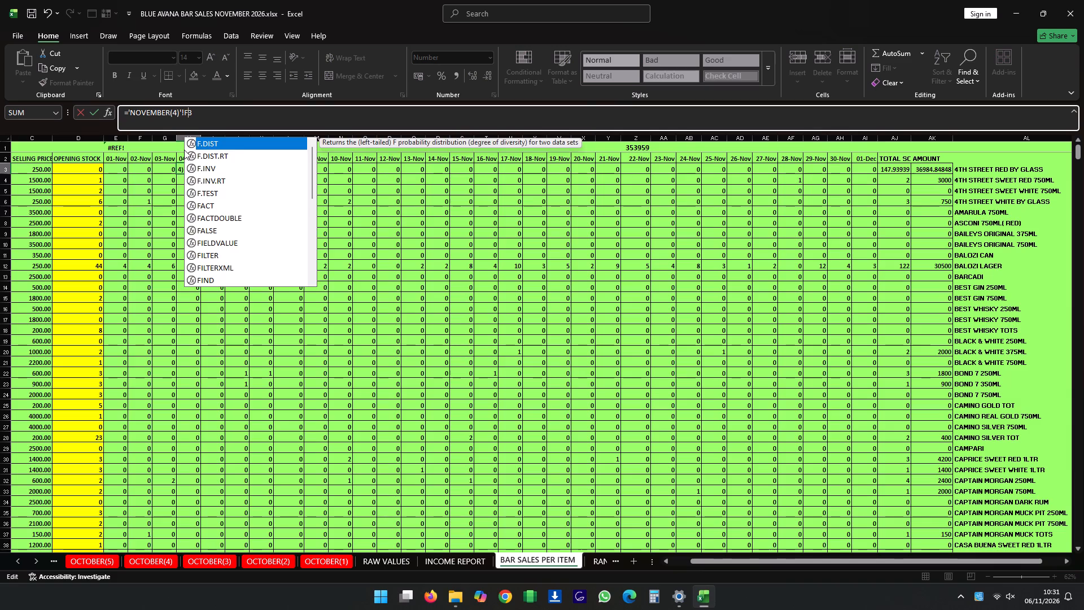
pyautogui.press('Return')
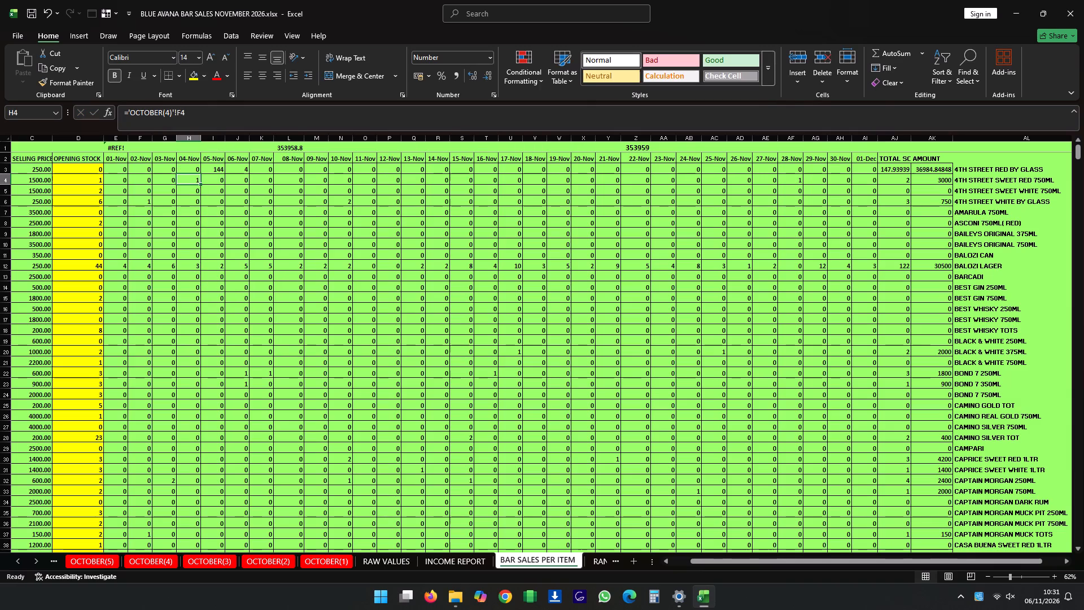
pyautogui.click(193, 168)
pyautogui.doubleClick(199, 174)
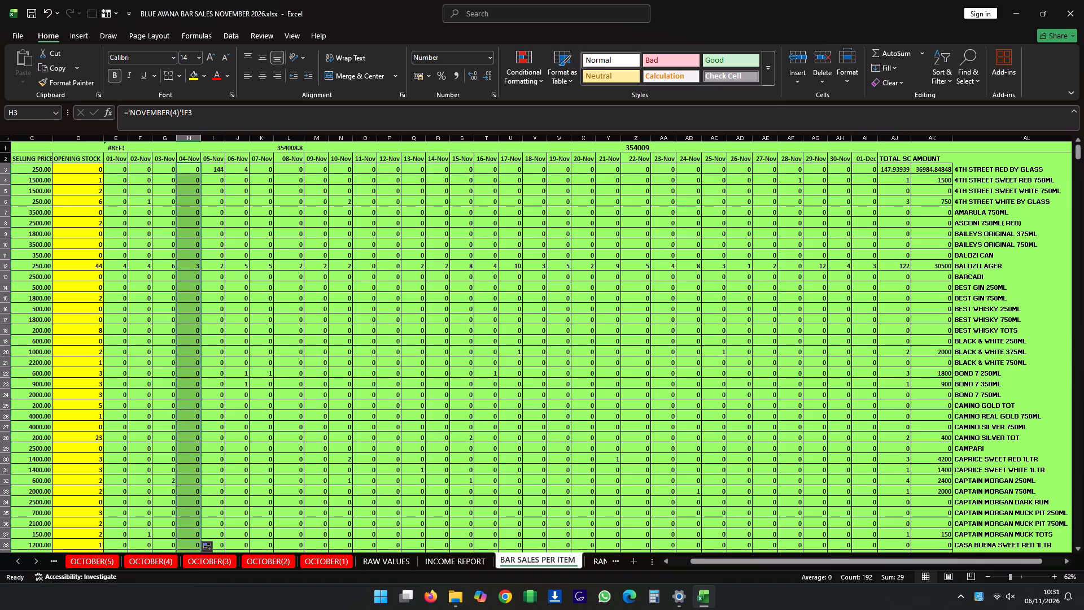
# Change the 05-Nov formula in I3 to ='NOVEMBER(5)'!F3 and fill it down the 05-Nov column for all items.
pyautogui.click(207, 169)
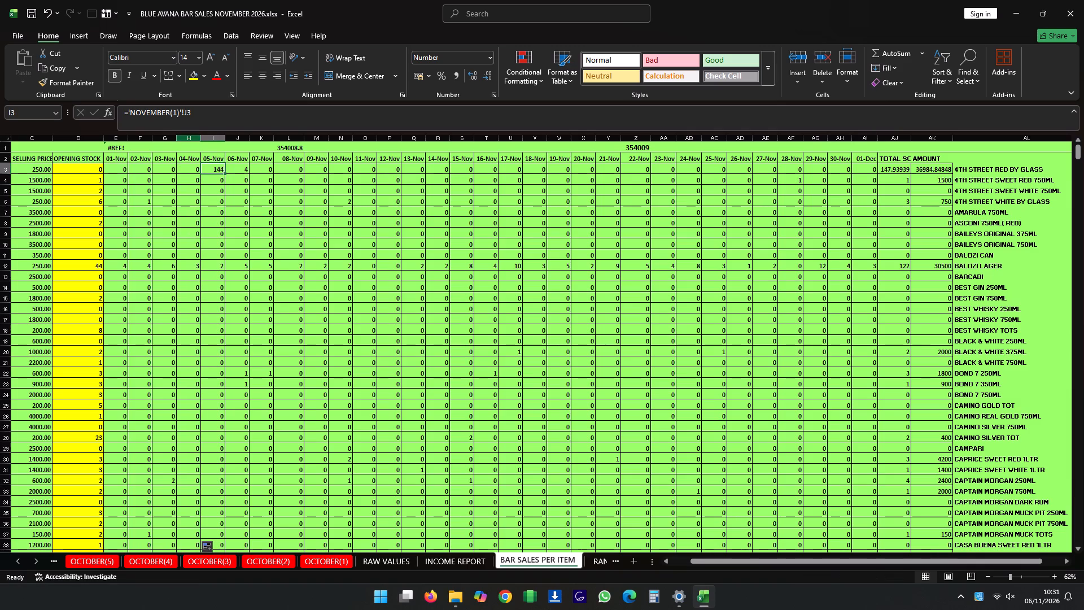
pyautogui.click(186, 112)
pyautogui.press('BackSpace')
pyautogui.press('f')
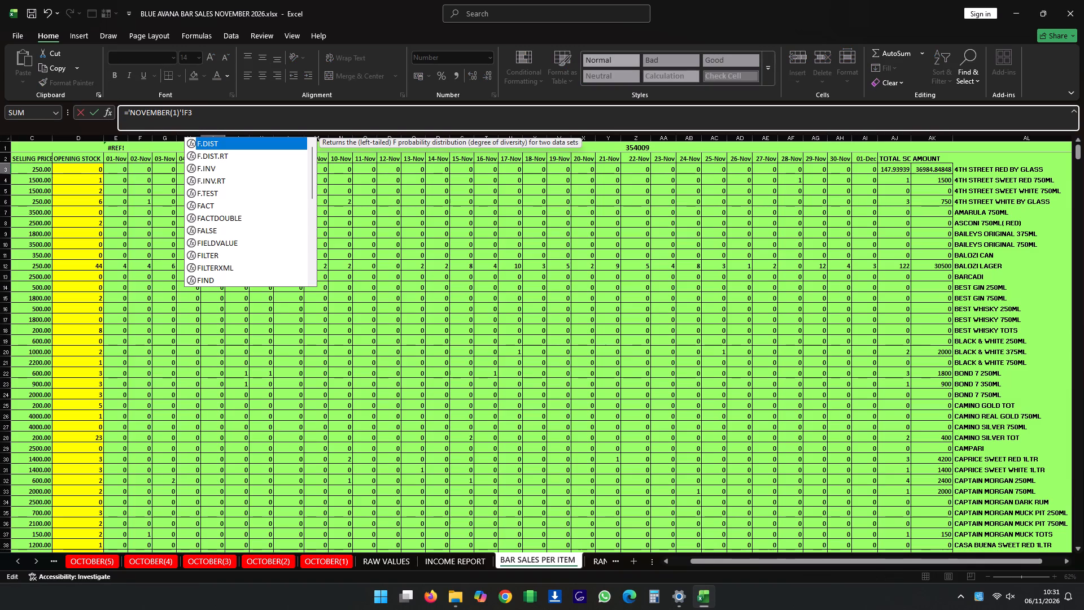
pyautogui.press('Left')
pyautogui.press('Left')
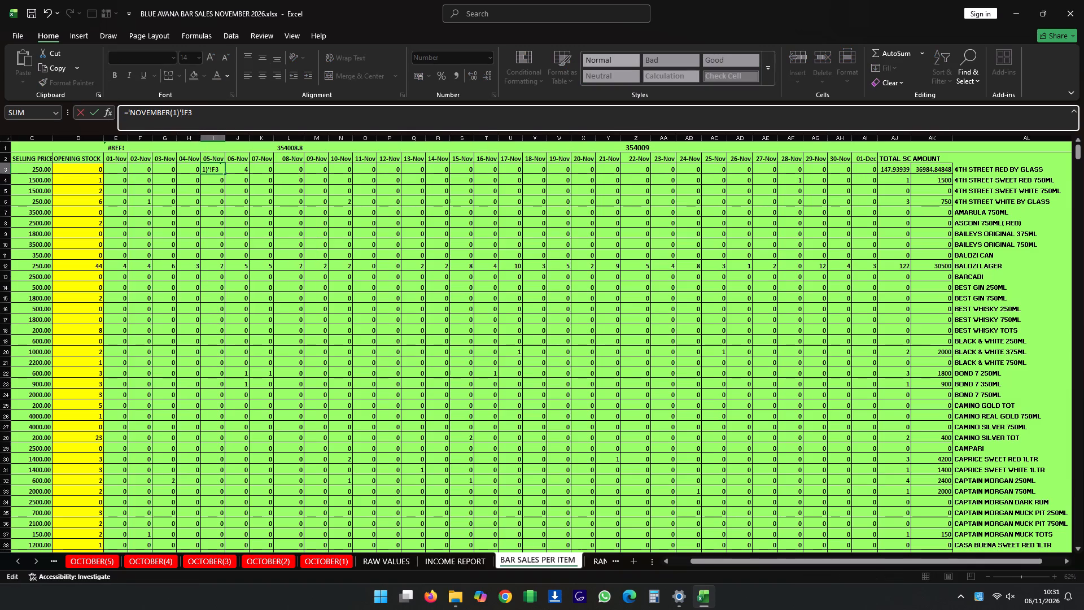
pyautogui.press('Left')
pyautogui.press('Left')
pyautogui.press('Left')
pyautogui.press('Right')
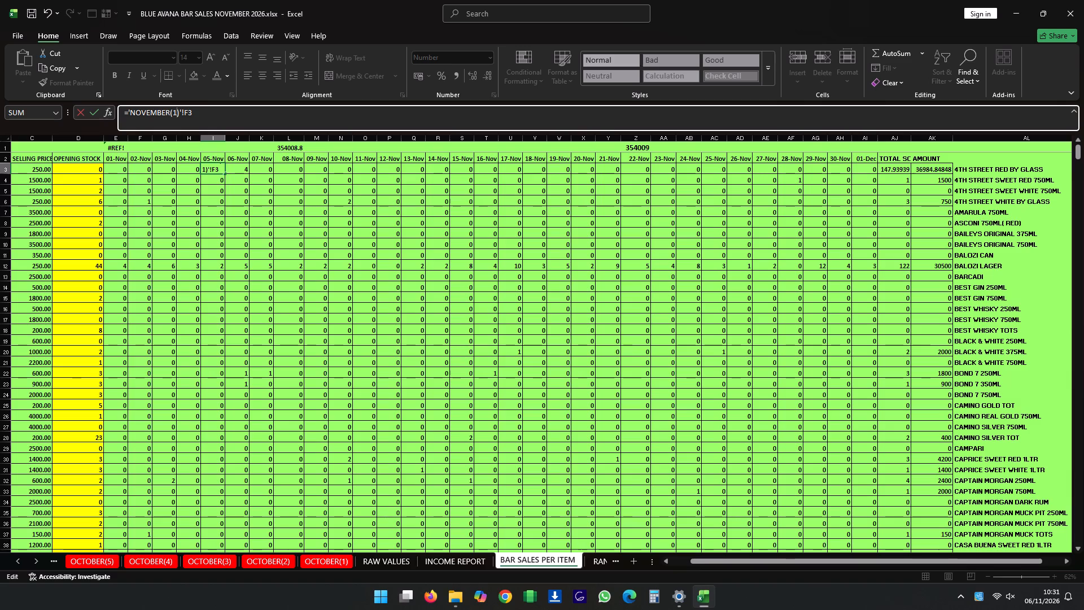
pyautogui.press('BackSpace')
pyautogui.press('5')
pyautogui.press('Return')
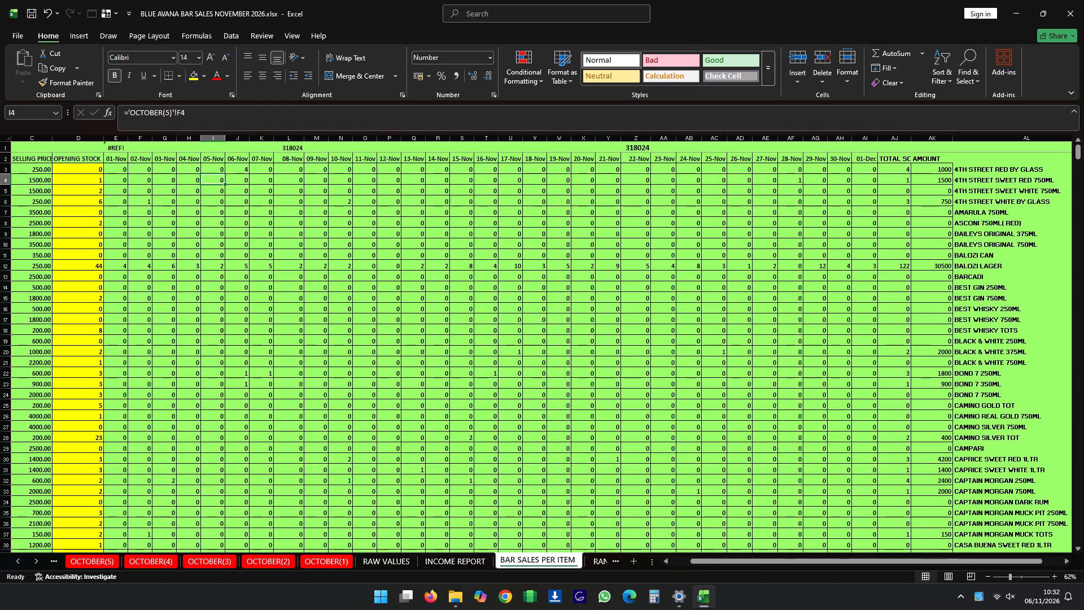
pyautogui.click(221, 168)
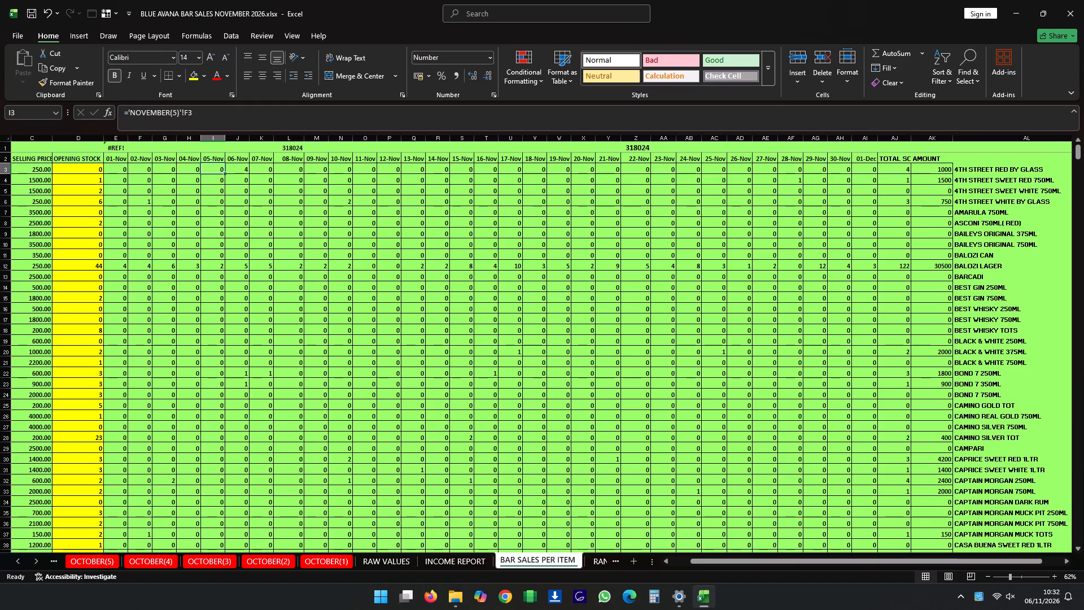
pyautogui.doubleClick(225, 173)
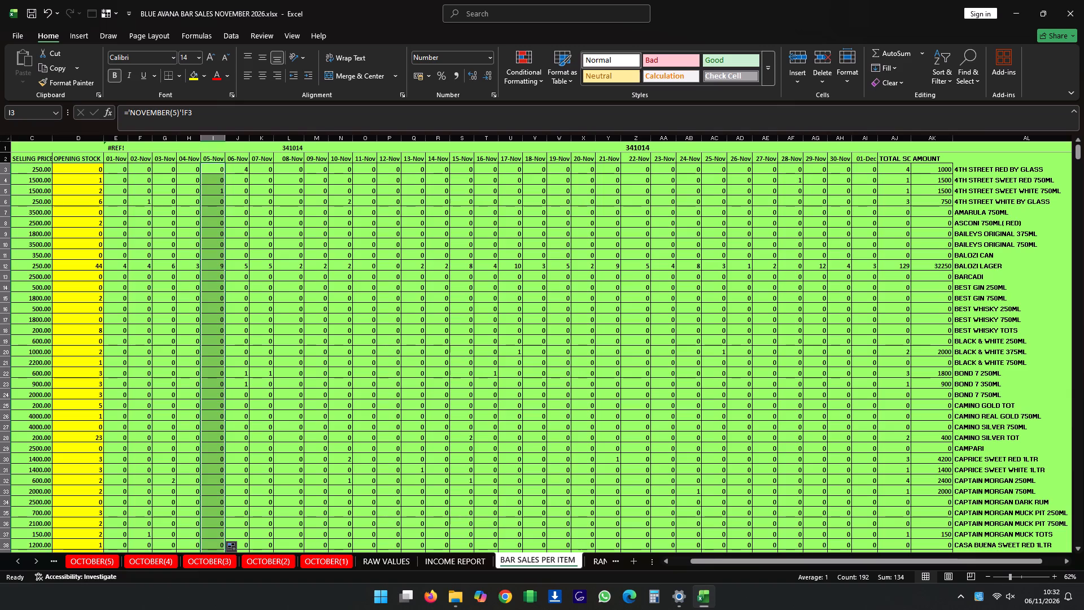
# Fill the I3 formula into the 06-Nov cell J3 and change its reference to ='NOVEMBER(5)'!FA3.
pyautogui.click(222, 169)
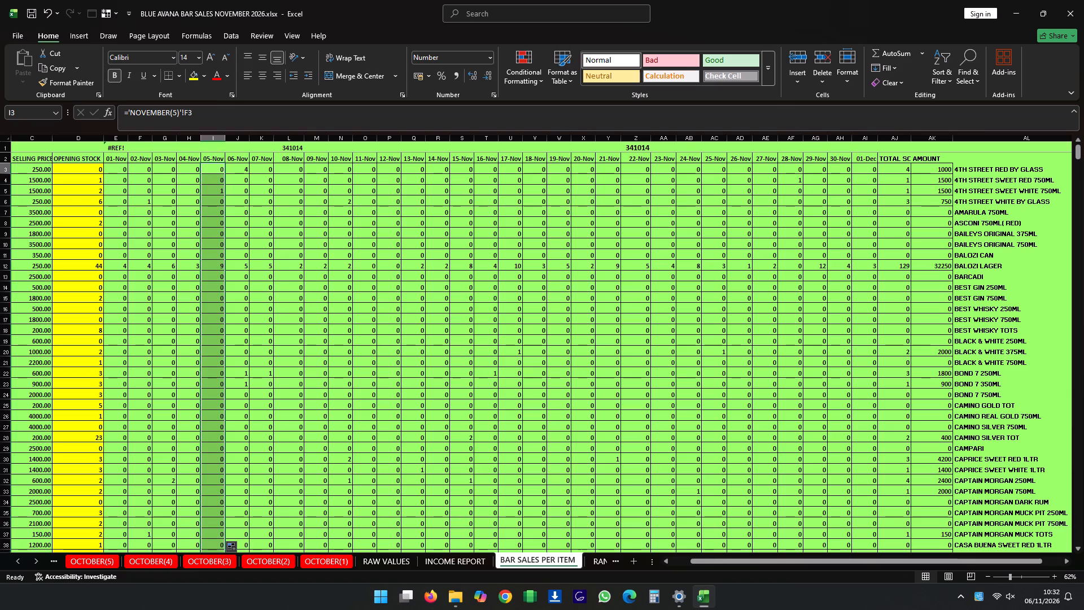
pyautogui.moveTo(225, 172); pyautogui.dragTo(244, 170)
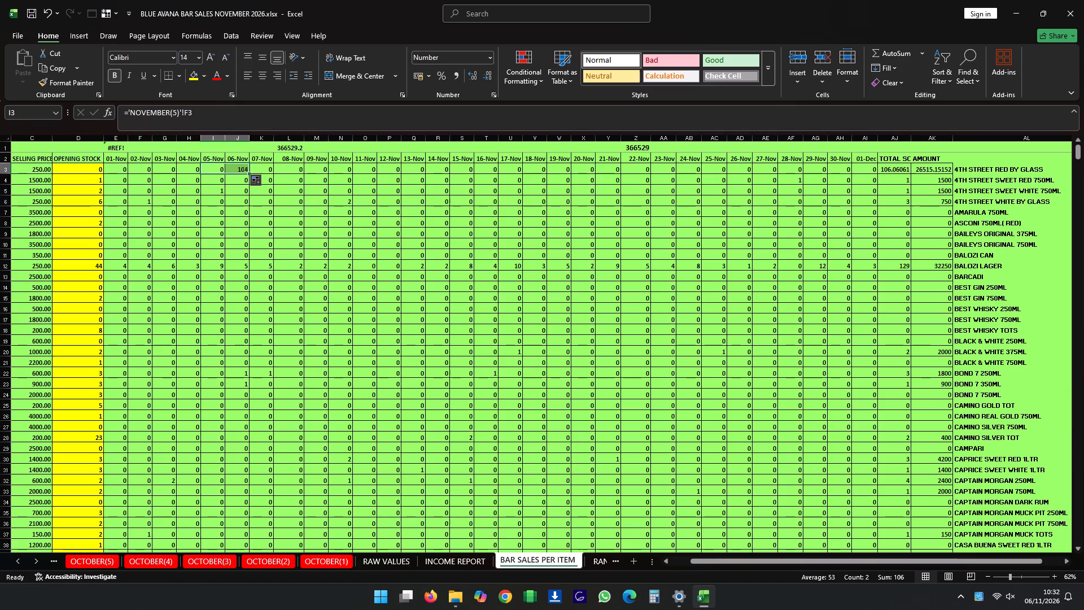
pyautogui.click(236, 199)
pyautogui.click(244, 169)
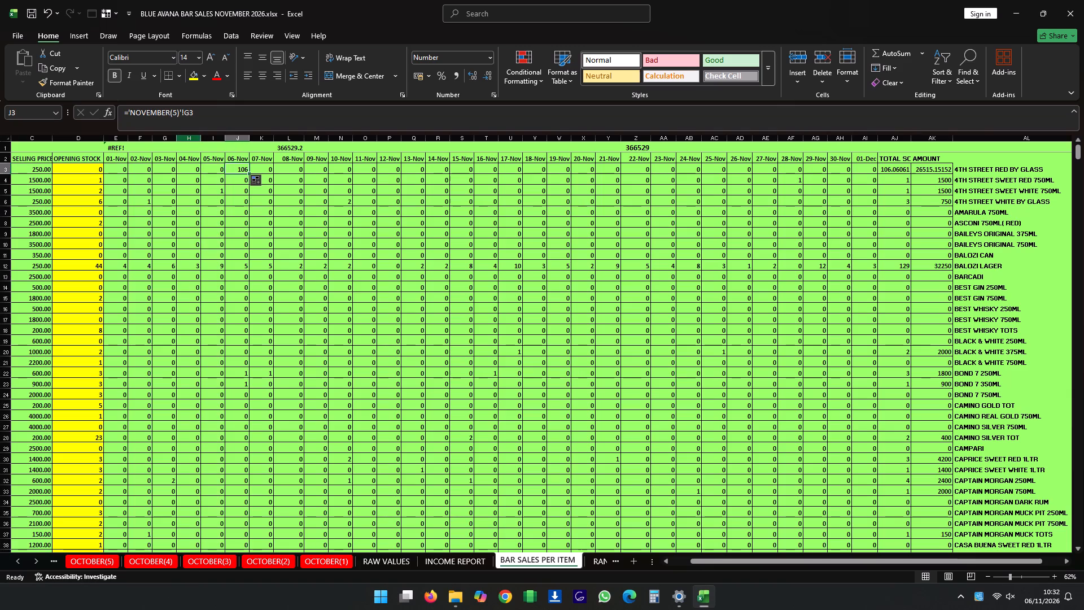
pyautogui.click(189, 117)
pyautogui.press('BackSpace')
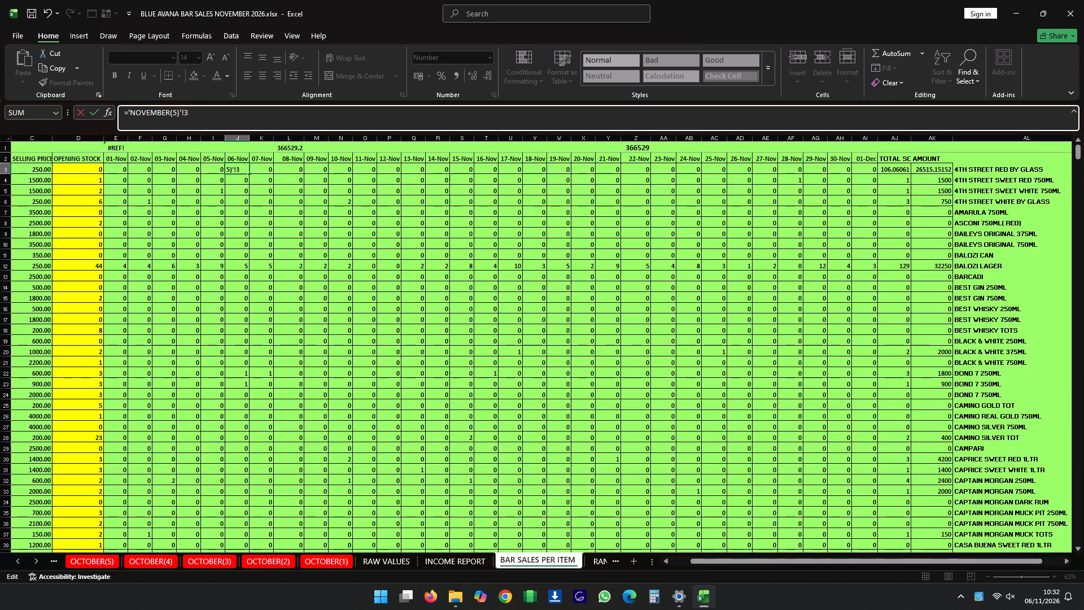
pyautogui.write('FA')
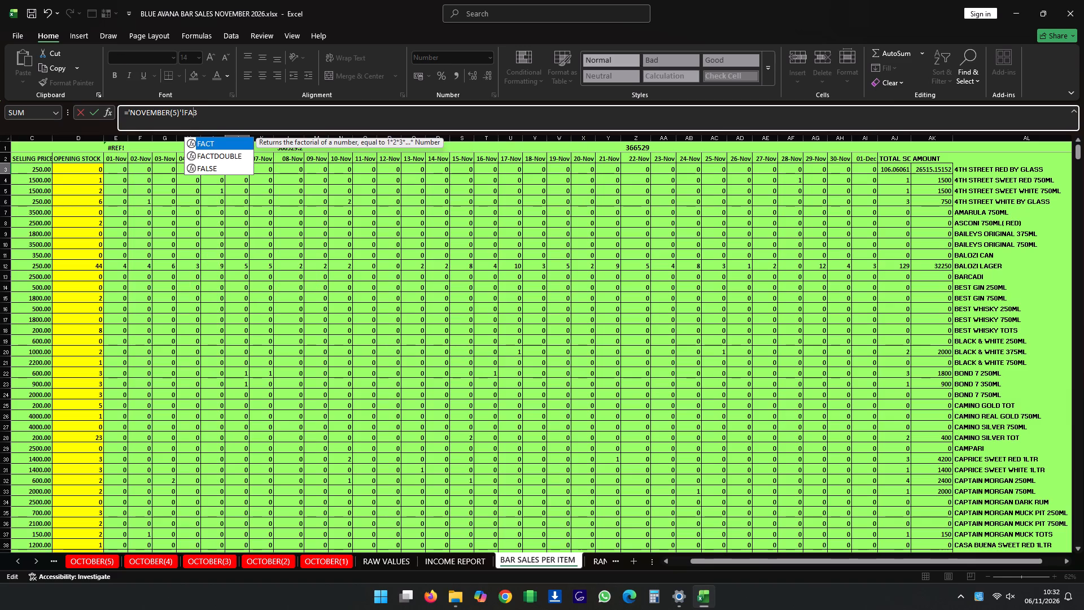
pyautogui.press('Return')
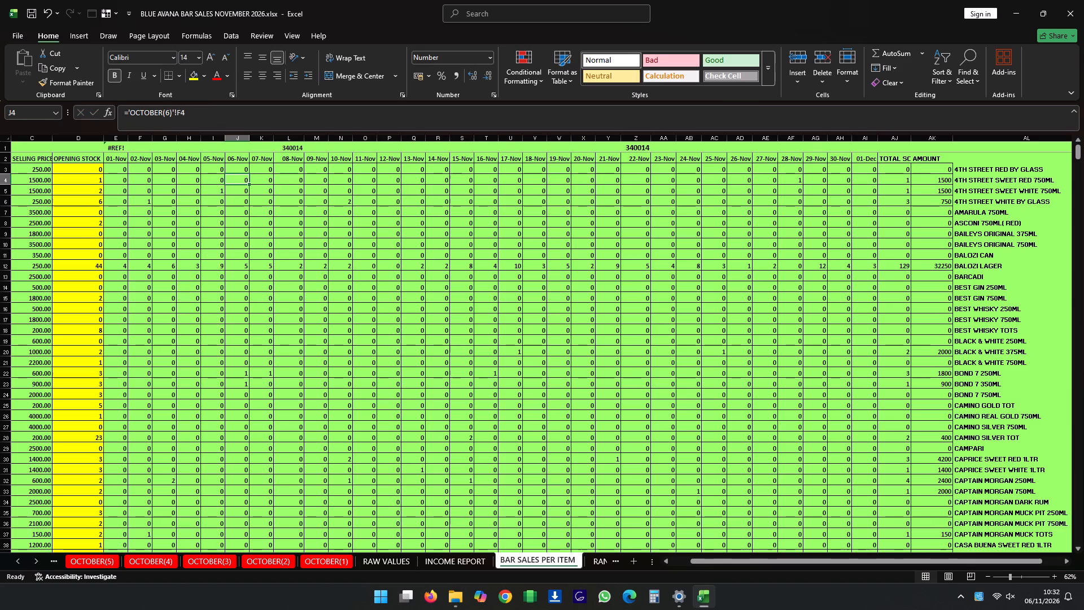
# Fill the J3 formula across to the 01-Dec column, AI, and down through row 195.
pyautogui.click(242, 169)
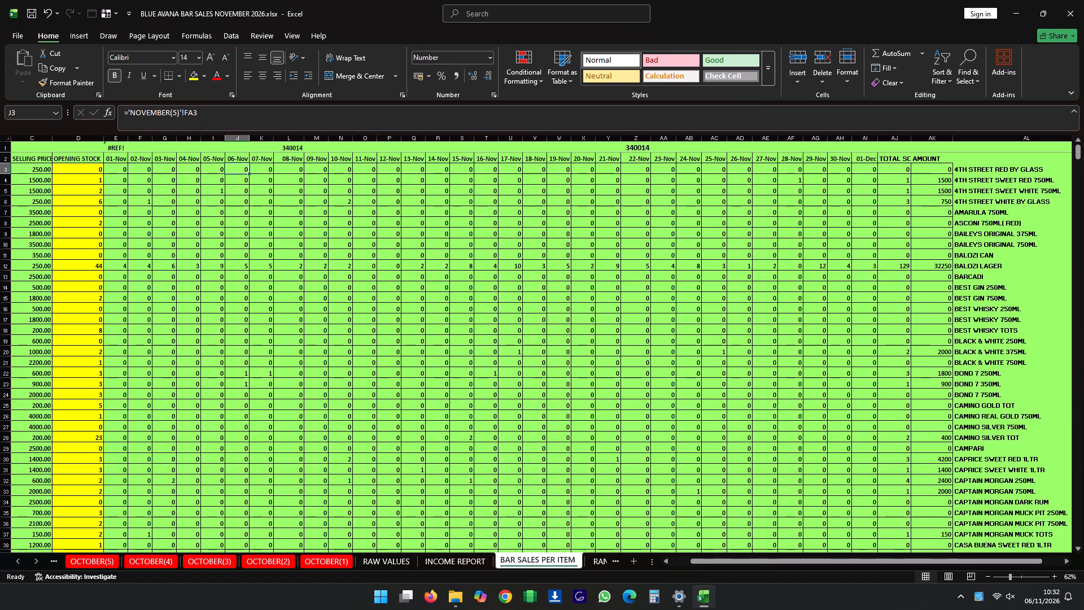
pyautogui.moveTo(250, 172); pyautogui.dragTo(844, 204)
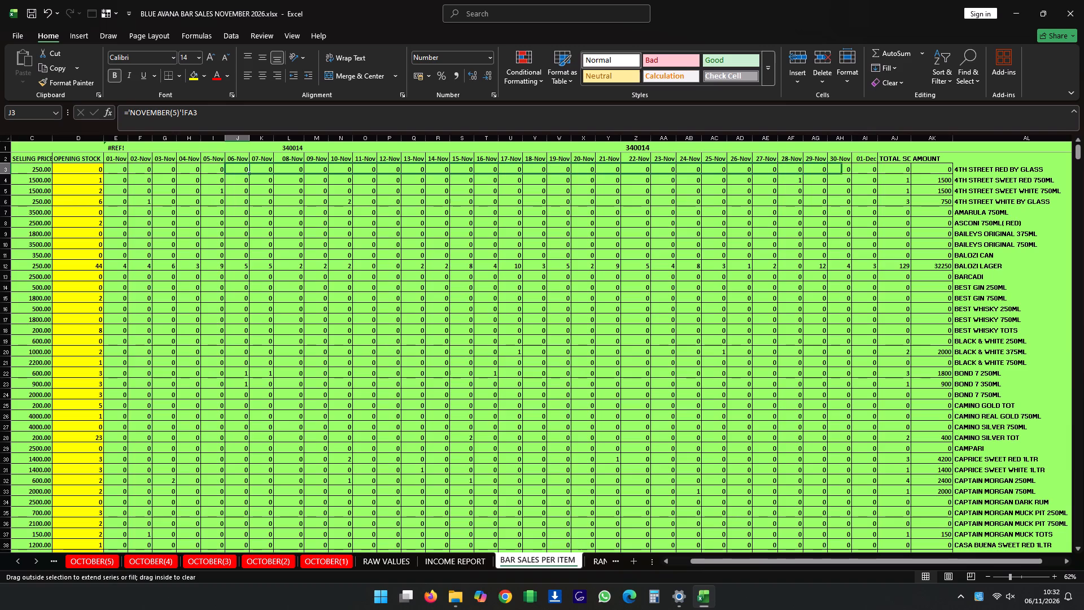
pyautogui.moveTo(844, 204); pyautogui.dragTo(875, 183)
pyautogui.moveTo(876, 172); pyautogui.dragTo(876, 196)
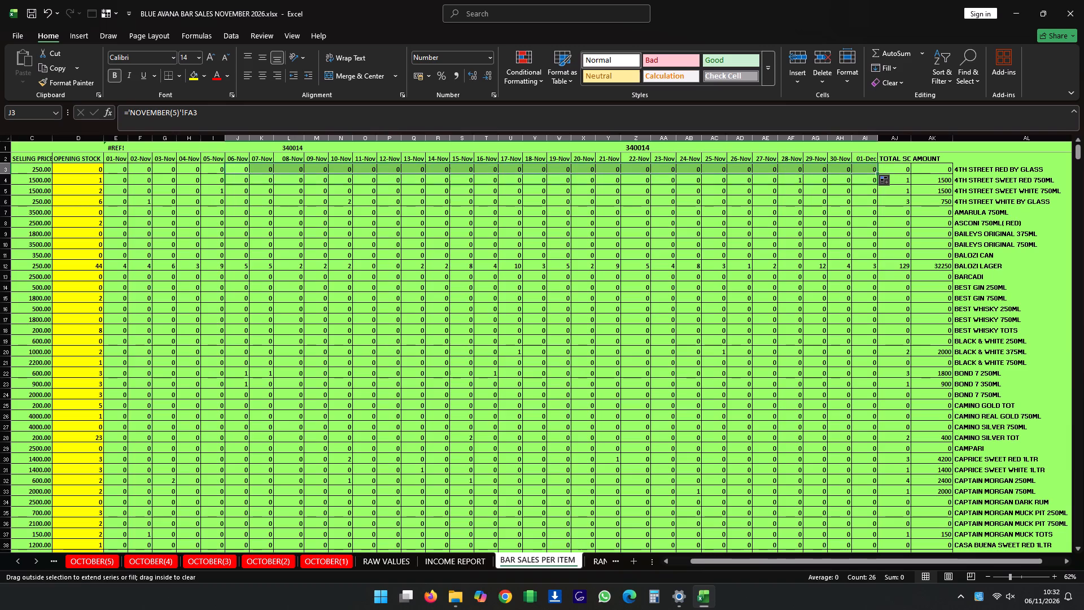
pyautogui.moveTo(876, 196); pyautogui.dragTo(886, 568)
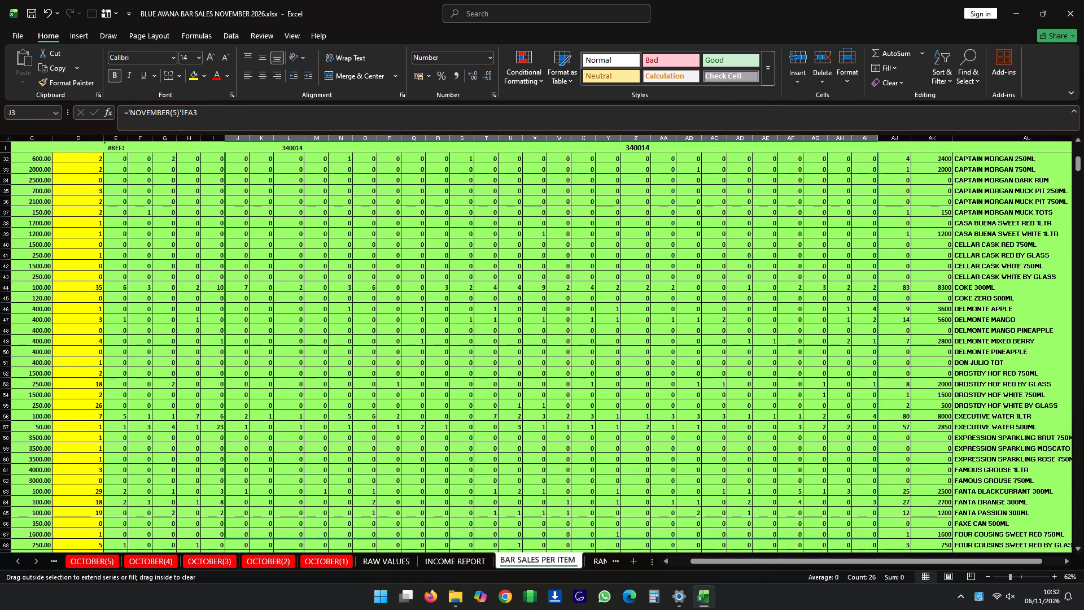
pyautogui.moveTo(886, 568); pyautogui.dragTo(884, 599)
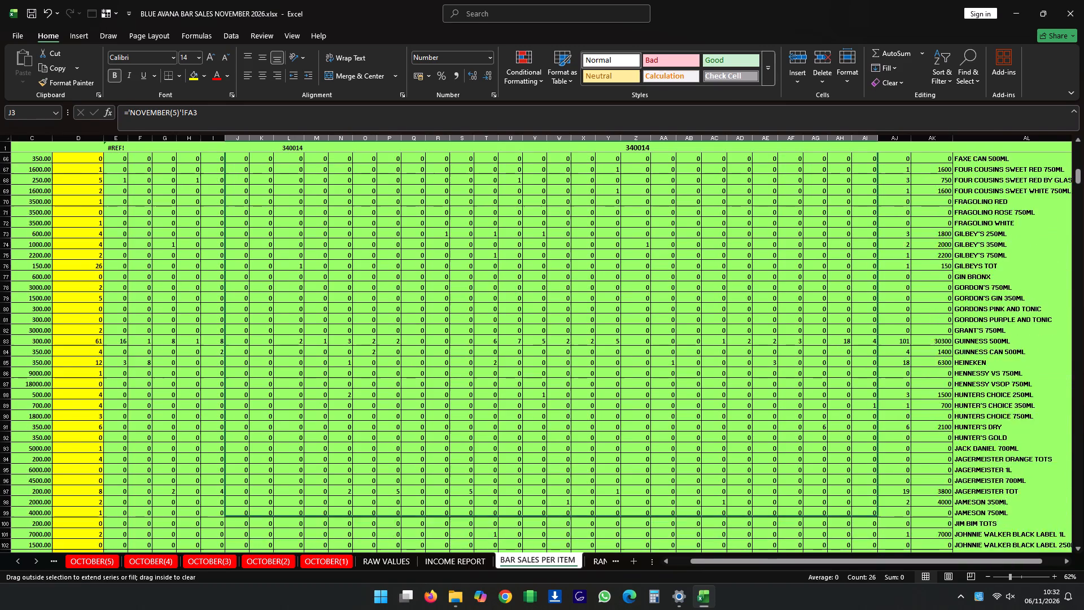
pyautogui.moveTo(884, 599); pyautogui.dragTo(881, 573)
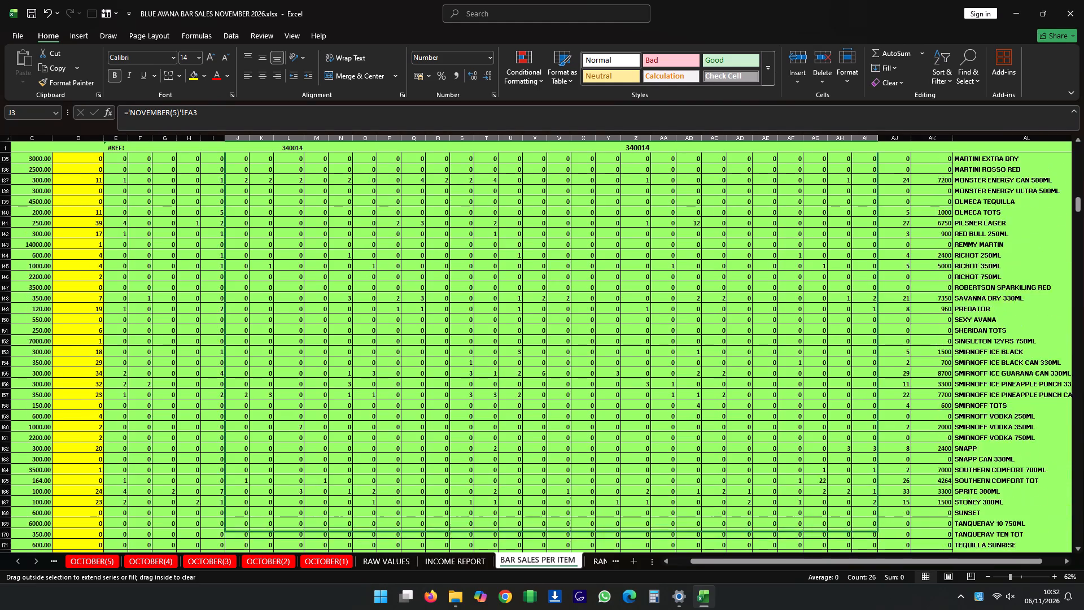
pyautogui.moveTo(881, 573); pyautogui.dragTo(881, 575)
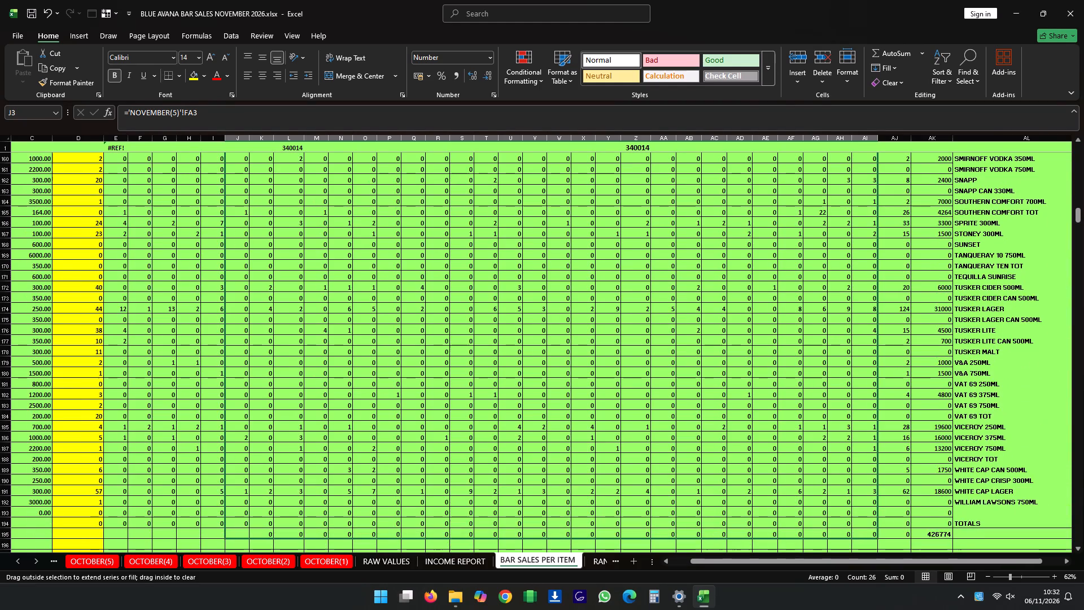
pyautogui.moveTo(881, 575); pyautogui.dragTo(871, 527)
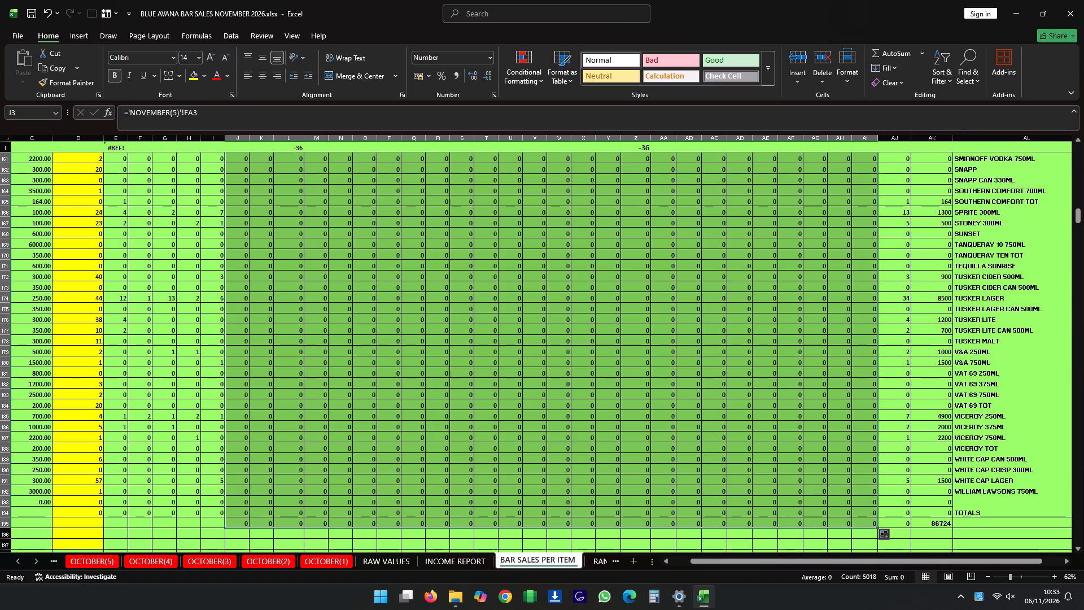
# Change the ITEM formula in A3 to ='NOVEMBER(1)'!A3.
pyautogui.scroll(3, 690, 444)
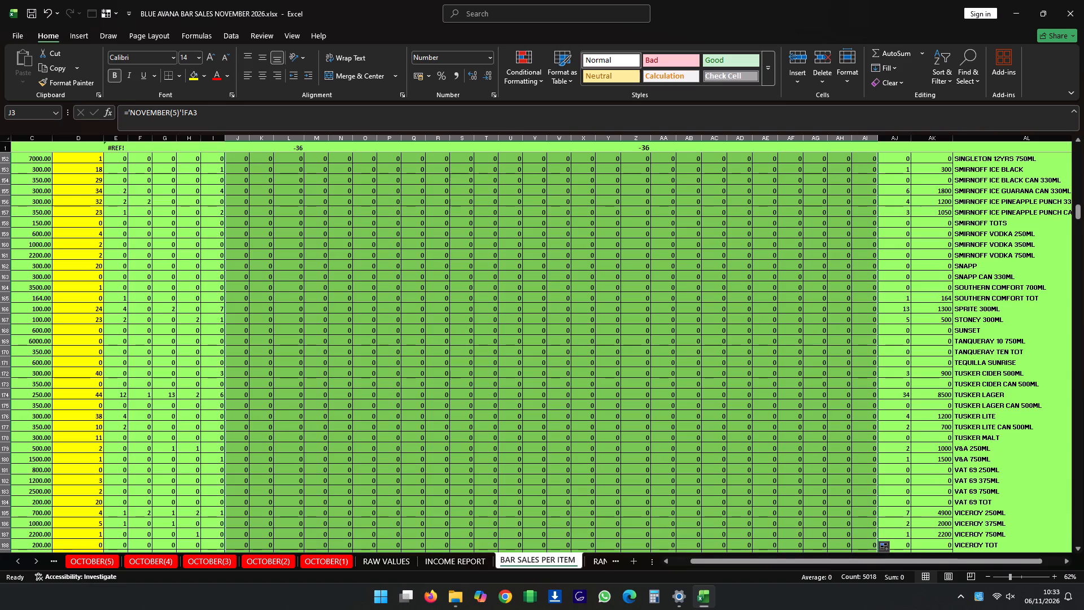
pyautogui.scroll(14, 690, 444)
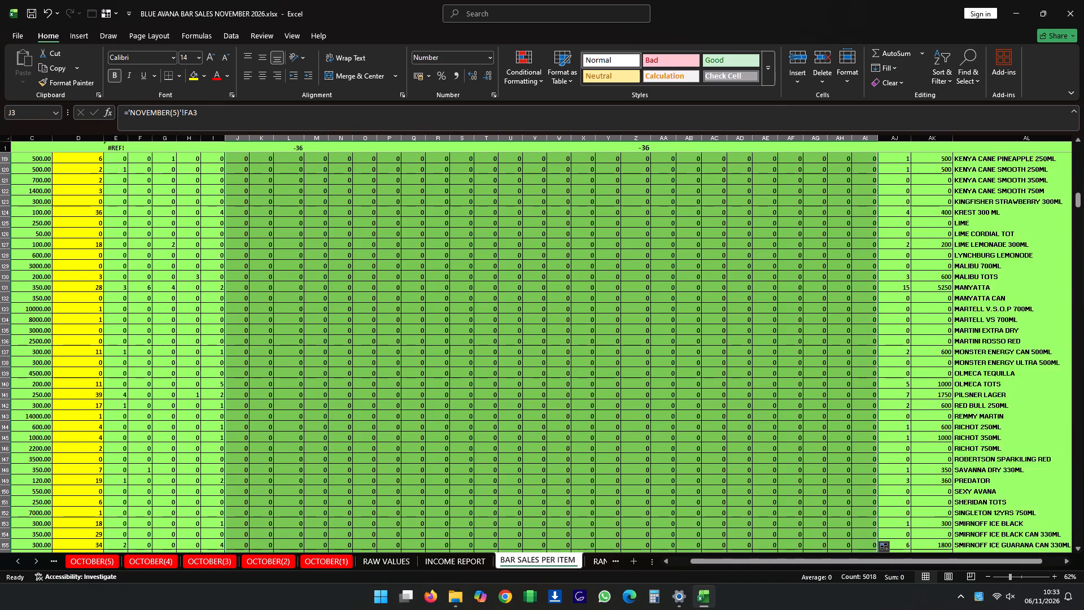
pyautogui.scroll(20, 690, 444)
pyautogui.scroll(20, 690, 444)
pyautogui.scroll(5, 690, 444)
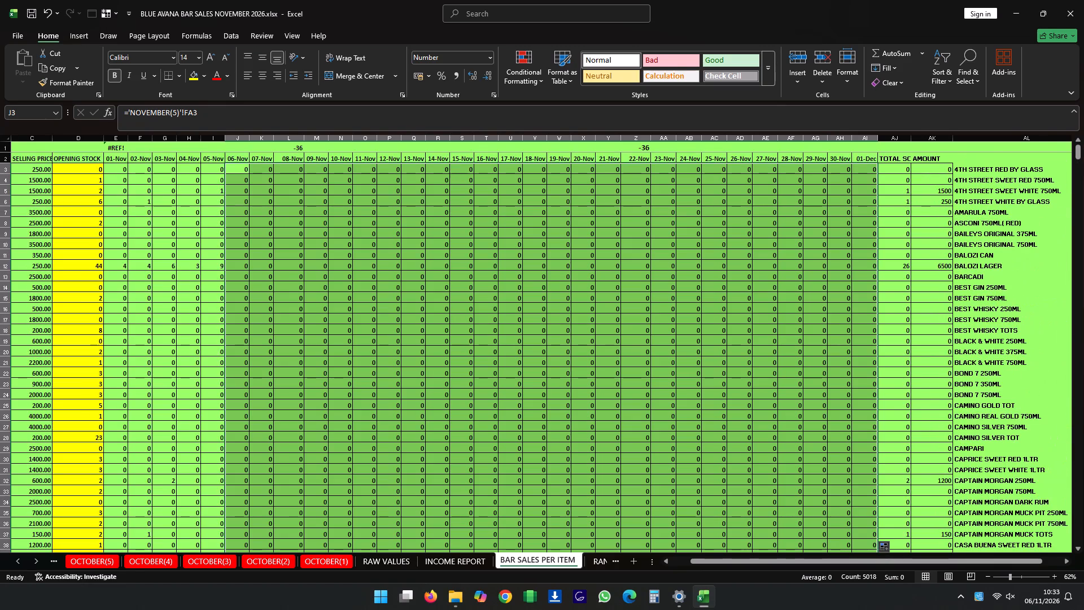
pyautogui.scroll(1, 692, 448)
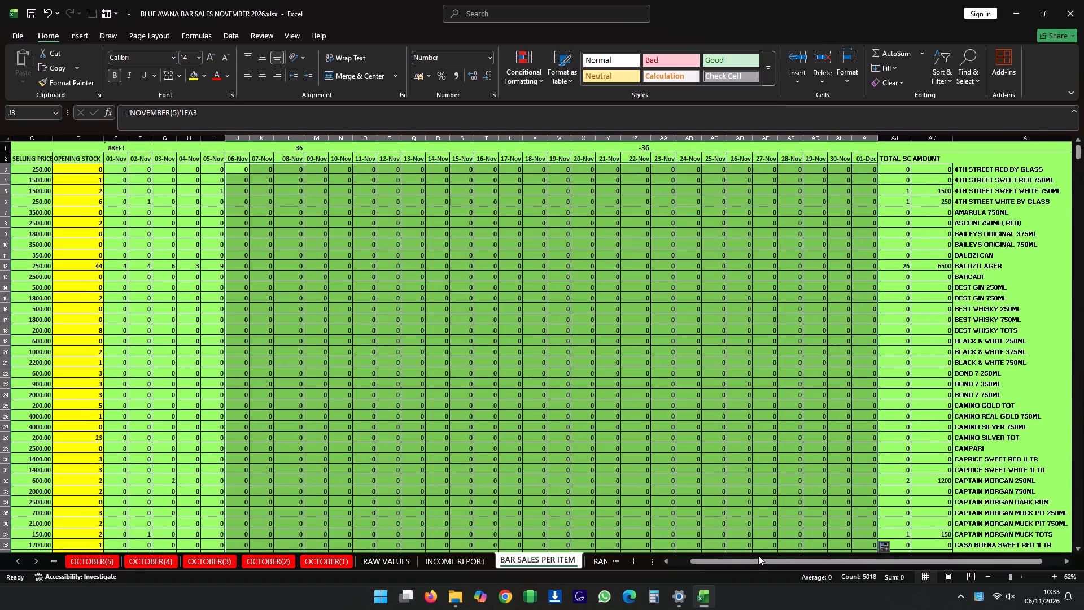
pyautogui.moveTo(748, 557); pyautogui.dragTo(565, 555)
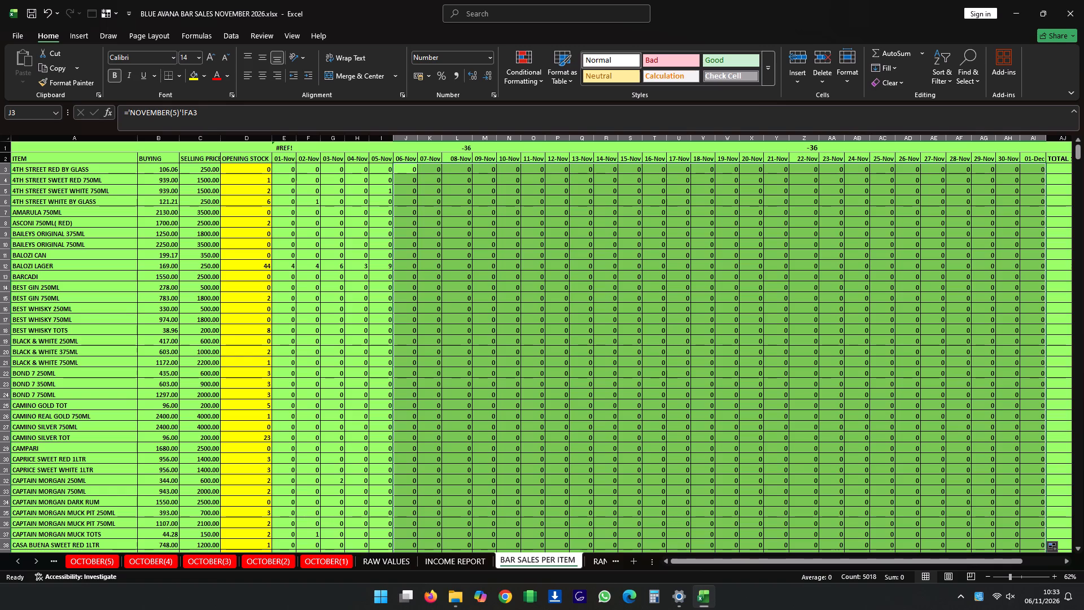
pyautogui.click(107, 171)
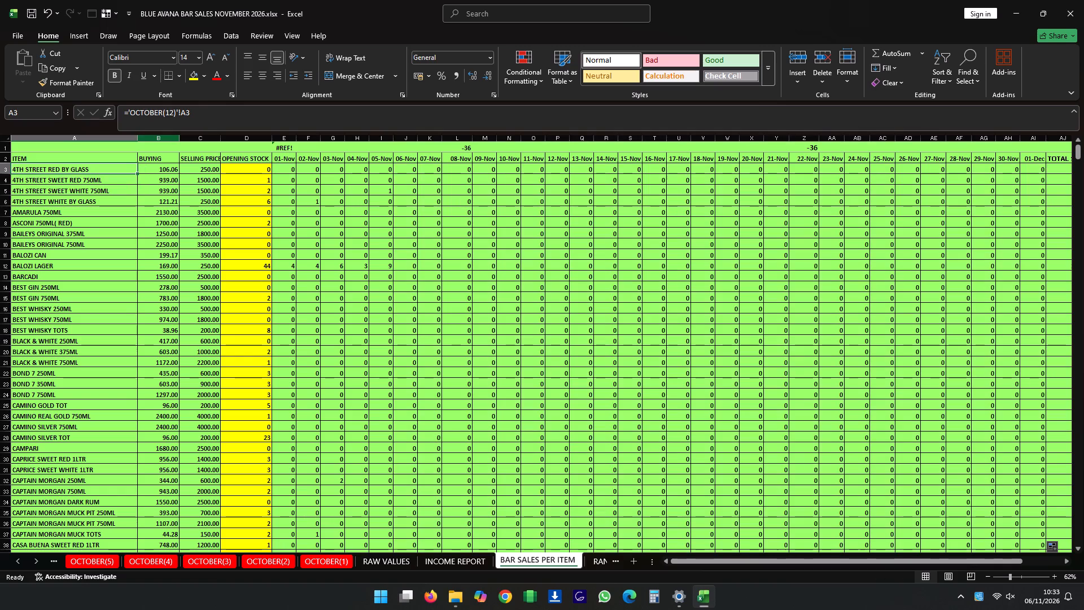
pyautogui.click(161, 113)
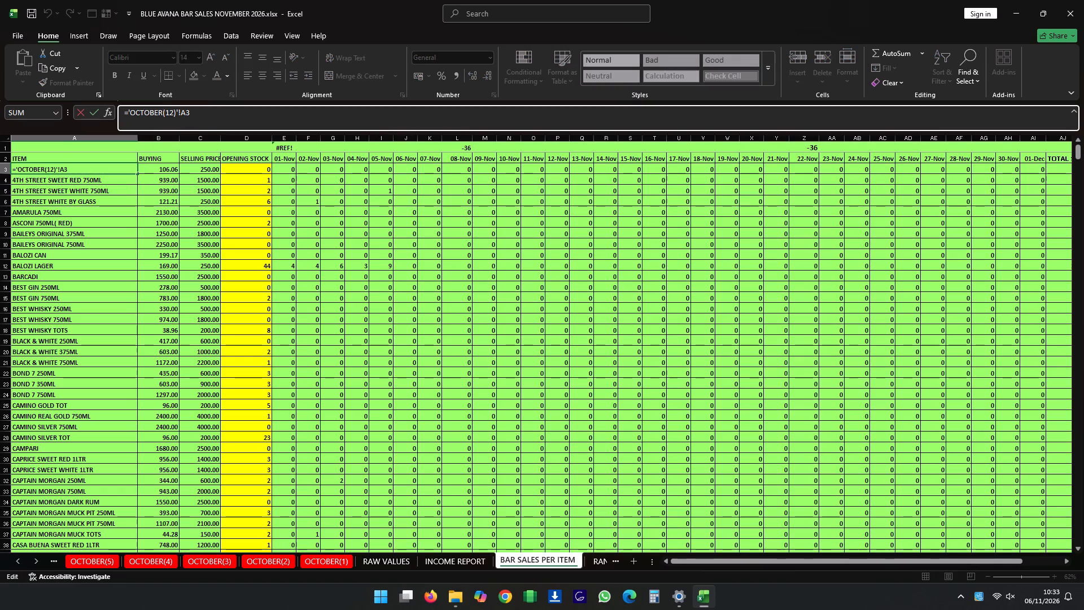
pyautogui.press('BackSpace')
pyautogui.press('BackSpace')
pyautogui.press('BackSpace')
pyautogui.press('BackSpace')
pyautogui.press('BackSpace')
pyautogui.press('BackSpace')
pyautogui.press('BackSpace')
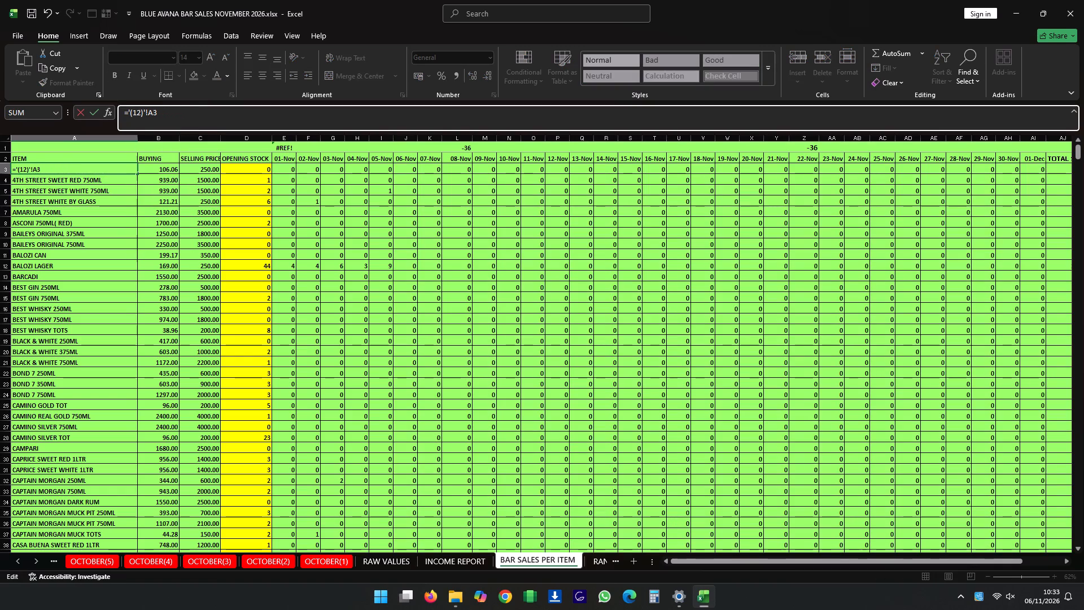
pyautogui.write('NOVE')
pyautogui.write('MBER')
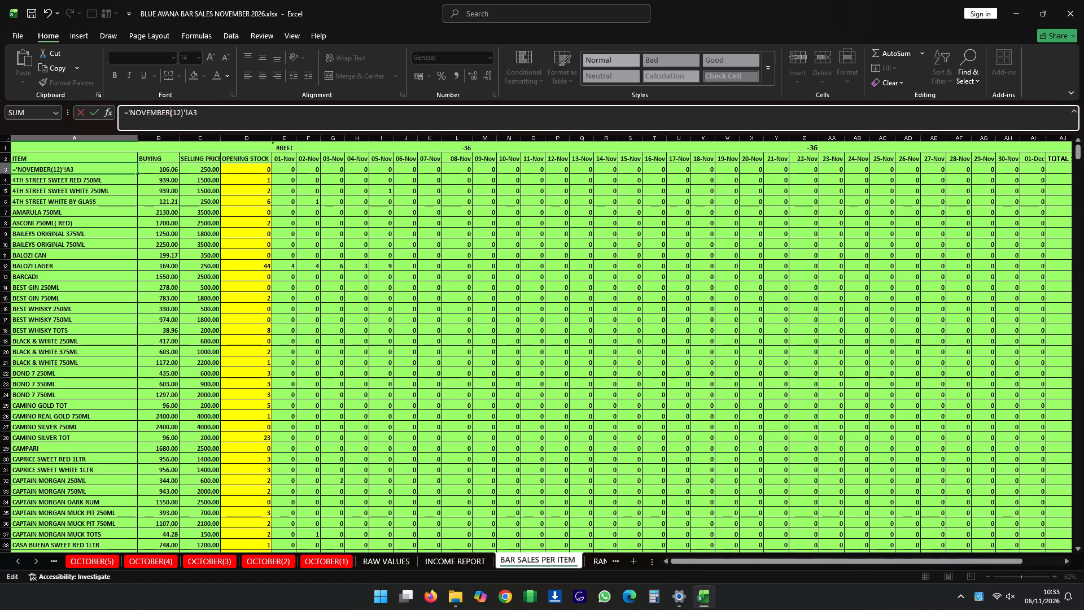
pyautogui.press('Right')
pyautogui.press('Right')
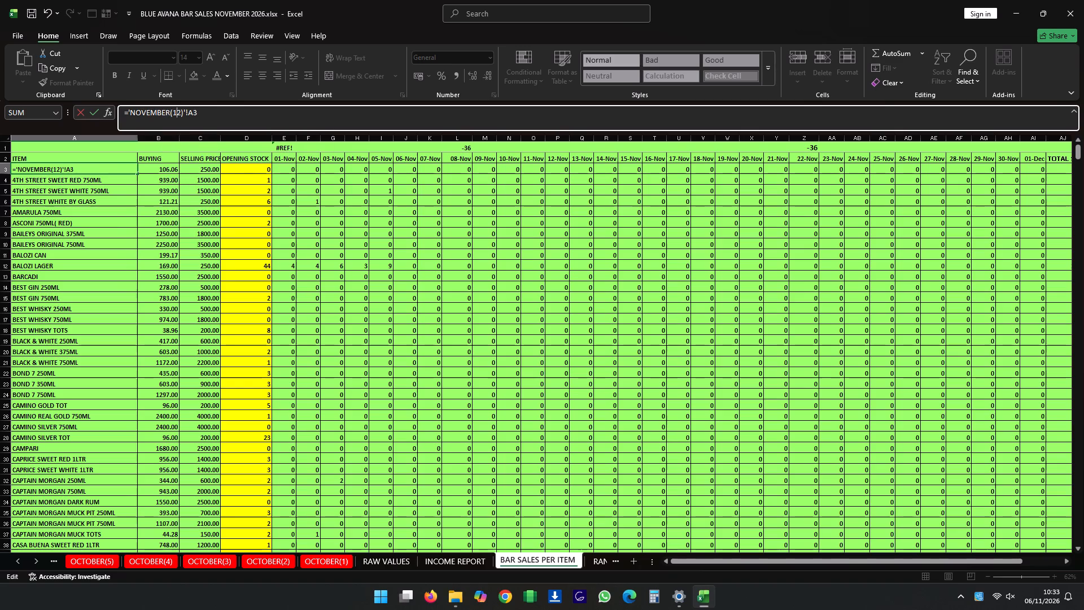
pyautogui.press('Right')
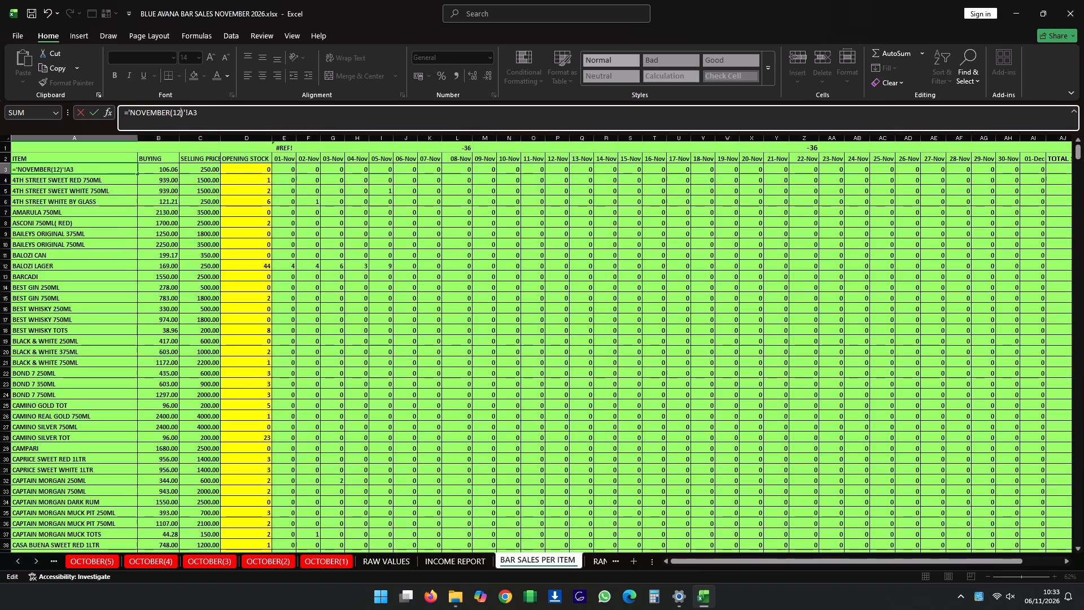
pyautogui.press('BackSpace')
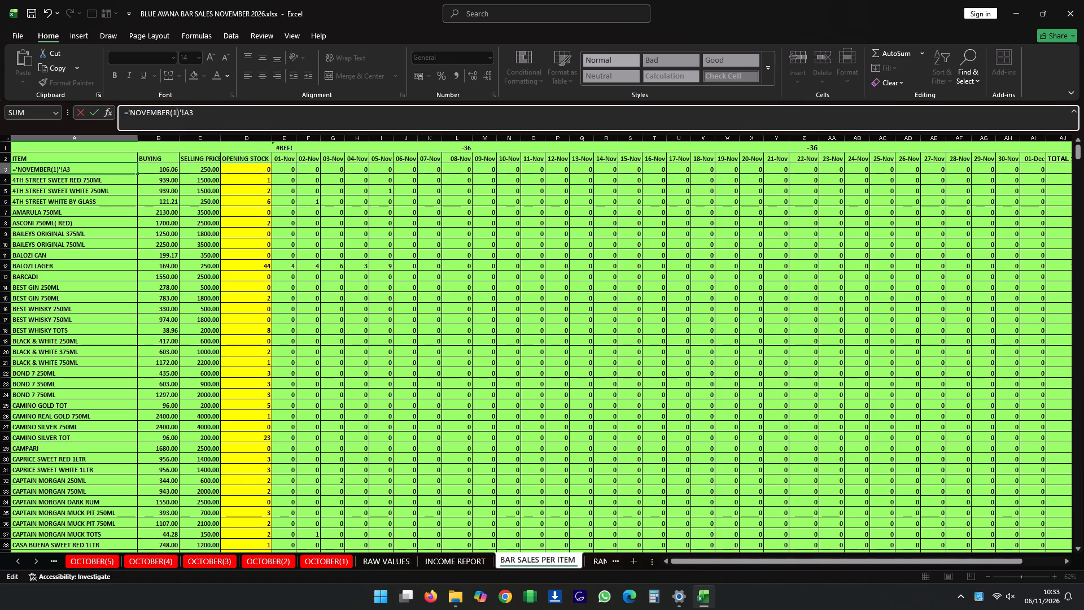
pyautogui.press('Return')
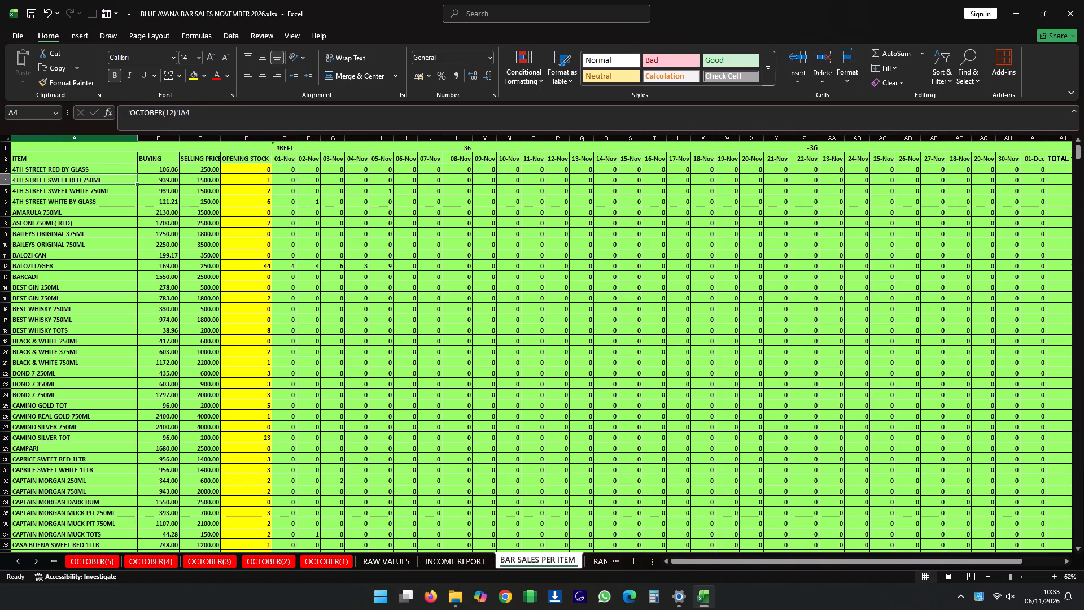
# Fill the A3 formula down the ITEM column for all items.
pyautogui.click(120, 169)
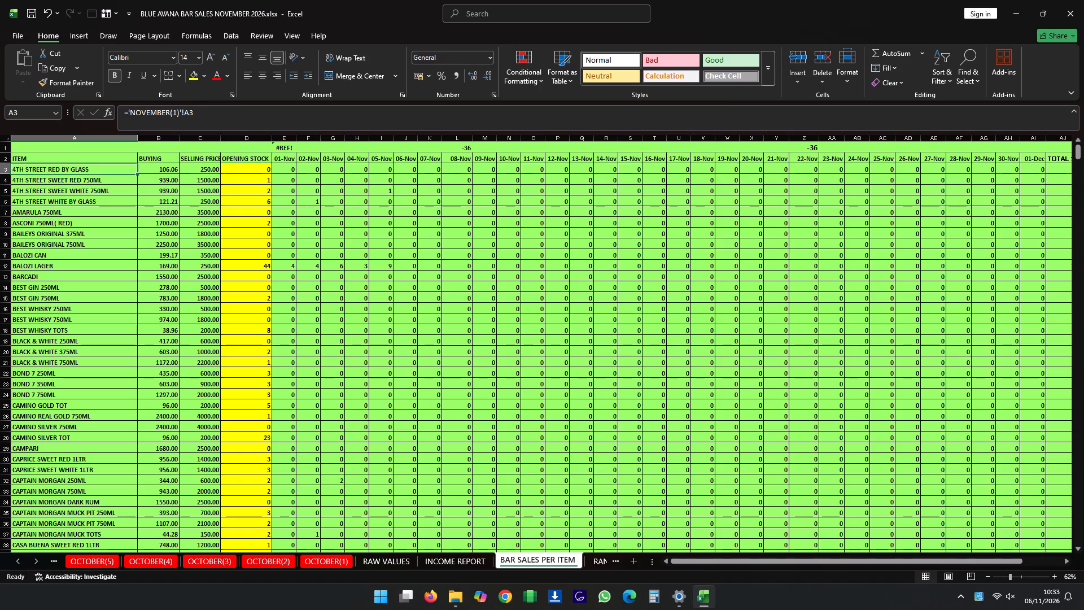
pyautogui.doubleClick(137, 173)
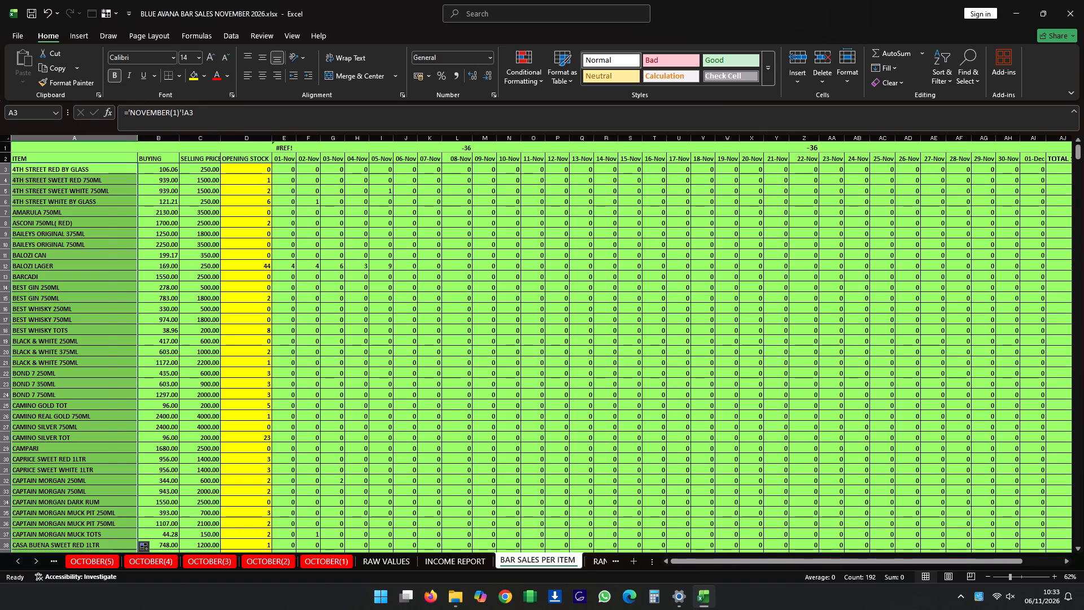
# Change the BUYING formula in B3 to ='NOVEMBER(1)'!G3.
pyautogui.click(164, 171)
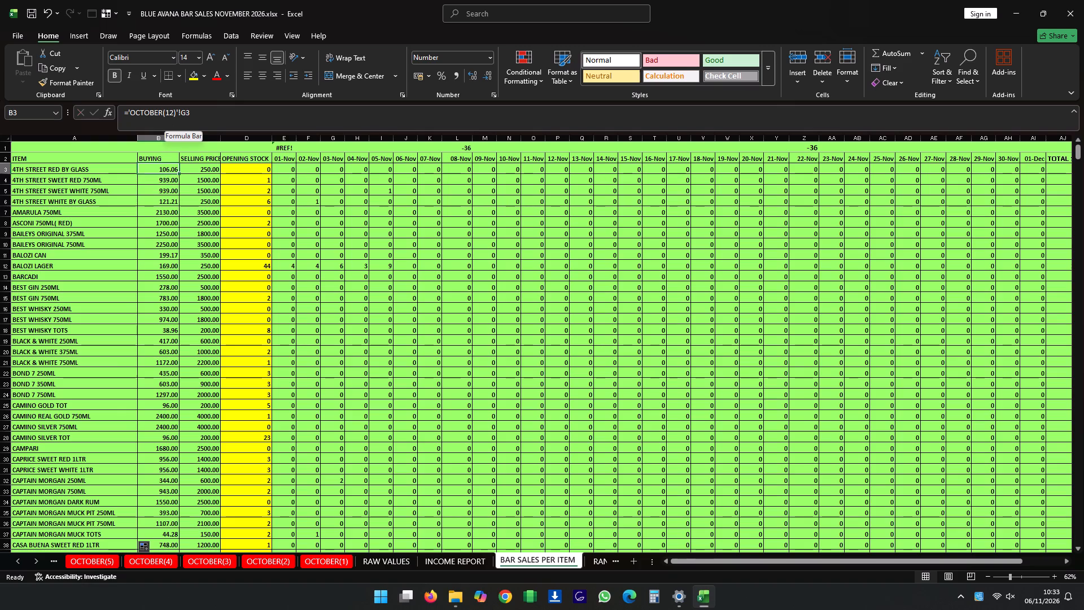
pyautogui.click(171, 112)
pyautogui.press('Right')
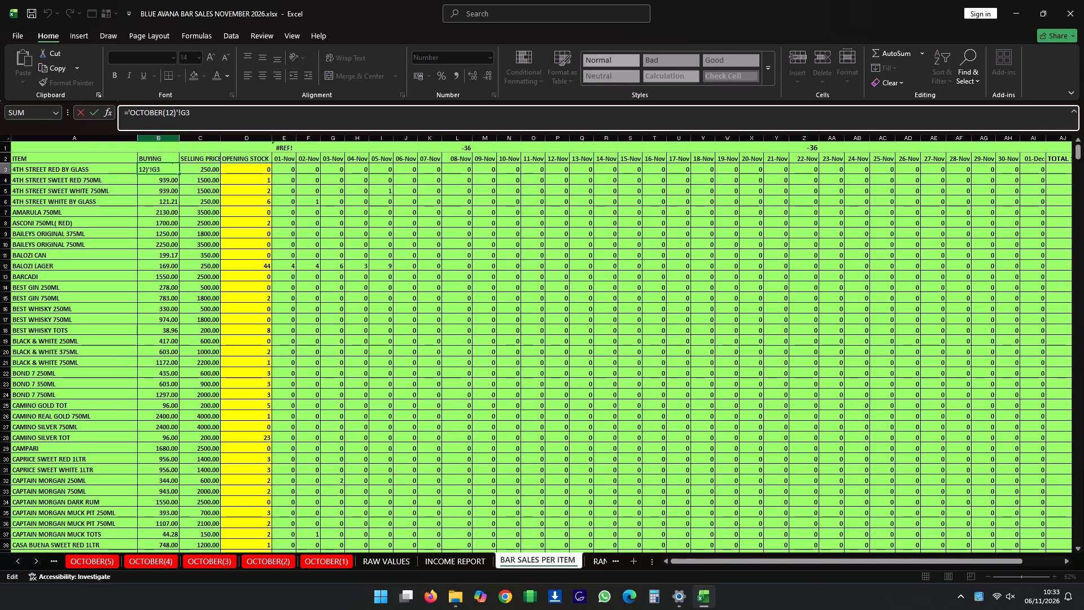
pyautogui.press('BackSpace')
pyautogui.press('Left')
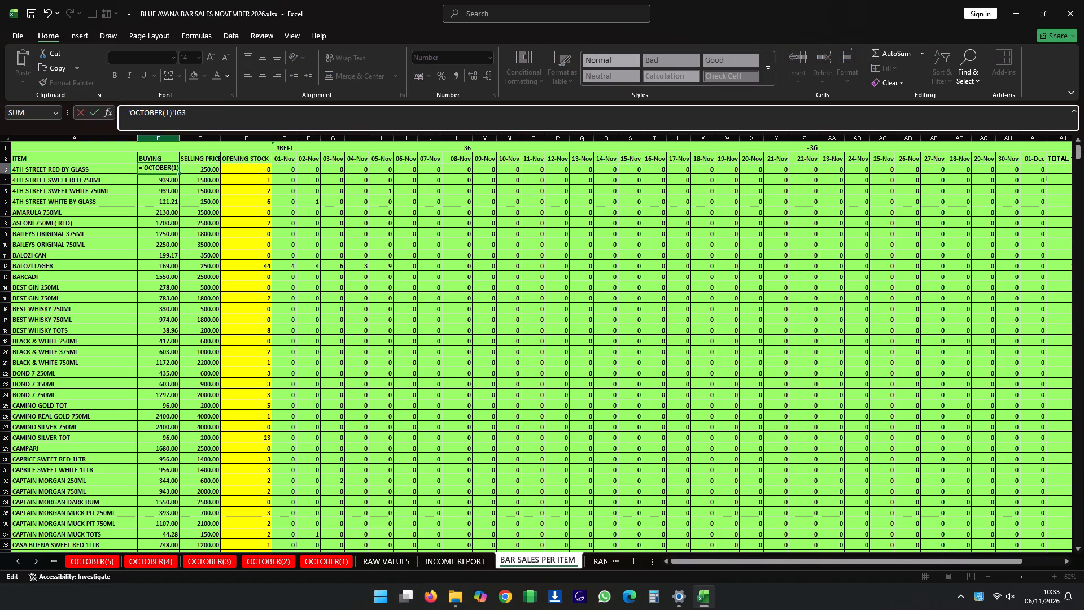
pyautogui.press('Left')
pyautogui.press('BackSpace')
pyautogui.press('BackSpace')
pyautogui.press('BackSpace')
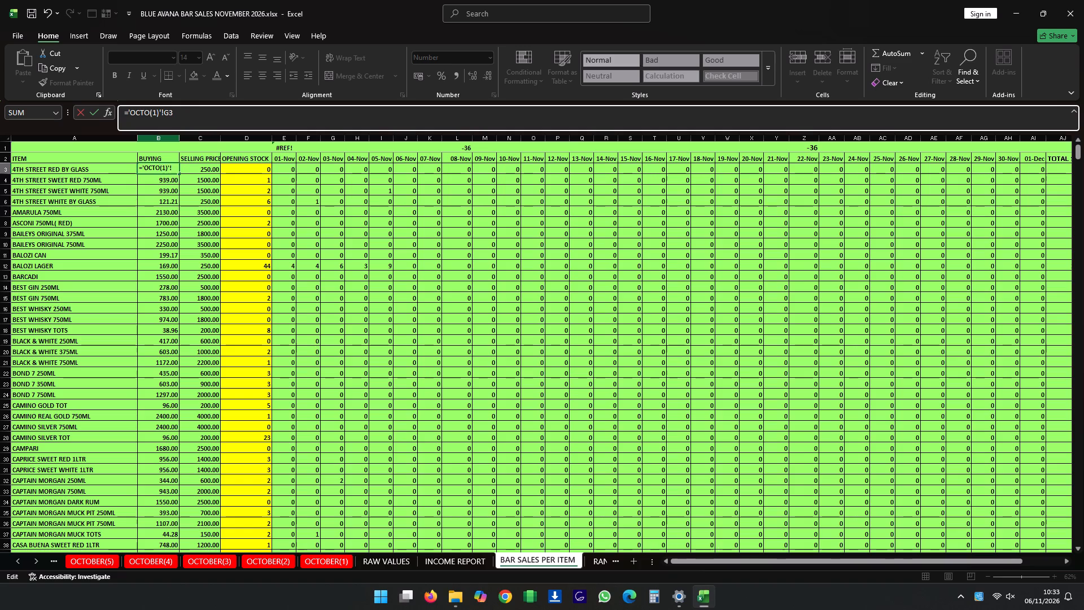
pyautogui.press('BackSpace')
pyautogui.press('BackSpace')
pyautogui.press('BackSpace')
pyautogui.press('BackSpace')
pyautogui.write('NOVE')
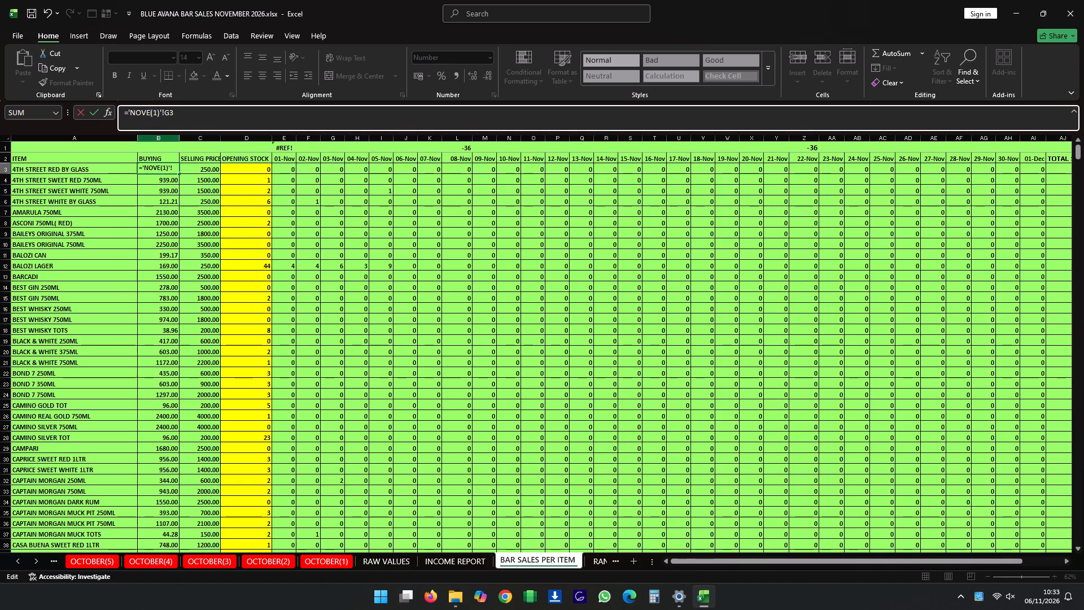
pyautogui.write('MBER')
pyautogui.press('Return')
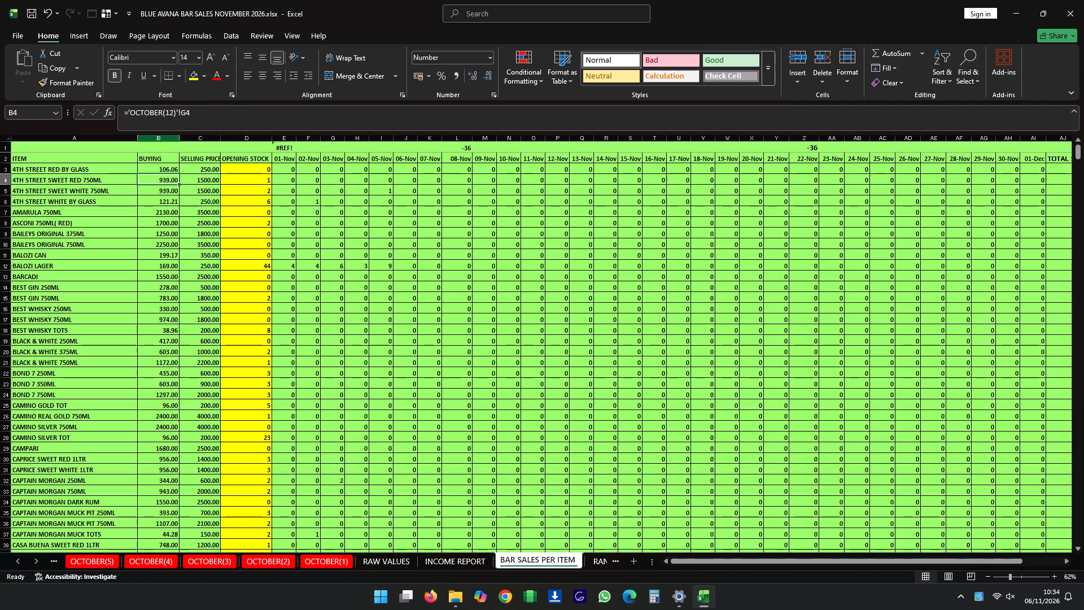
# Fill the B3 formula down the BUYING column through row 193.
pyautogui.click(172, 170)
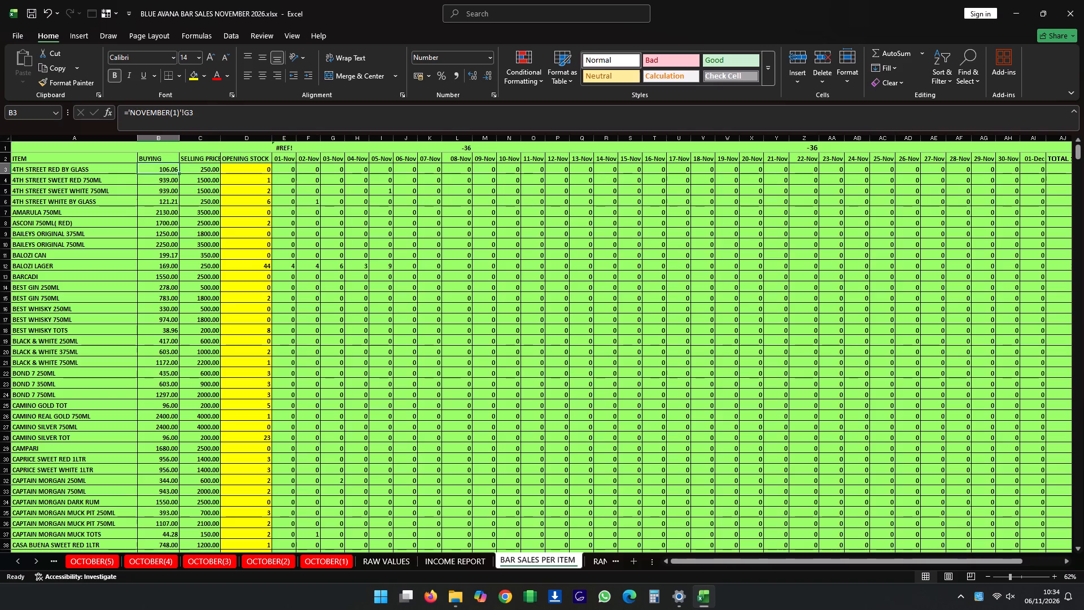
pyautogui.moveTo(178, 171); pyautogui.dragTo(178, 349)
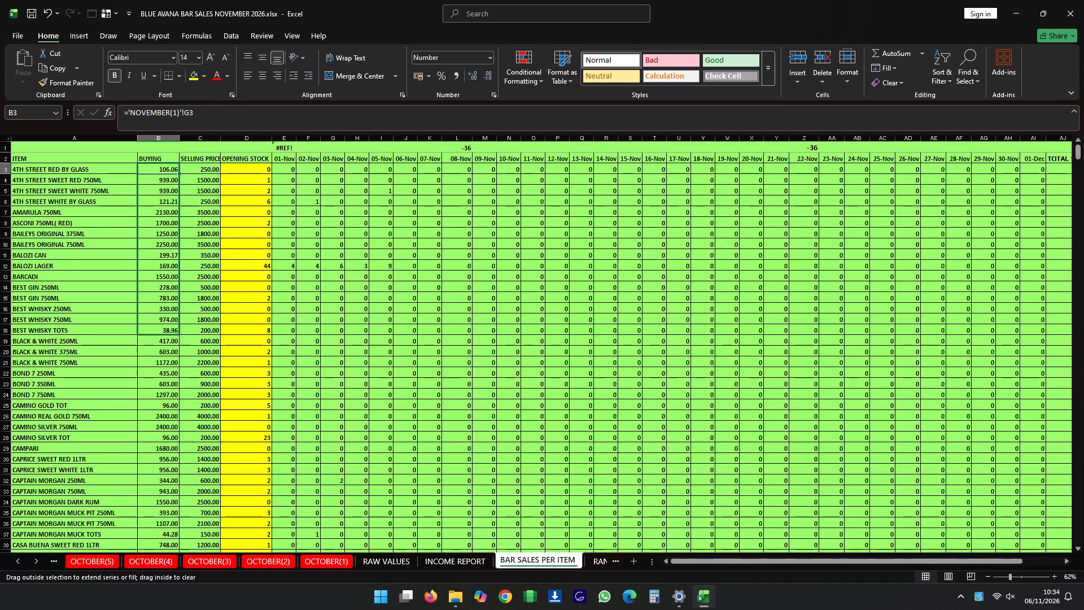
pyautogui.moveTo(178, 349); pyautogui.dragTo(178, 583)
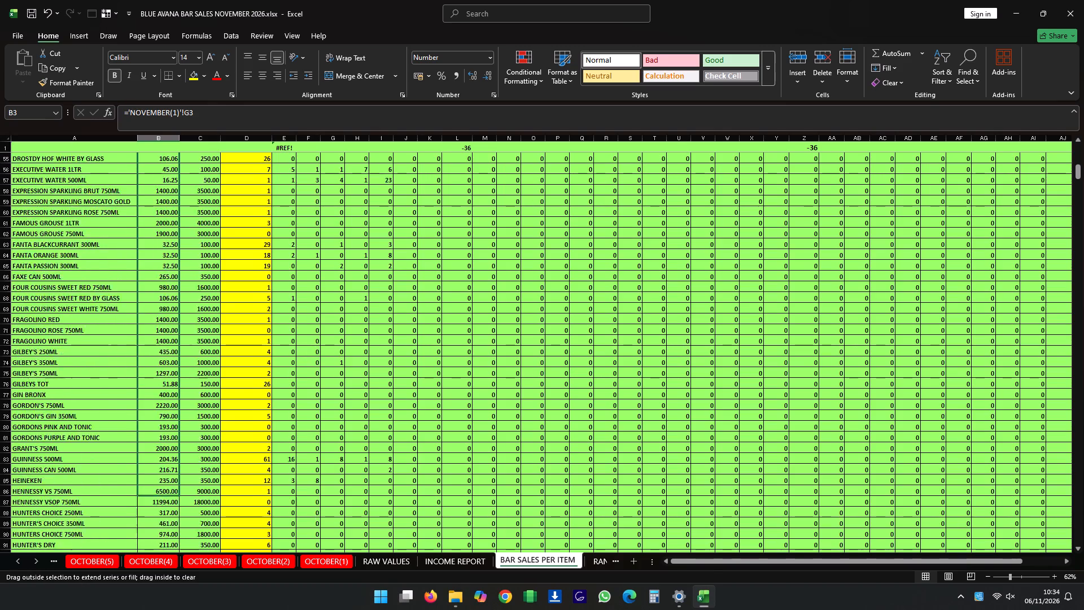
pyautogui.moveTo(178, 583); pyautogui.dragTo(178, 571)
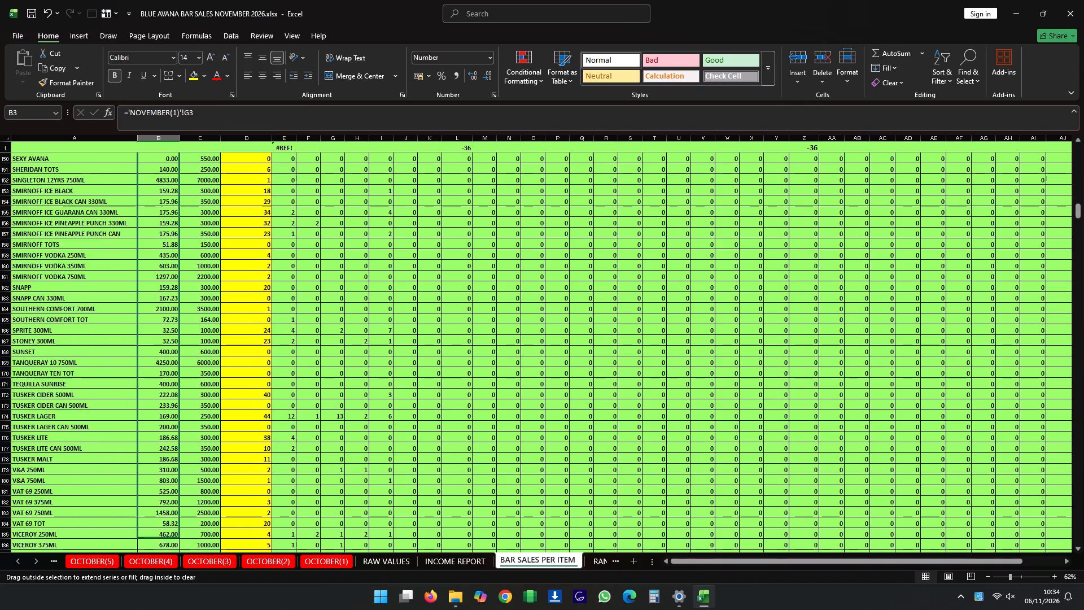
pyautogui.moveTo(178, 571); pyautogui.dragTo(164, 513)
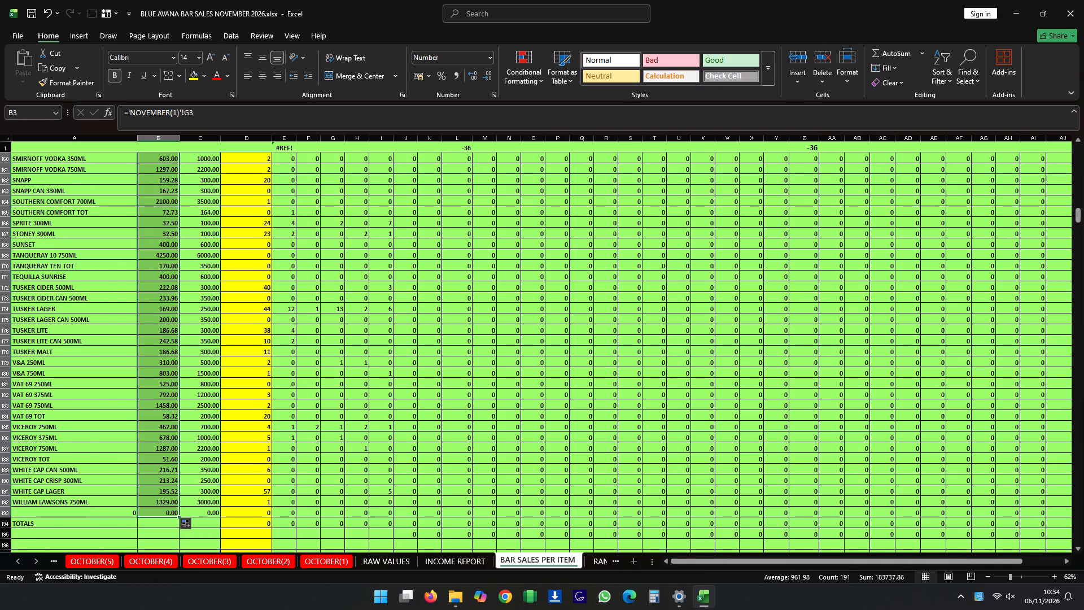
# Change the SELLING PRICE formula in C3 to ='NOVEMBER(1)'!H3.
pyautogui.scroll(5, 194, 255)
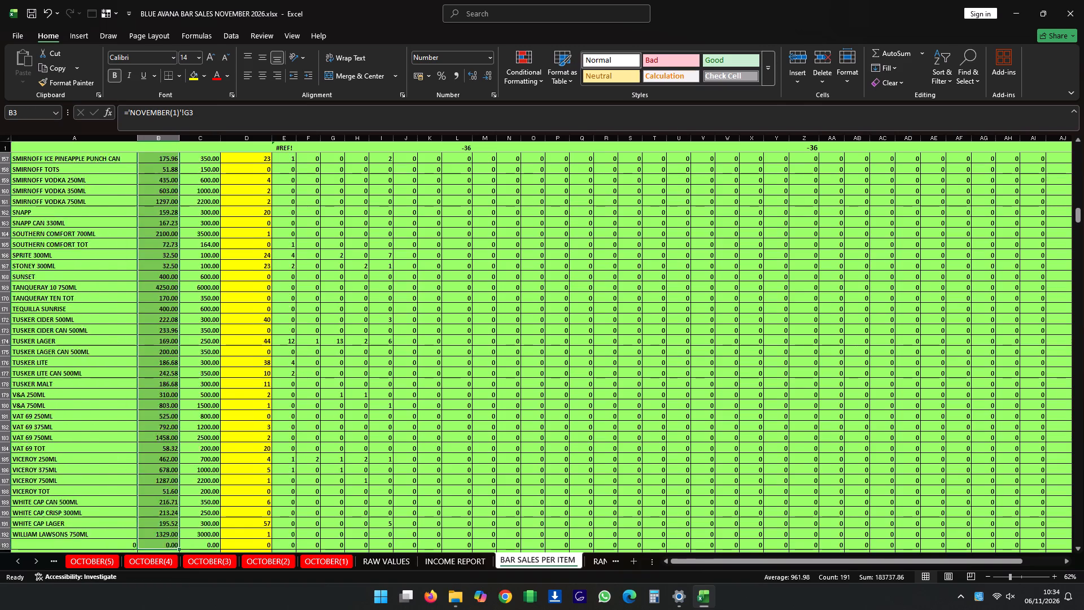
pyautogui.scroll(1, 198, 254)
pyautogui.scroll(20, 209, 255)
pyautogui.scroll(20, 209, 255)
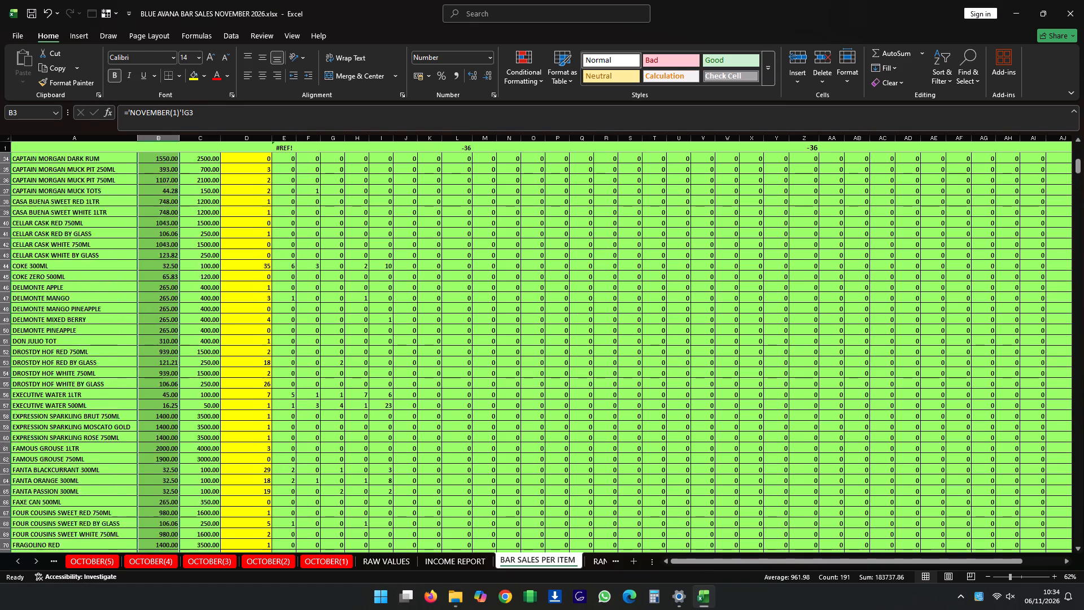
pyautogui.scroll(11, 215, 263)
pyautogui.click(203, 170)
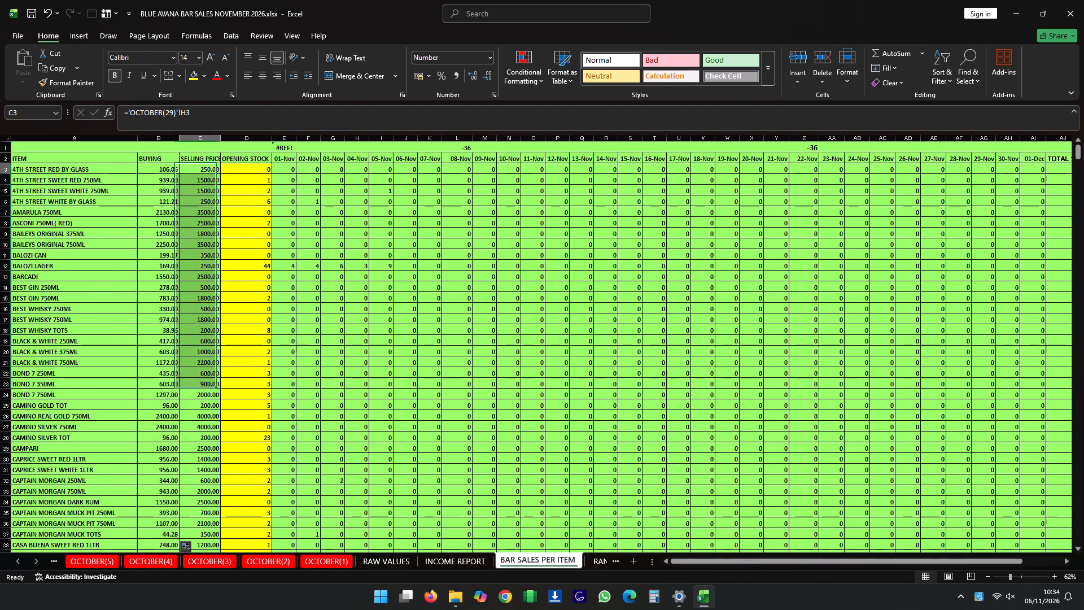
pyautogui.click(186, 116)
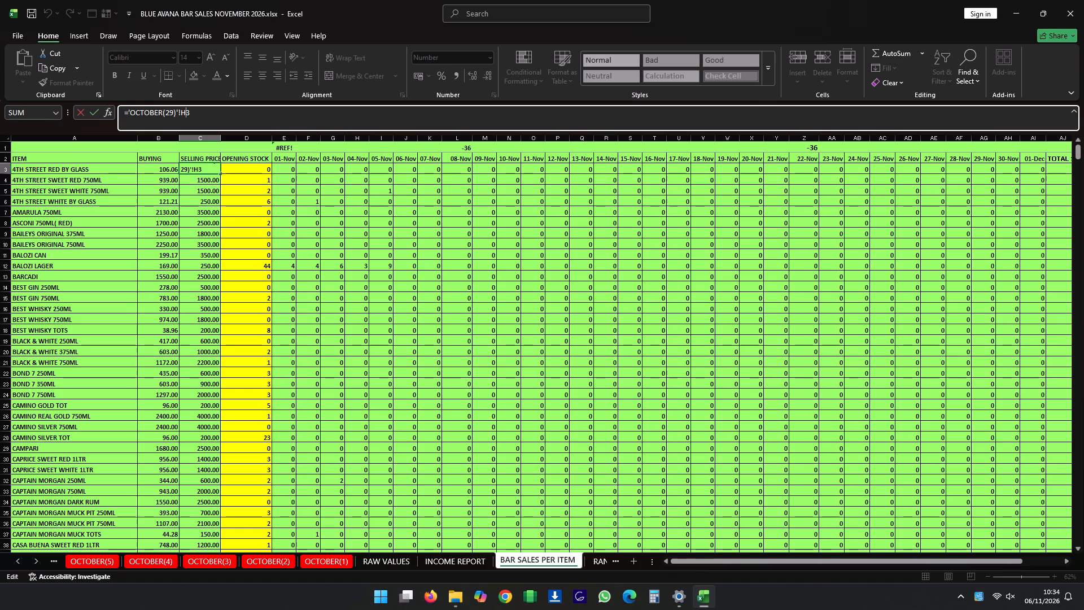
pyautogui.press('BackSpace')
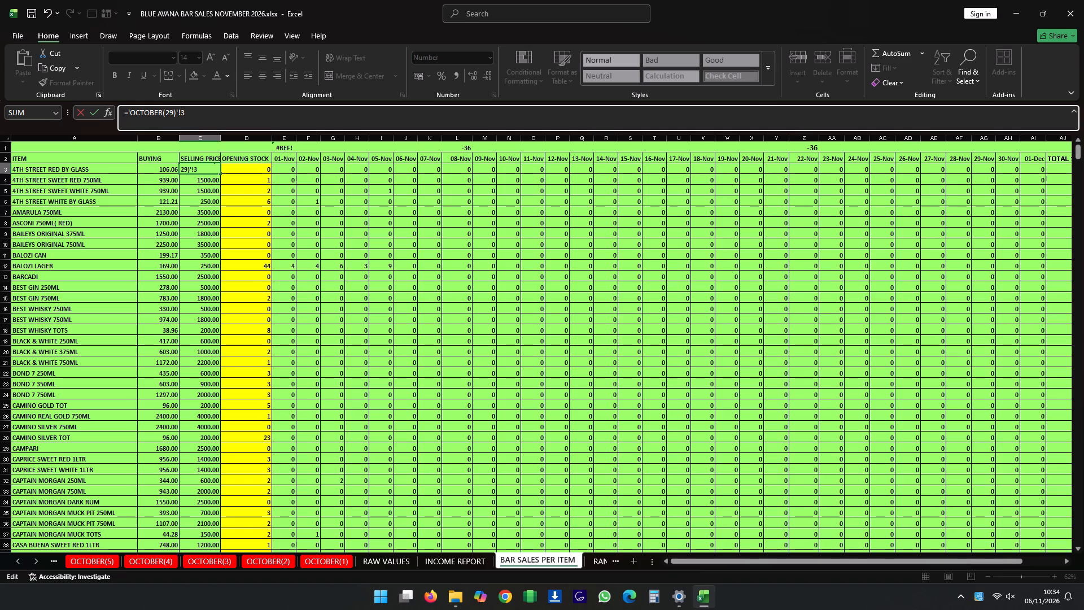
pyautogui.press('h')
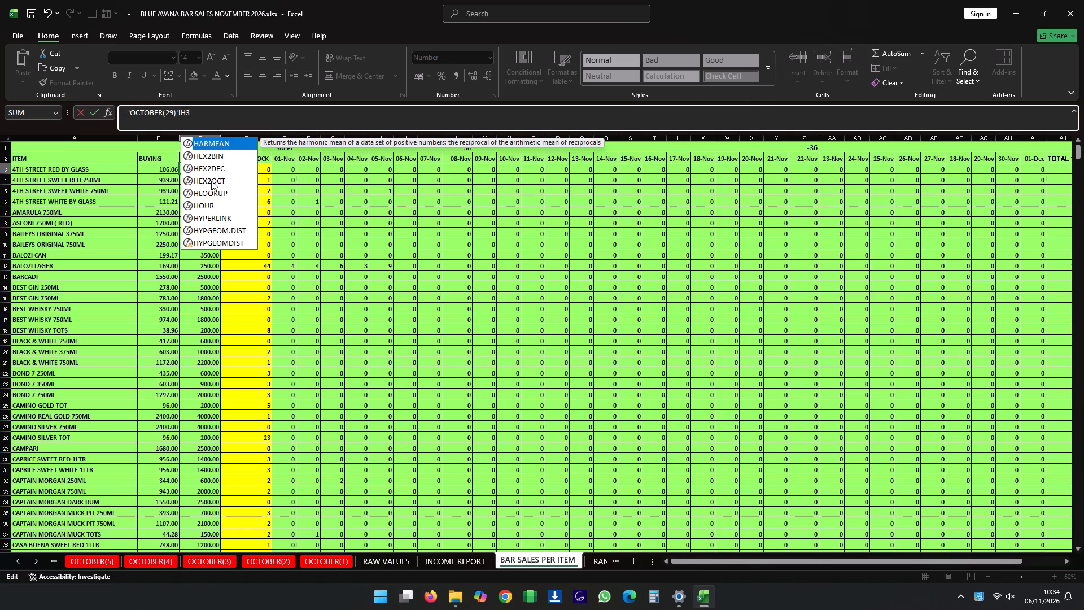
pyautogui.press('Left')
pyautogui.press('Left')
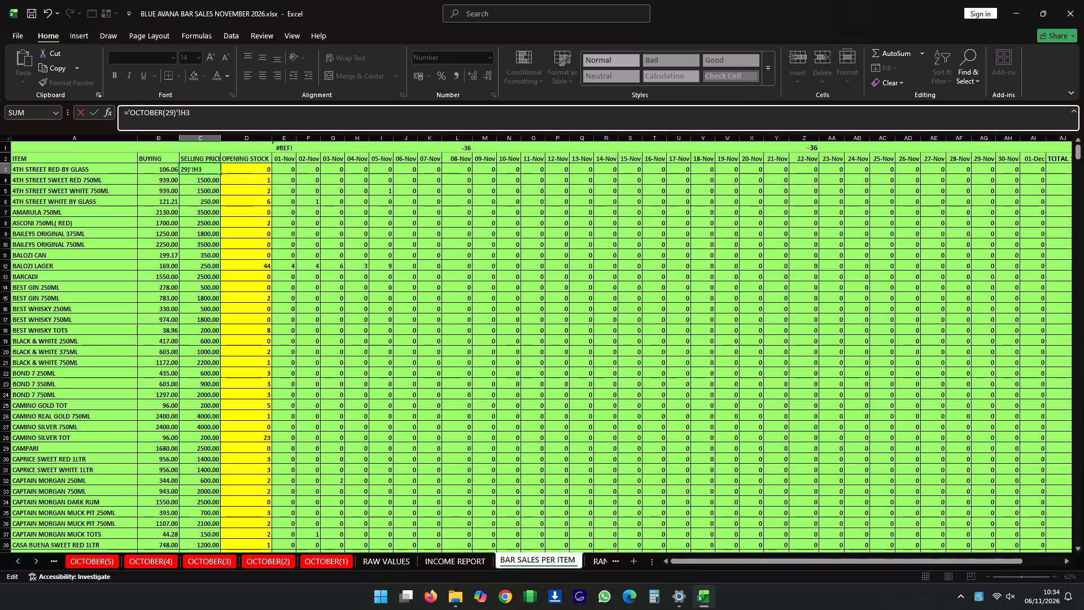
pyautogui.press('Left')
pyautogui.press('Left')
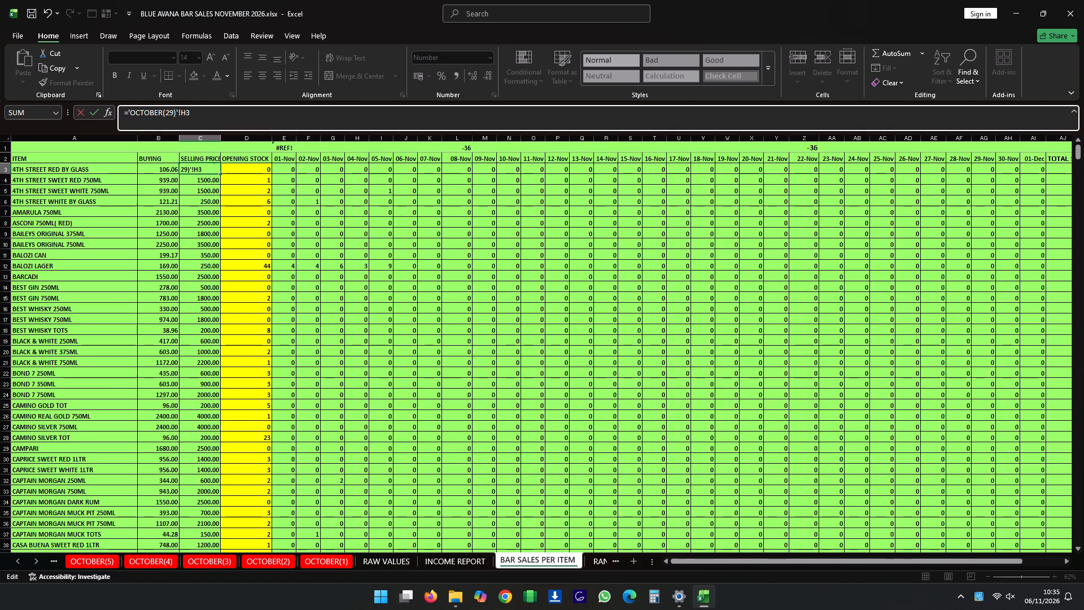
pyautogui.press('BackSpace')
pyautogui.press('BackSpace')
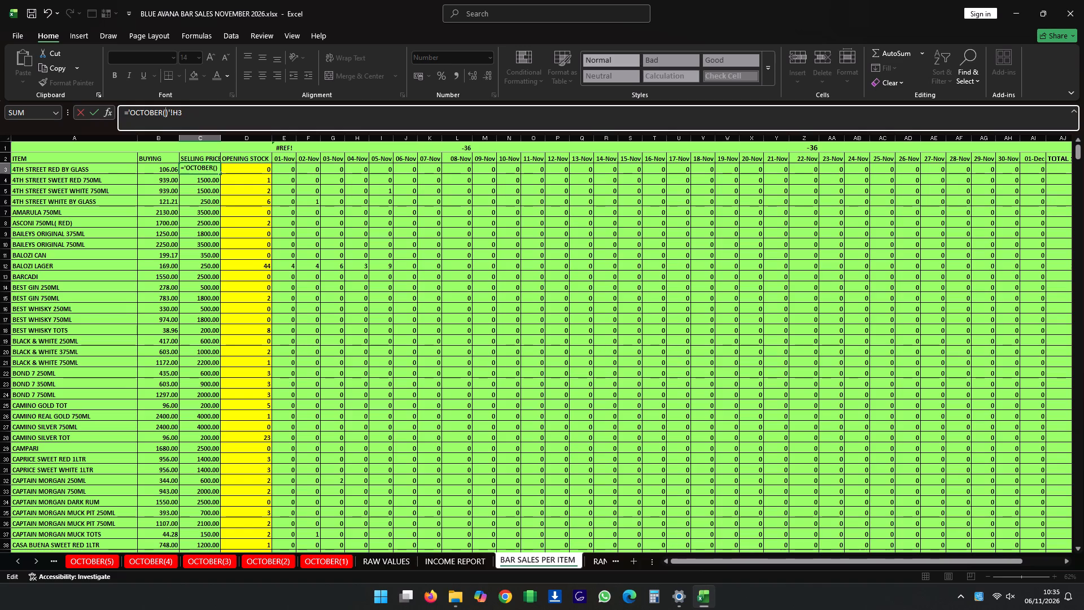
pyautogui.press('1')
pyautogui.press('Left')
pyautogui.press('Left')
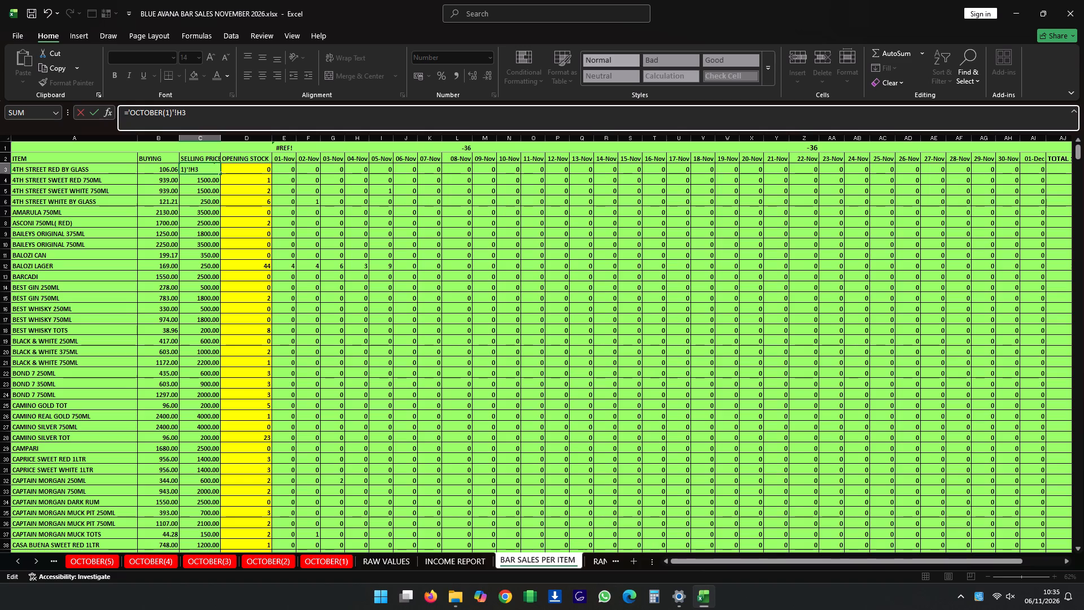
pyautogui.press('Left')
pyautogui.press('Left')
pyautogui.press('Left')
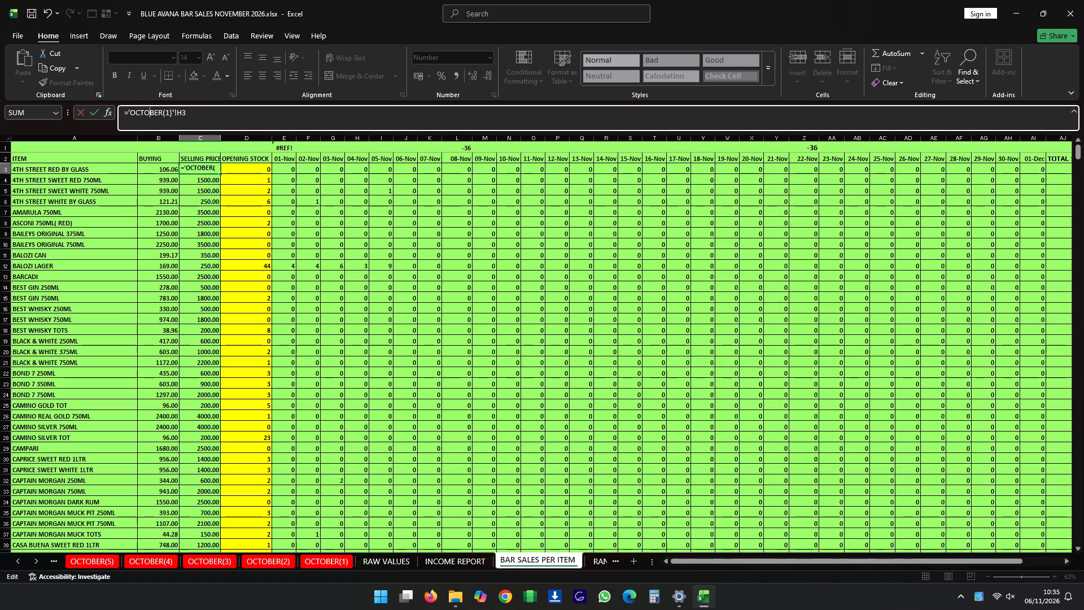
pyautogui.press('BackSpace')
pyautogui.press('BackSpace')
pyautogui.press('BackSpace')
pyautogui.press('BackSpace')
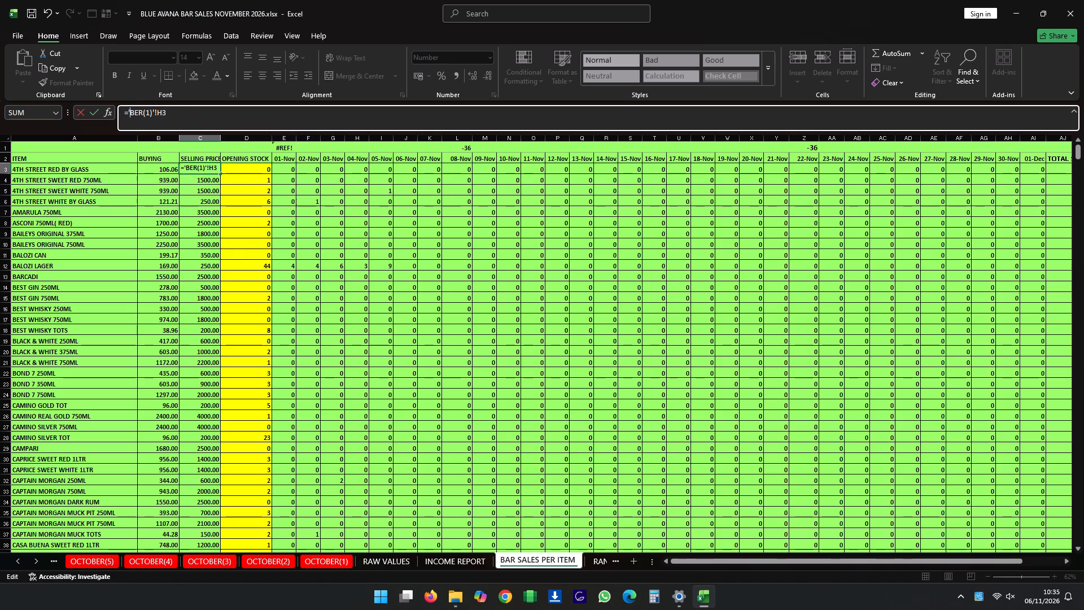
pyautogui.write('NOVE')
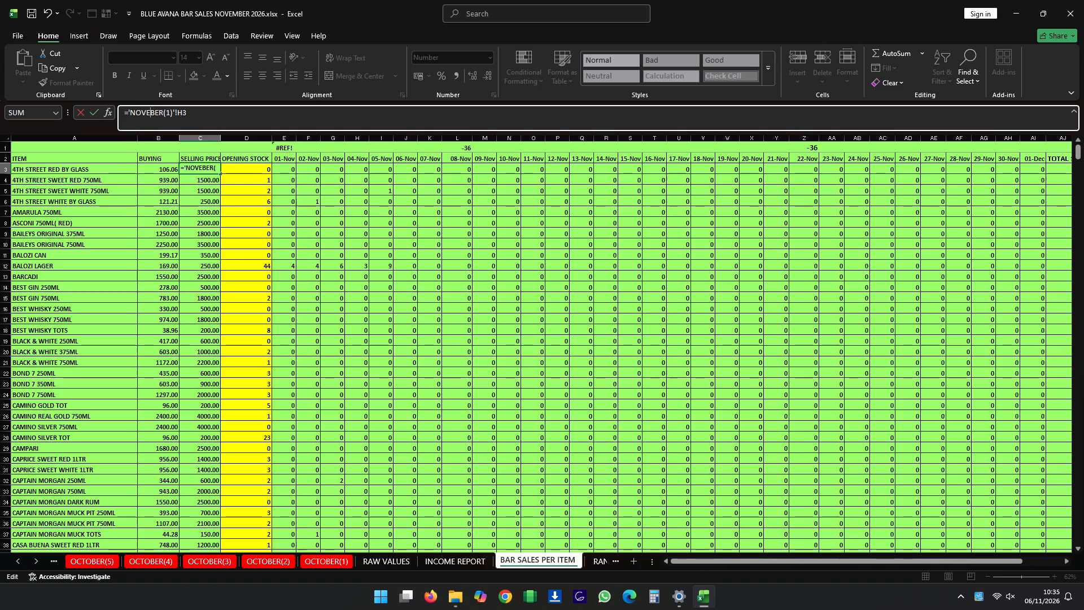
pyautogui.press('m')
pyautogui.press('Return')
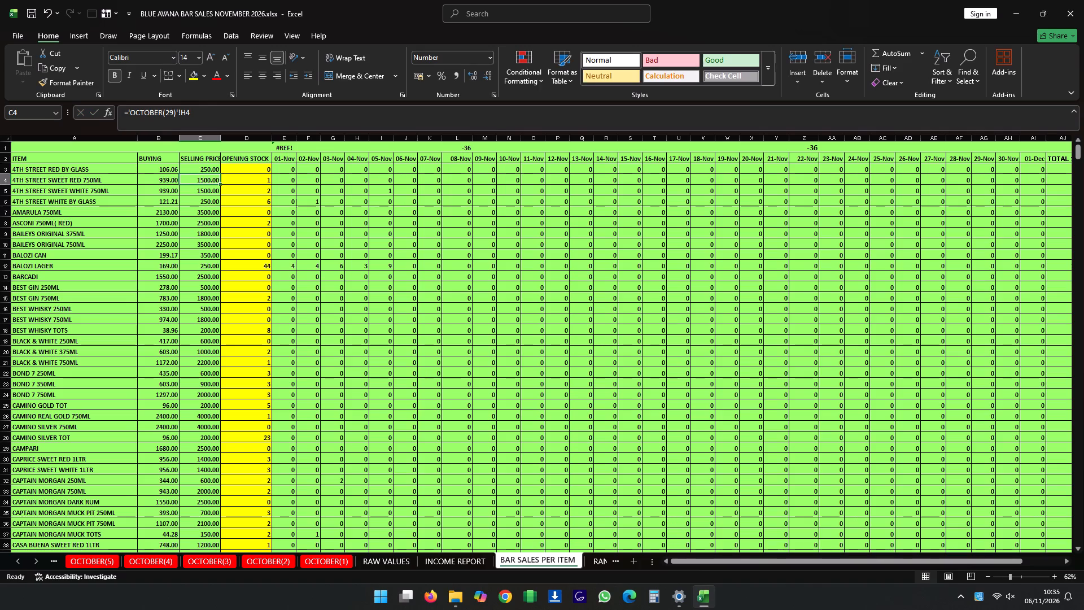
# Fill the C3 formula down the SELLING PRICE column for all items.
pyautogui.click(211, 168)
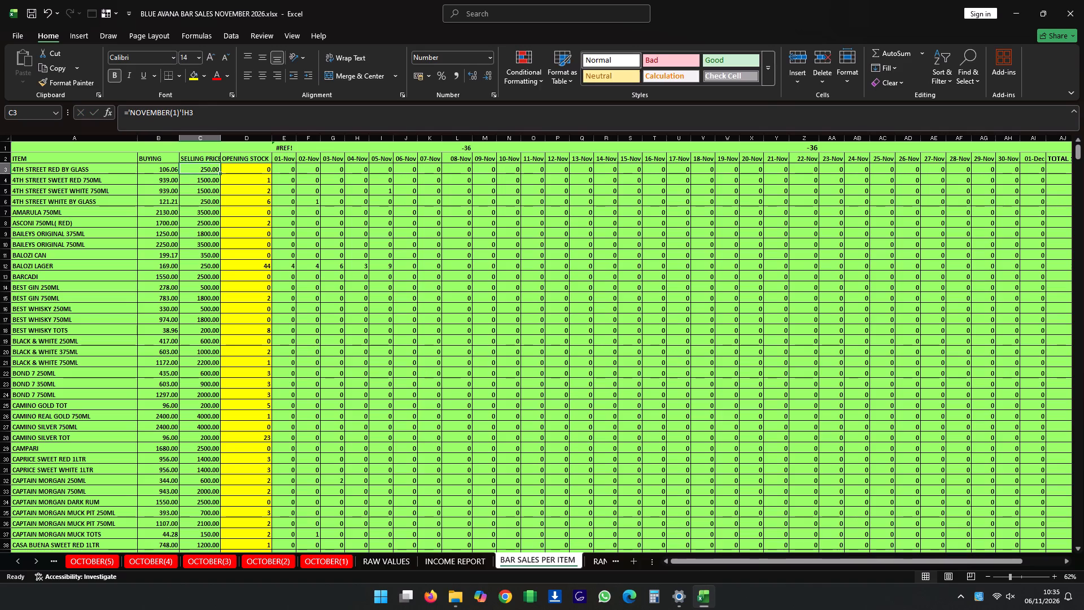
pyautogui.doubleClick(220, 172)
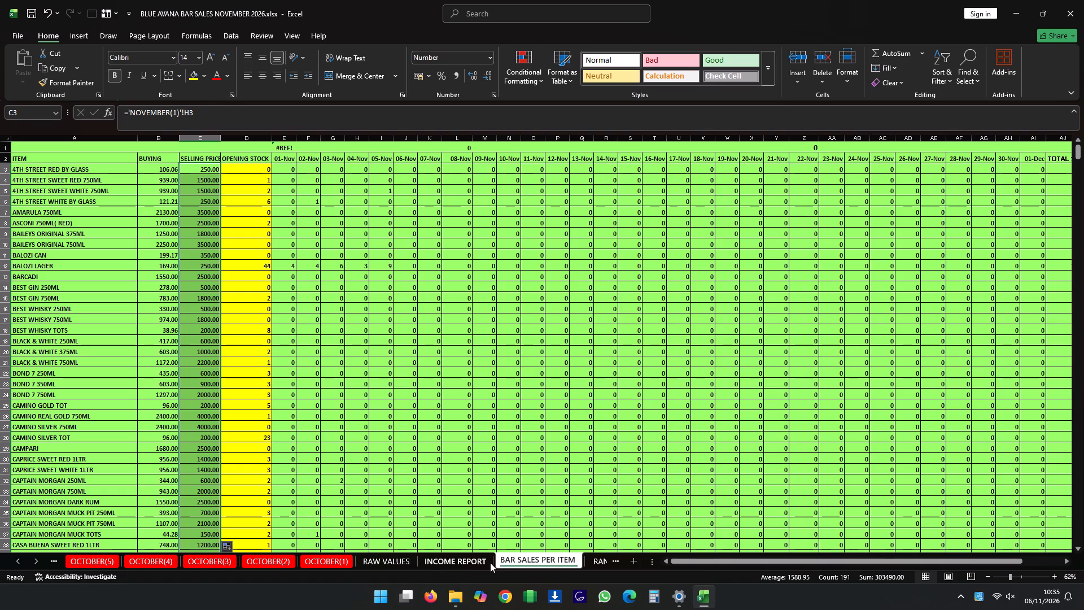
# Custom sort RANKED SALES BY ITEM by TOTAL SOLD and AMOUNT, both largest to smallest, and by ITEM from A to Z.
pyautogui.click(600, 557)
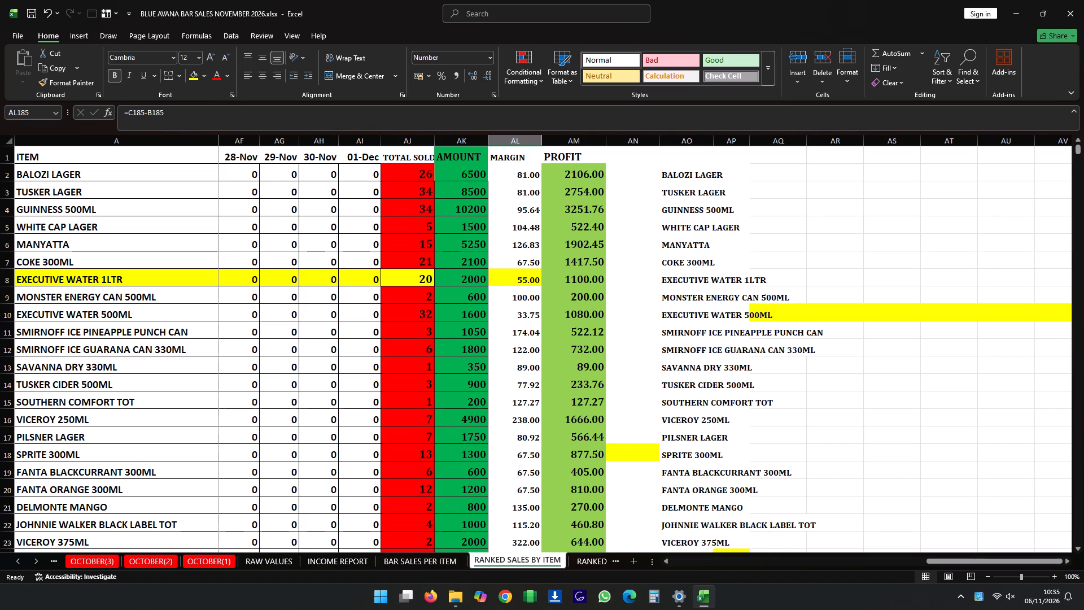
pyautogui.click(941, 67)
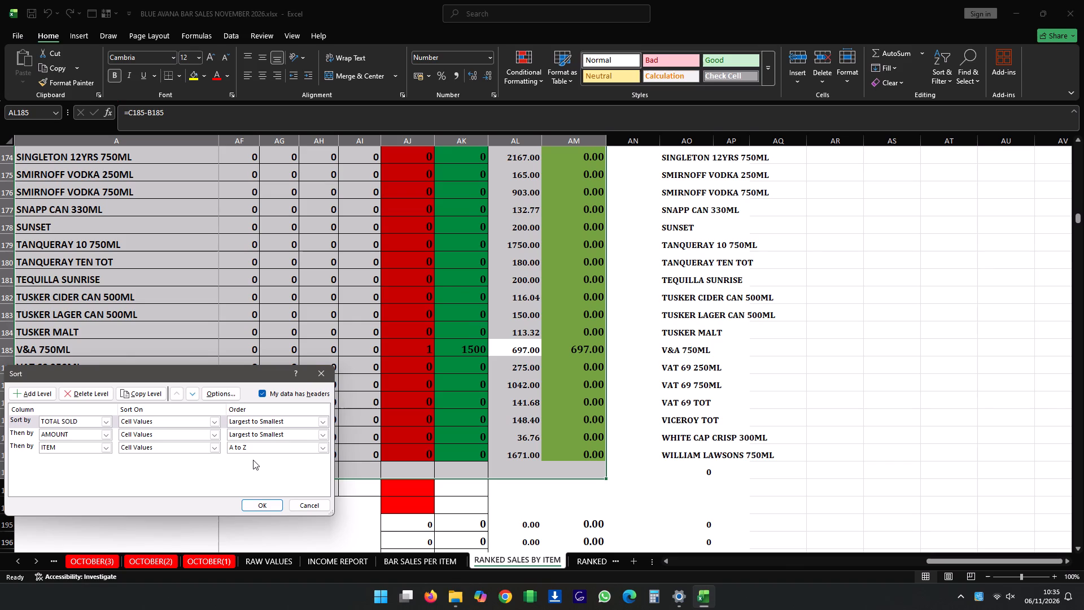
pyautogui.click(263, 505)
pyautogui.scroll(13, 291, 417)
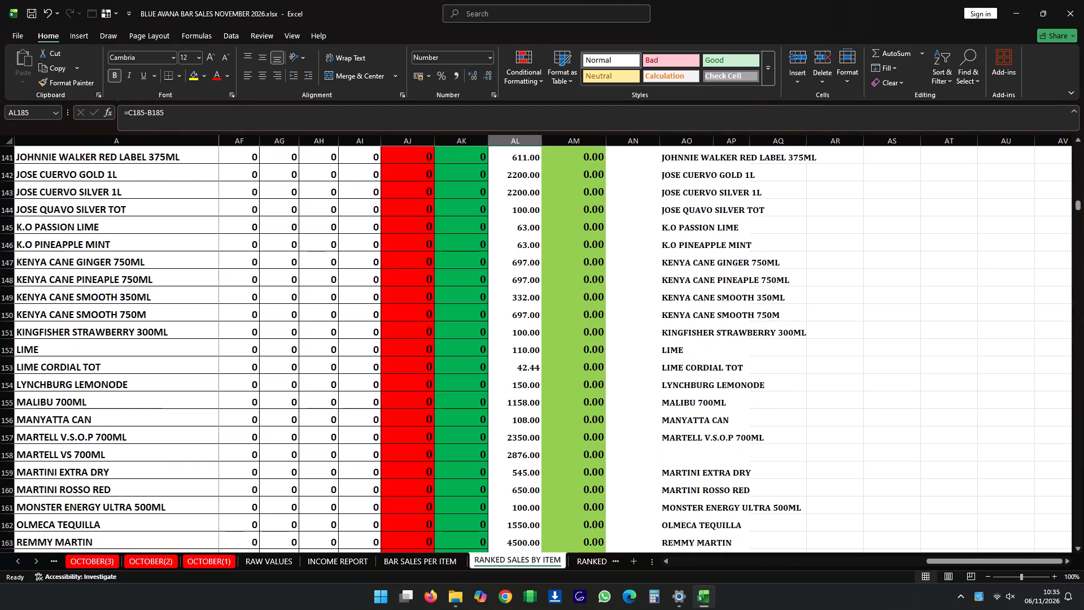
pyautogui.scroll(15, 291, 413)
pyautogui.scroll(19, 296, 408)
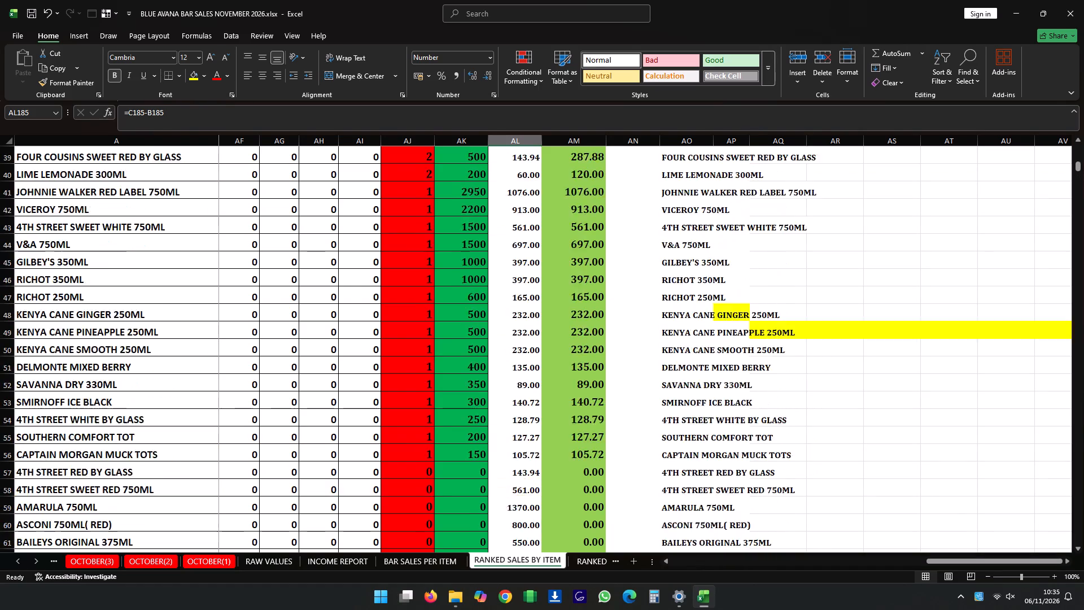
pyautogui.scroll(18, 313, 402)
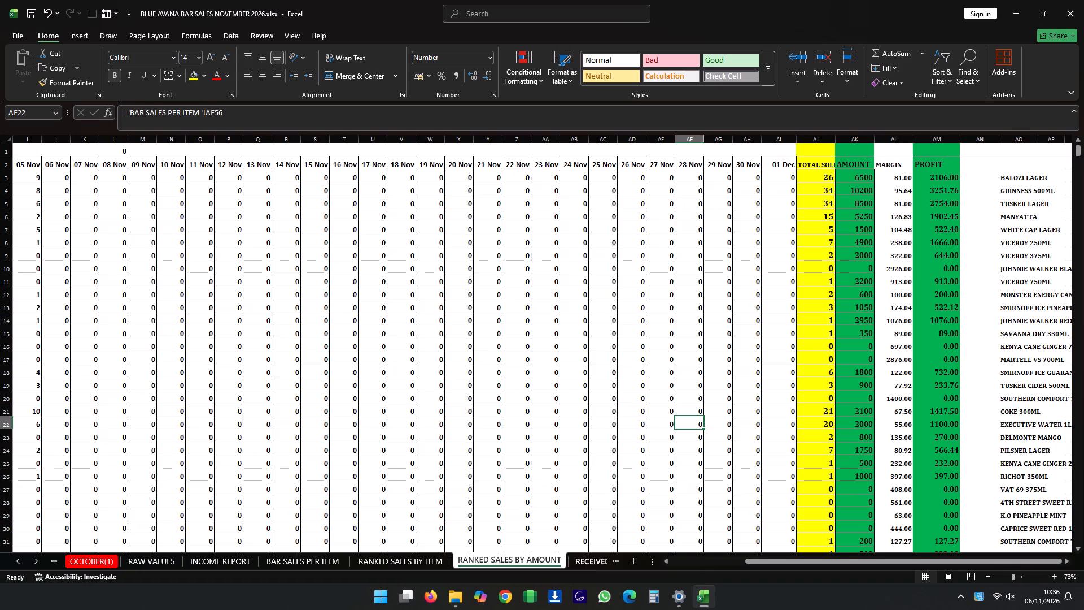
# Custom sort the RANKED SALES BY AMOUNT sheet by AMOUNT from largest to smallest.
pyautogui.click(947, 73)
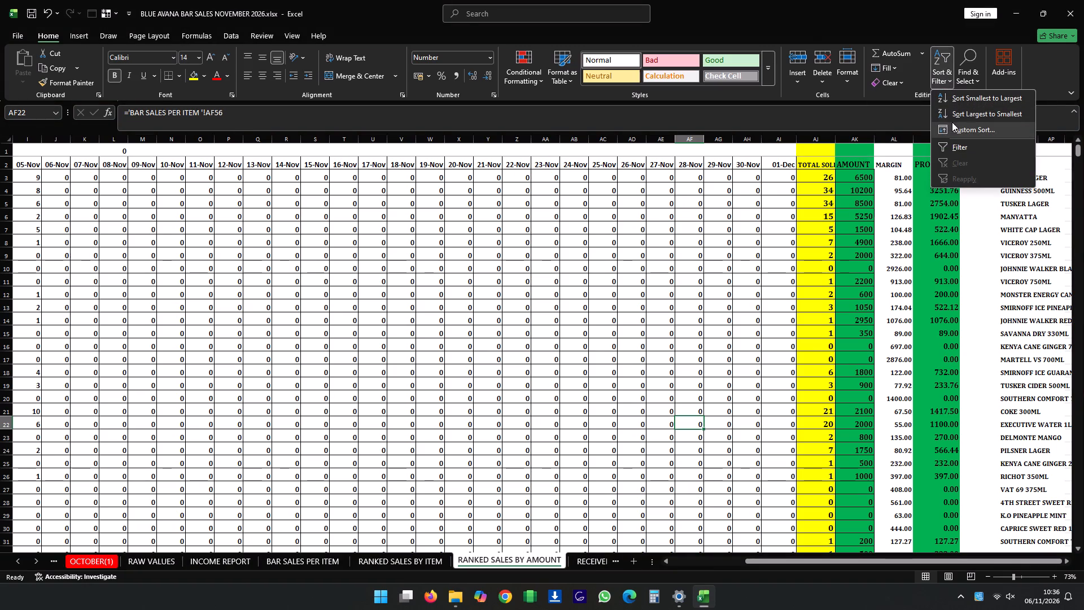
pyautogui.click(952, 129)
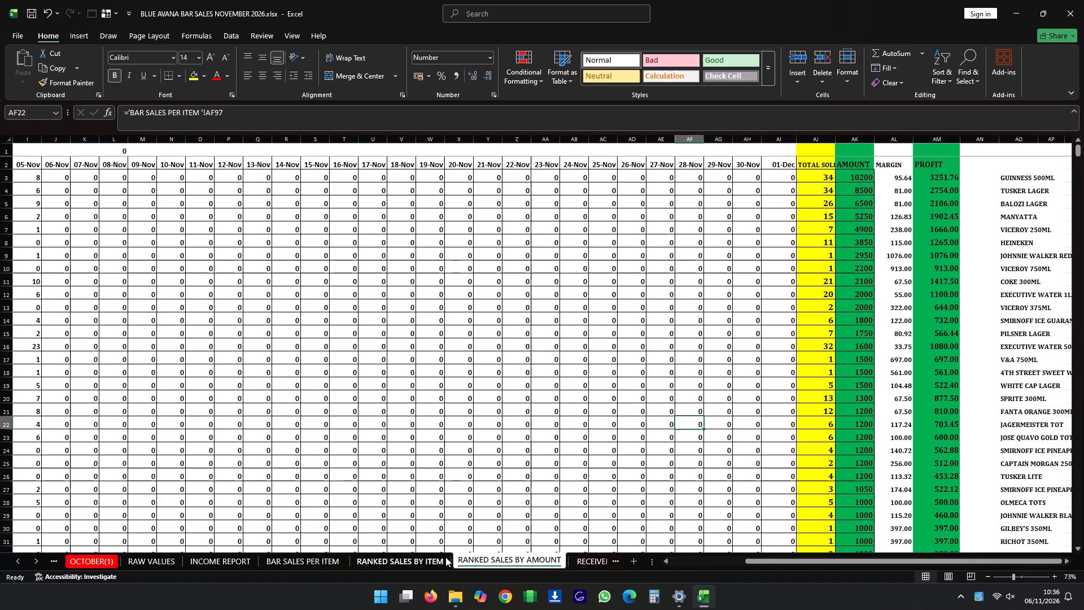
# On the RECEIVED IN STORE PER ITEM sheet, change the 01-Nov formula in E3 to ='NOVEMBER(1)'!R3.
pyautogui.click(592, 557)
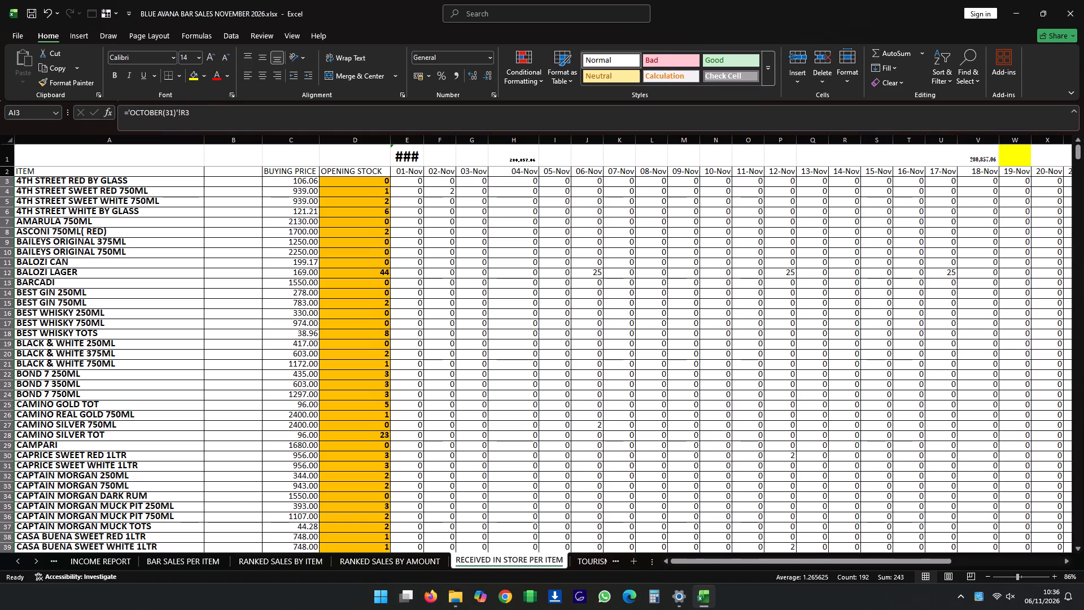
pyautogui.click(135, 183)
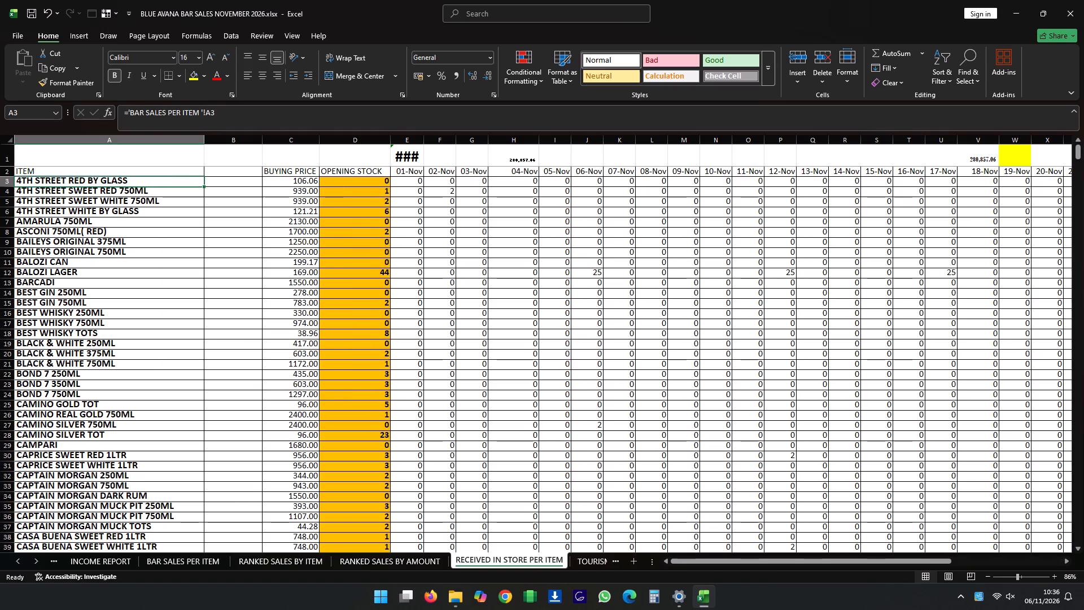
pyautogui.click(299, 182)
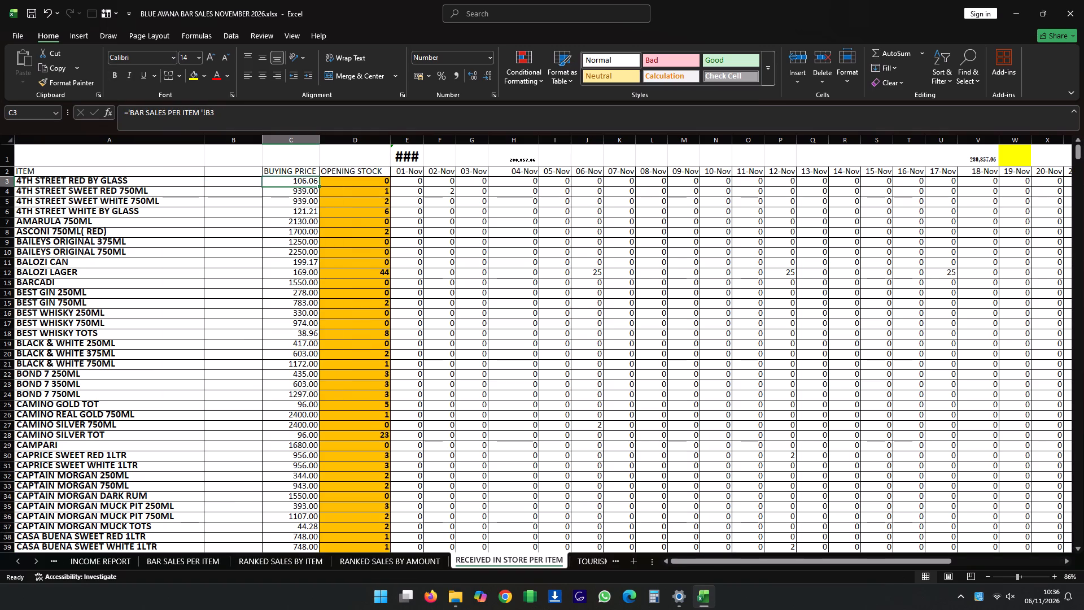
pyautogui.click(362, 184)
pyautogui.click(296, 240)
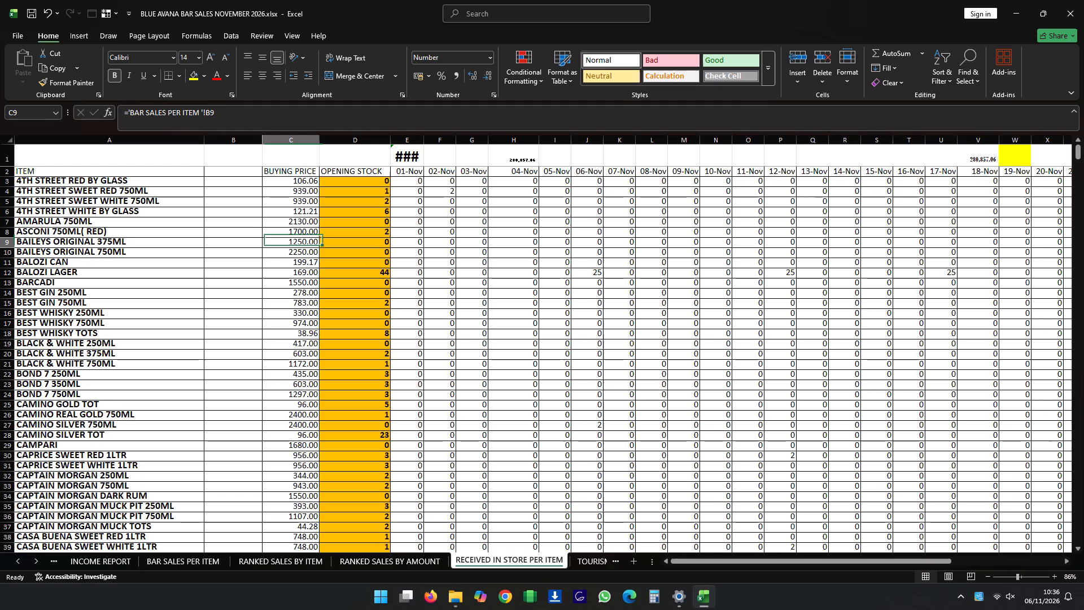
pyautogui.click(410, 182)
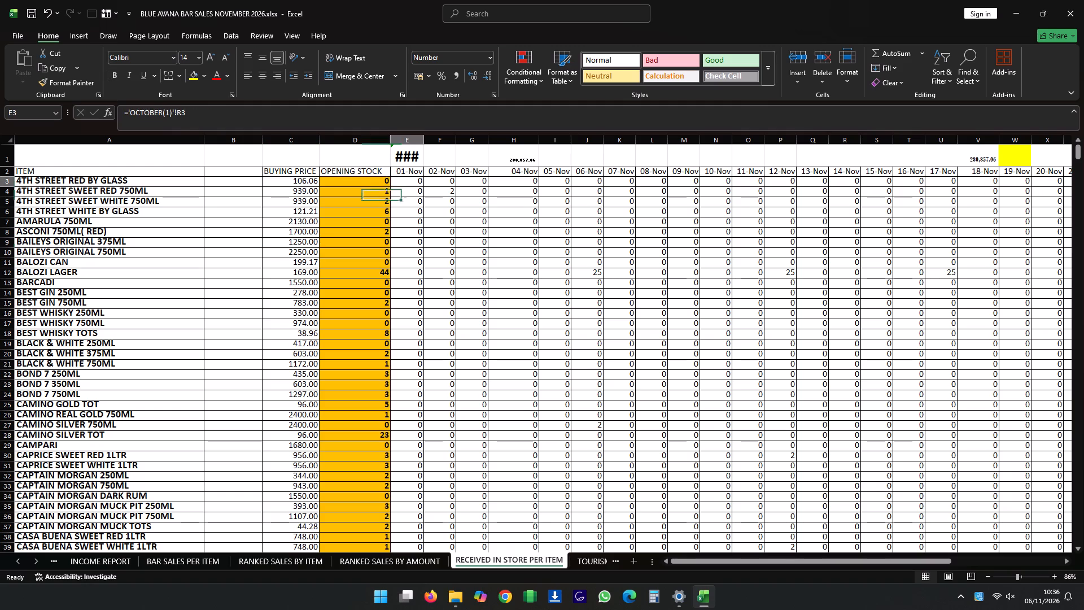
pyautogui.click(148, 114)
pyautogui.press('BackSpace')
pyautogui.press('BackSpace')
pyautogui.press('BackSpace')
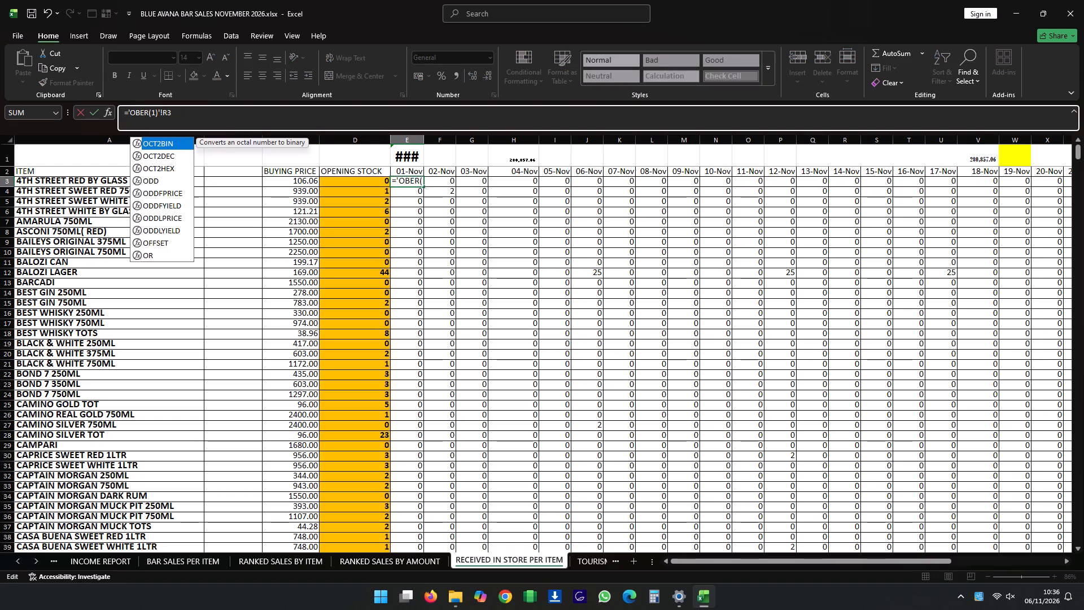
pyautogui.press('BackSpace')
pyautogui.write('NOVE')
pyautogui.press('m')
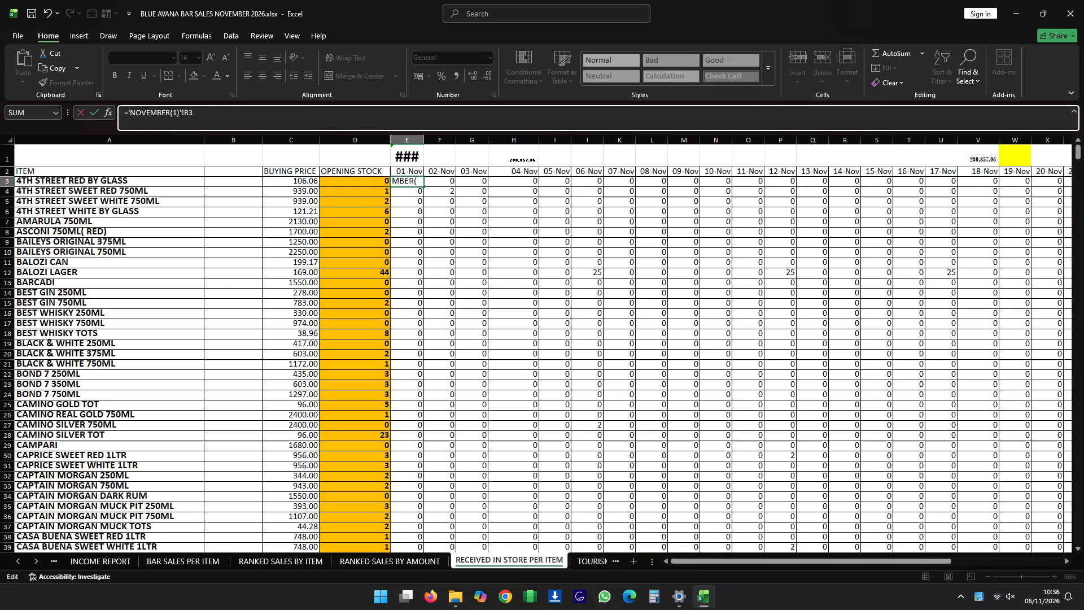
pyautogui.press('Return')
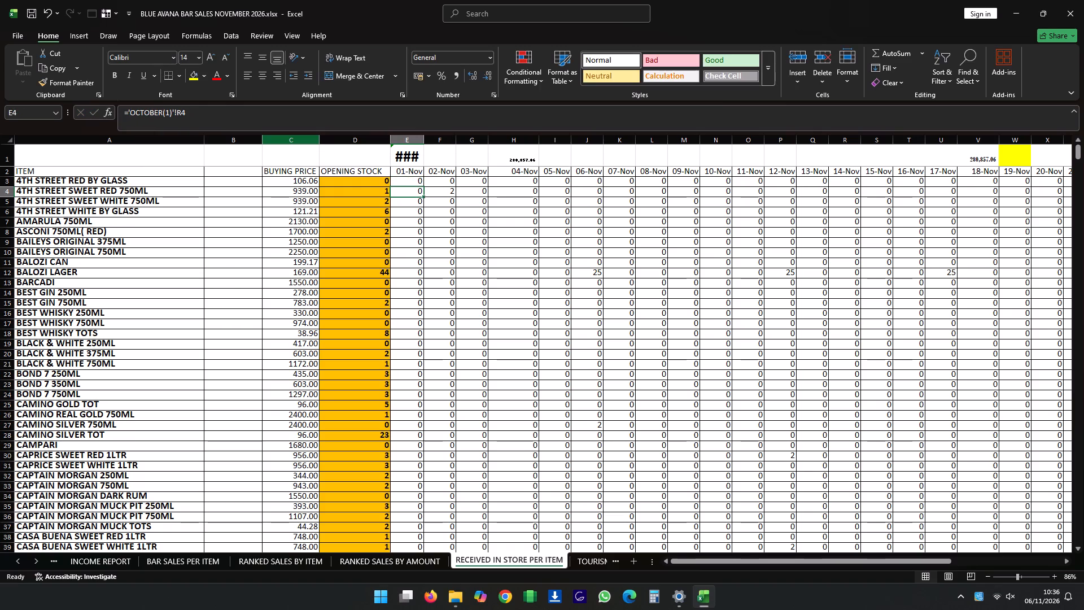
# Fill the E3 formula down the 01-Nov column for all items.
pyautogui.click(405, 179)
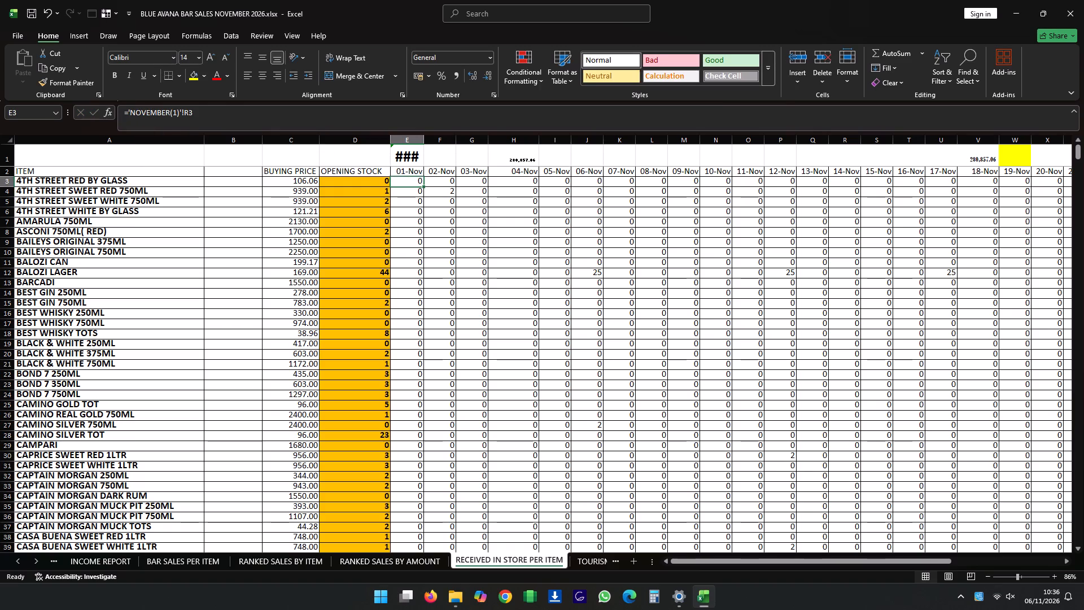
pyautogui.doubleClick(422, 186)
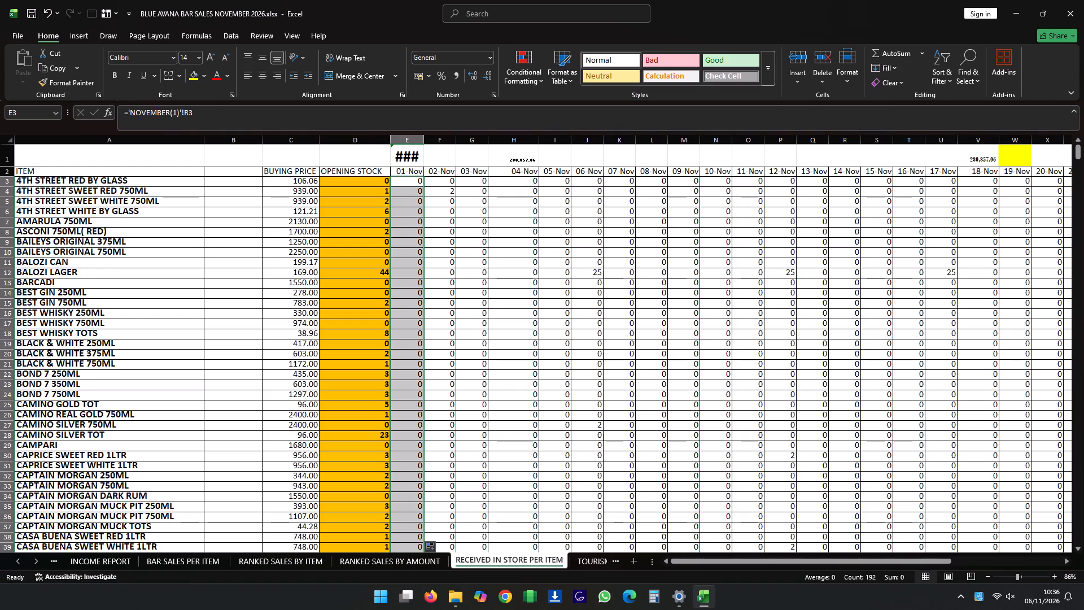
# Fill the E3 formula across row 3 from the 01-Nov column to the 05-Nov column.
pyautogui.click(412, 182)
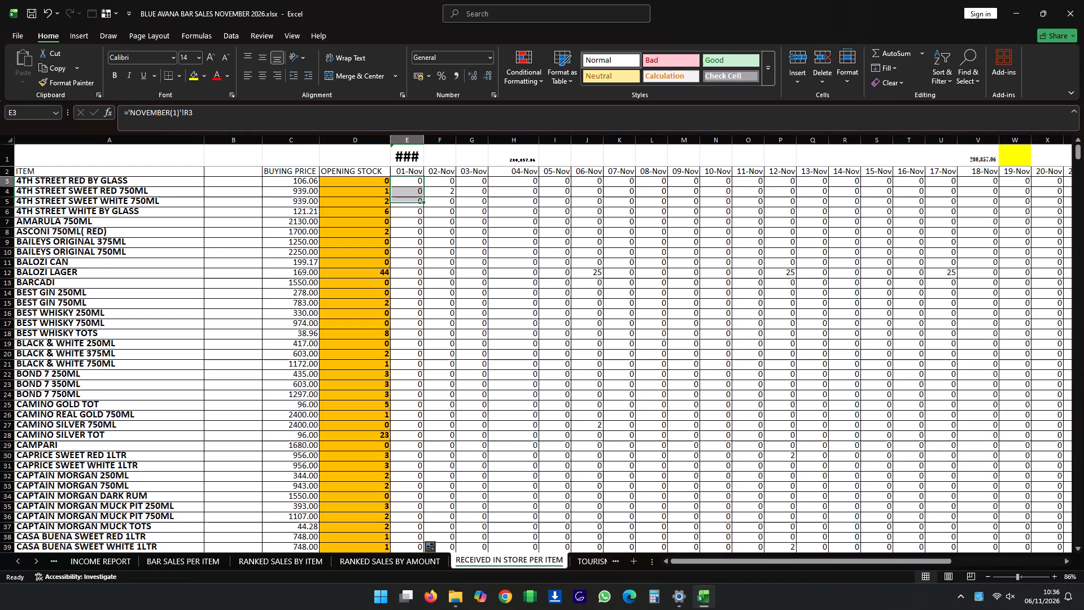
pyautogui.moveTo(421, 187); pyautogui.dragTo(623, 211)
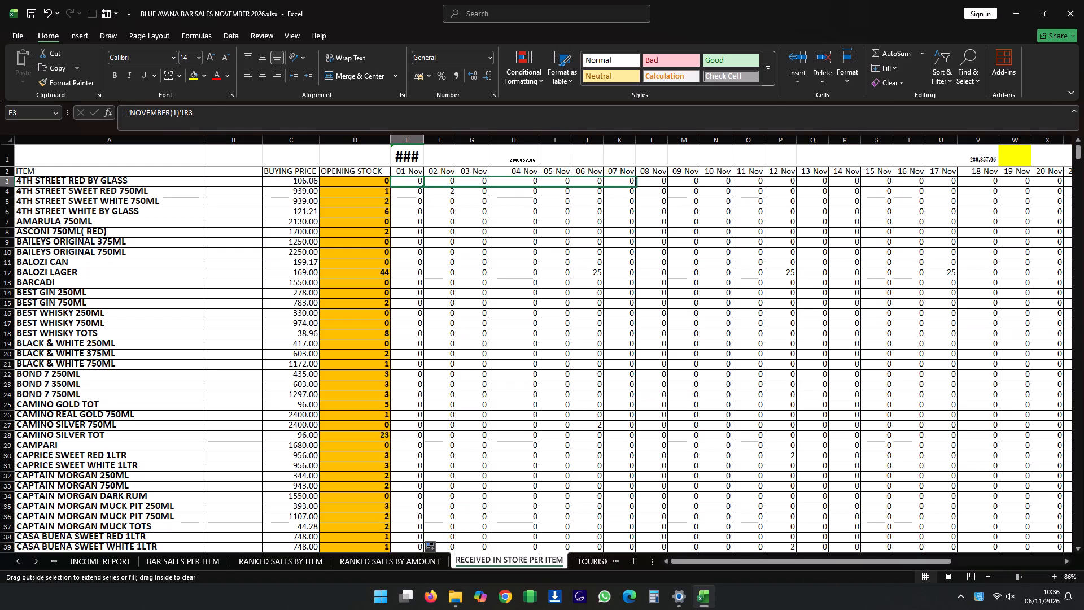
pyautogui.moveTo(623, 211); pyautogui.dragTo(566, 195)
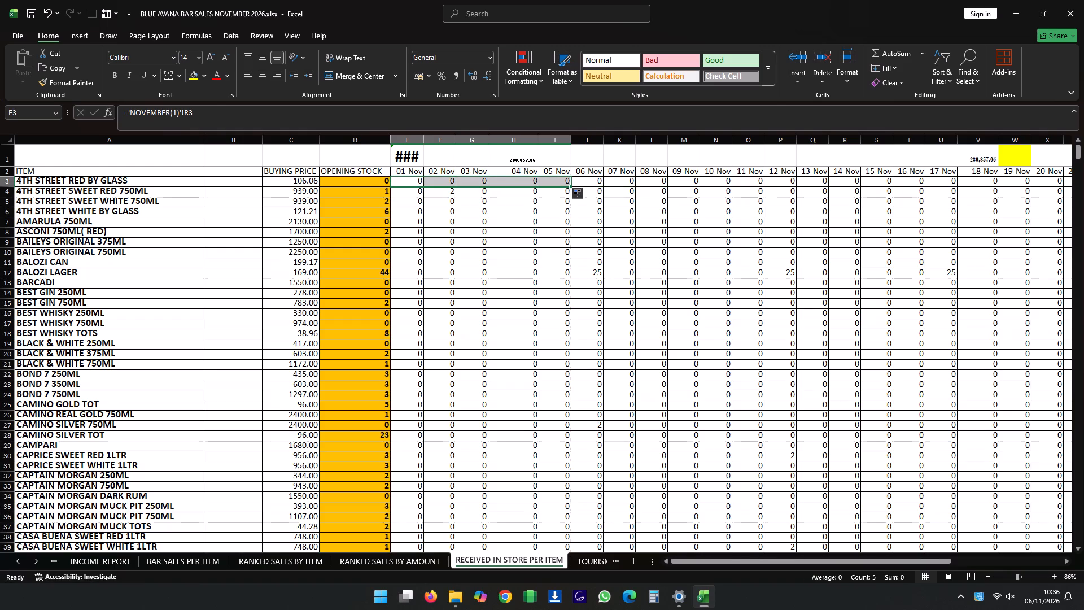
# Change the 05-Nov formula in I3 to ='NOVEMBER(5)'!R3.
pyautogui.click(558, 181)
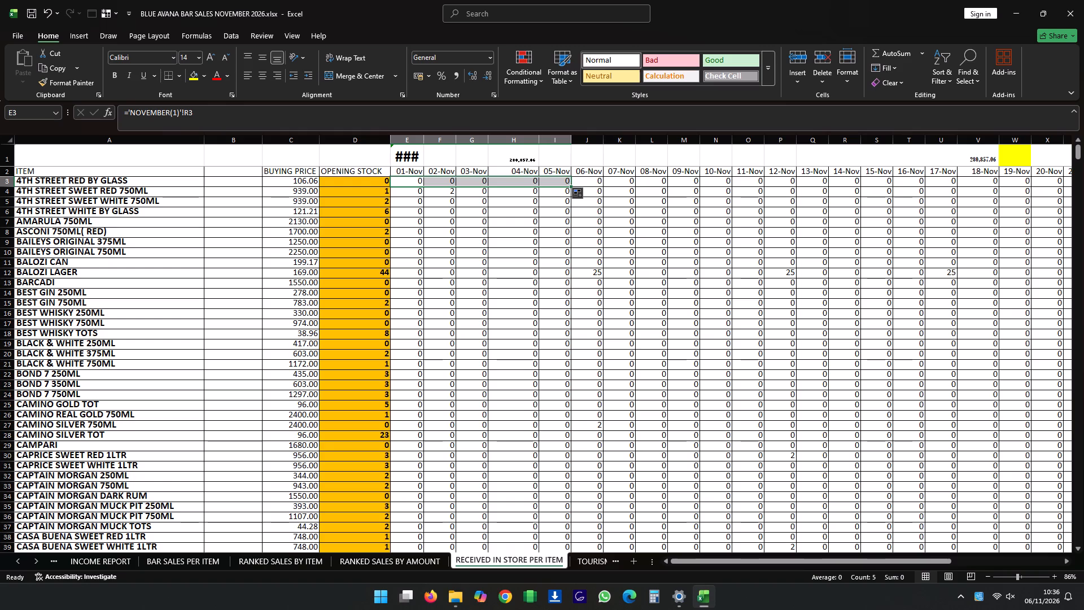
pyautogui.click(190, 112)
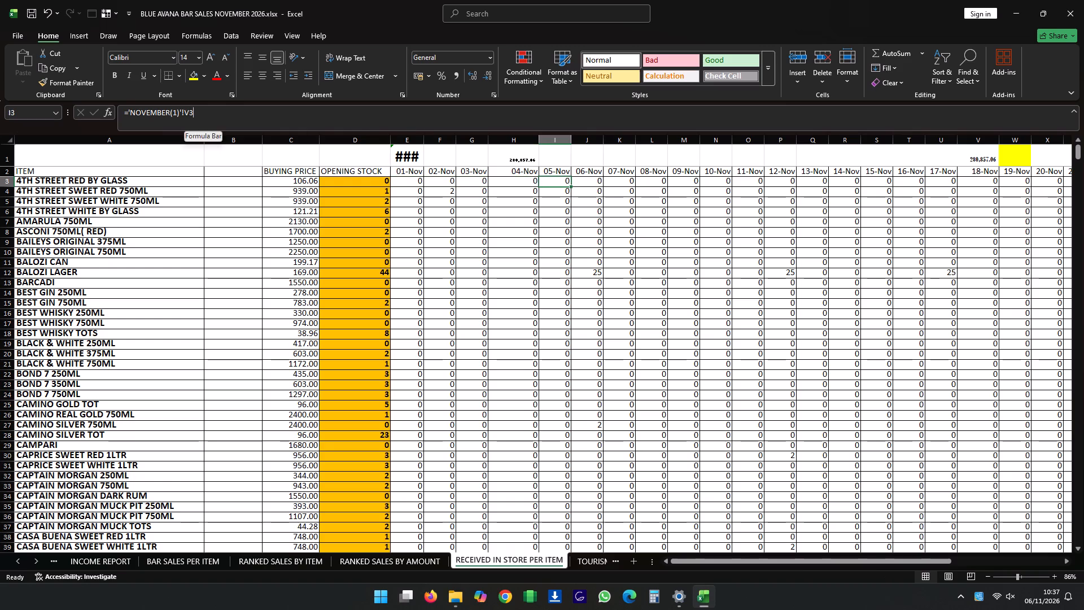
pyautogui.press('BackSpace')
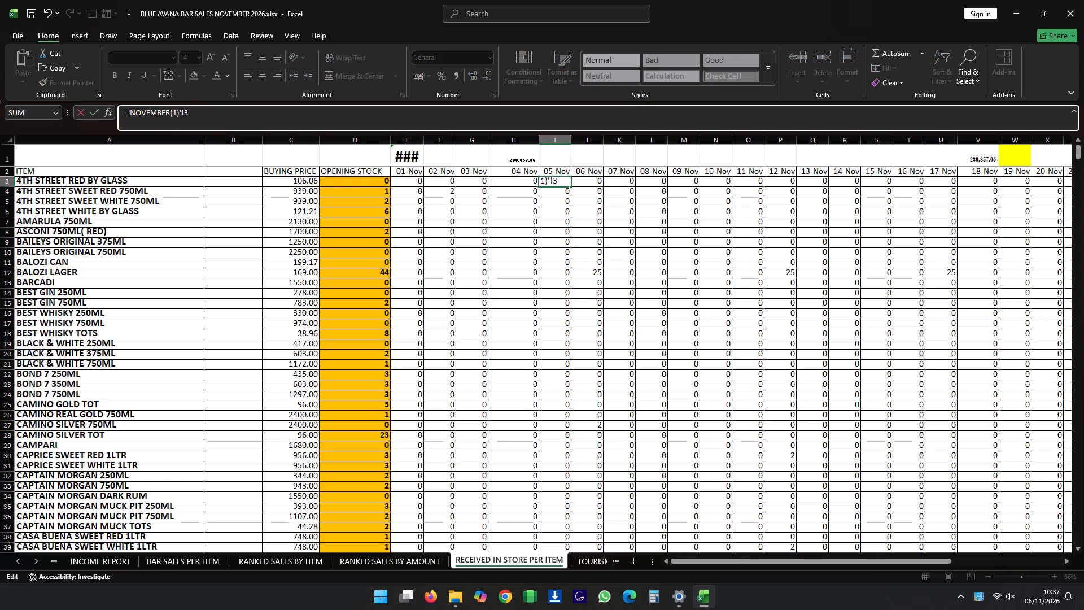
pyautogui.press('r')
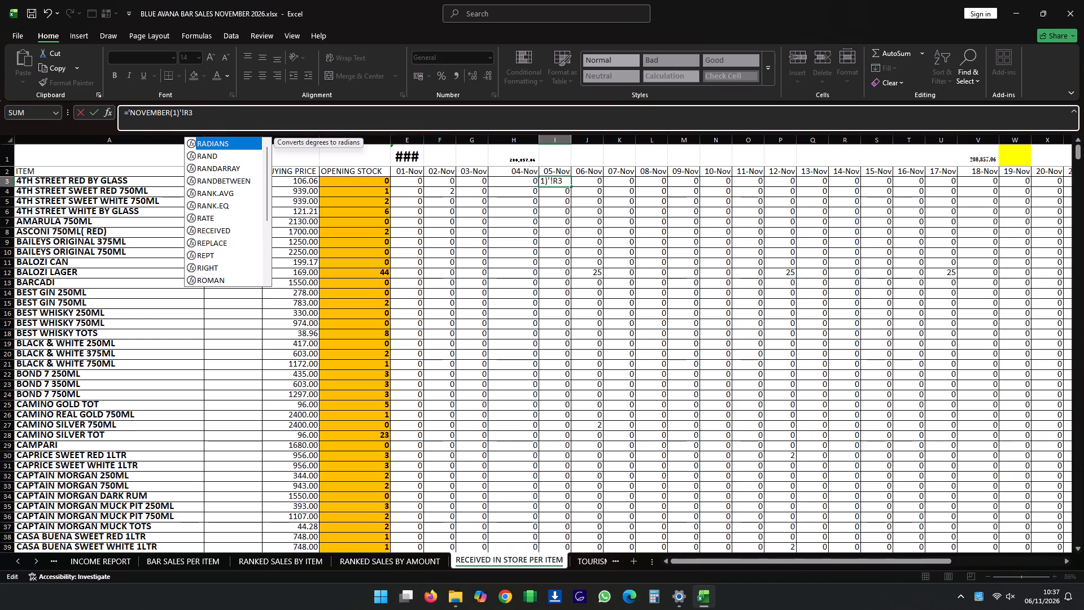
pyautogui.press('Left')
pyautogui.press('Left')
pyautogui.press('Left')
pyautogui.press('Left')
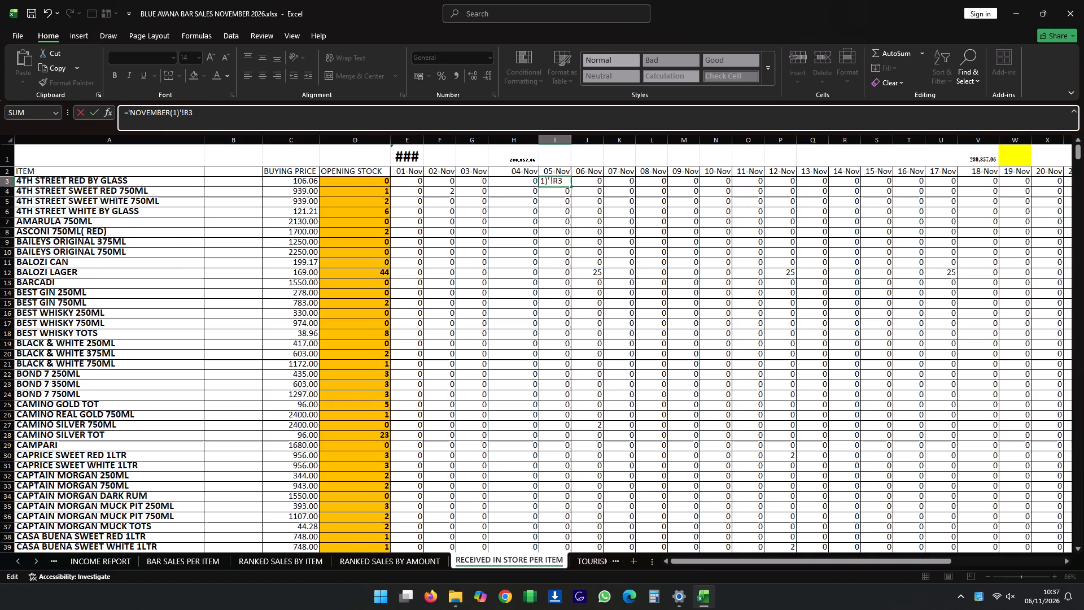
pyautogui.press('BackSpace')
pyautogui.press('5')
pyautogui.press('Return')
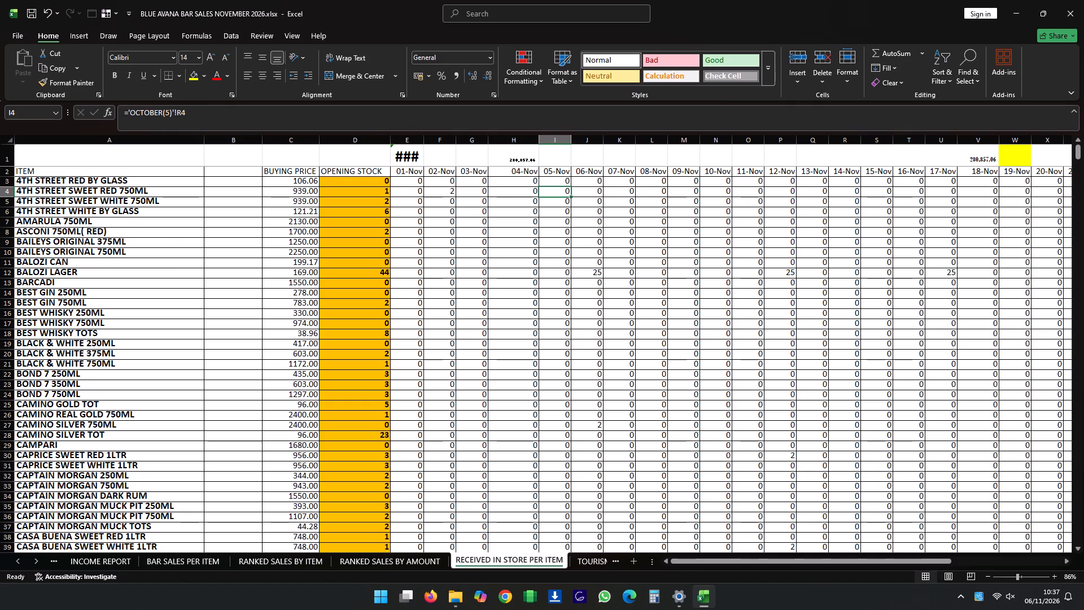
# Fill the I3 formula down the 05-Nov column for all items.
pyautogui.click(557, 179)
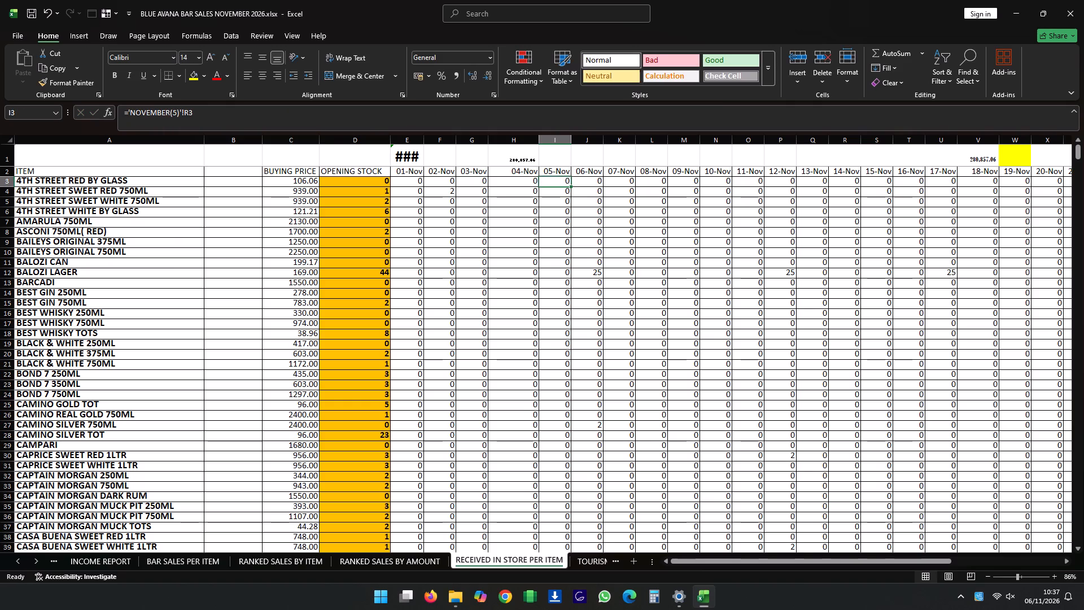
pyautogui.doubleClick(571, 185)
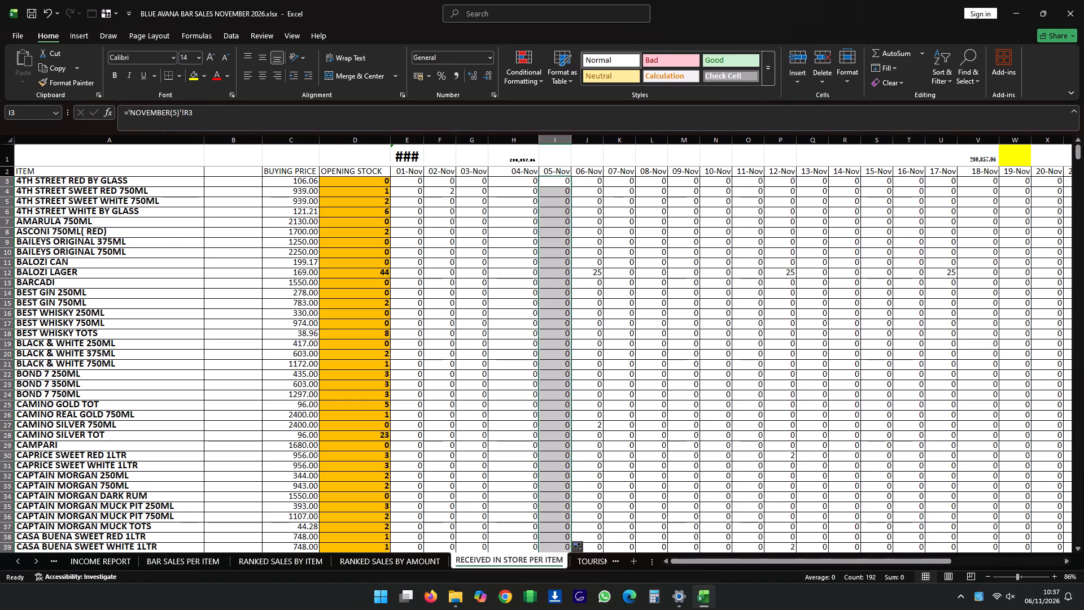
pyautogui.click(576, 183)
# Extend the I3 formula into the 06-Nov cell J3 and change it to ='NOVEMBER(5)'!RA3.
pyautogui.click(559, 183)
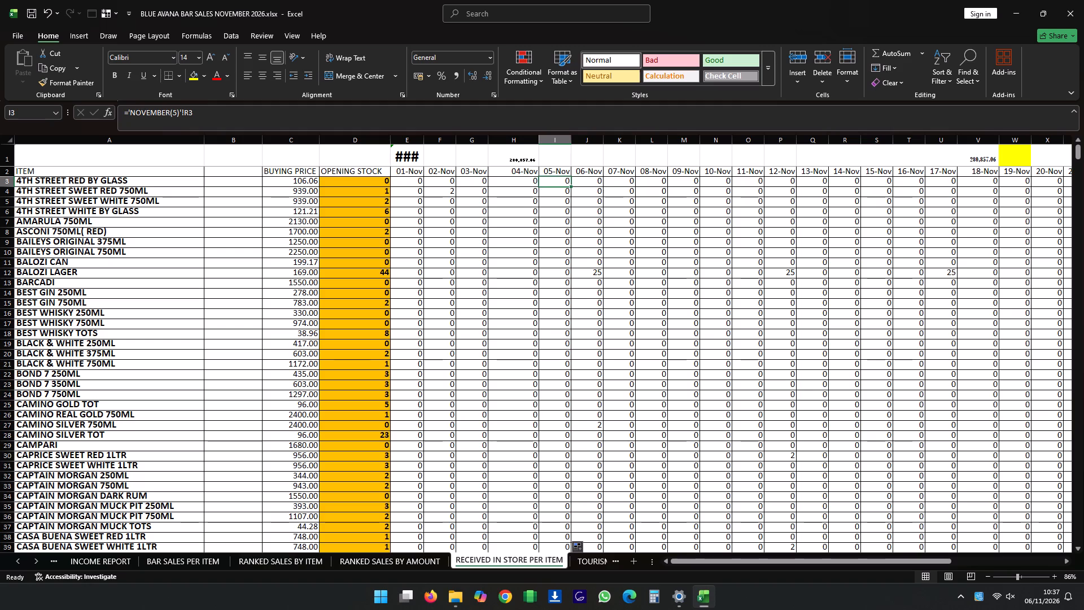
pyautogui.moveTo(570, 188); pyautogui.dragTo(588, 183)
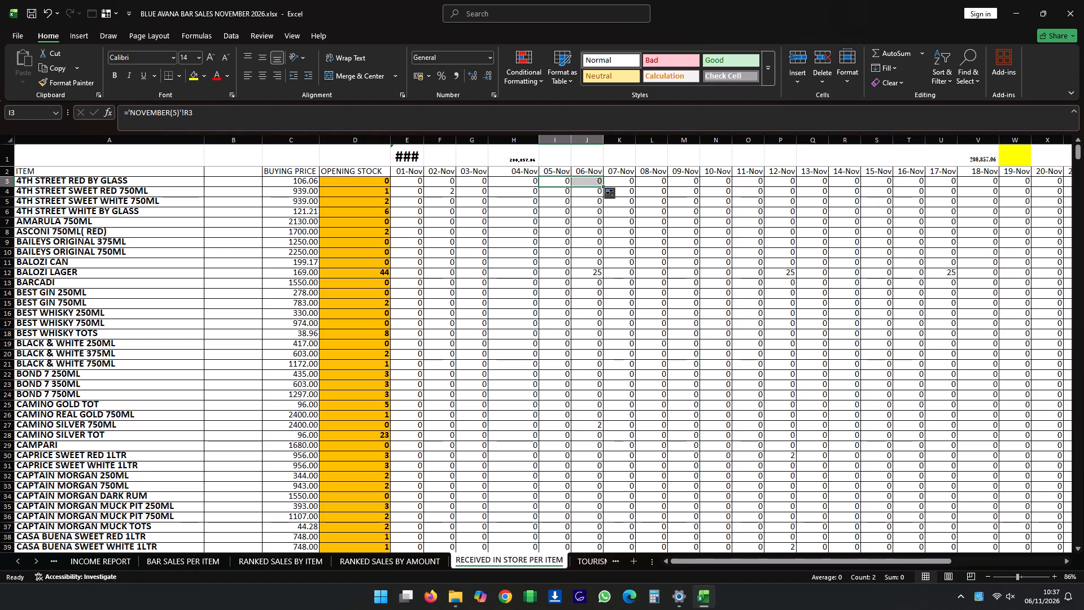
pyautogui.click(585, 182)
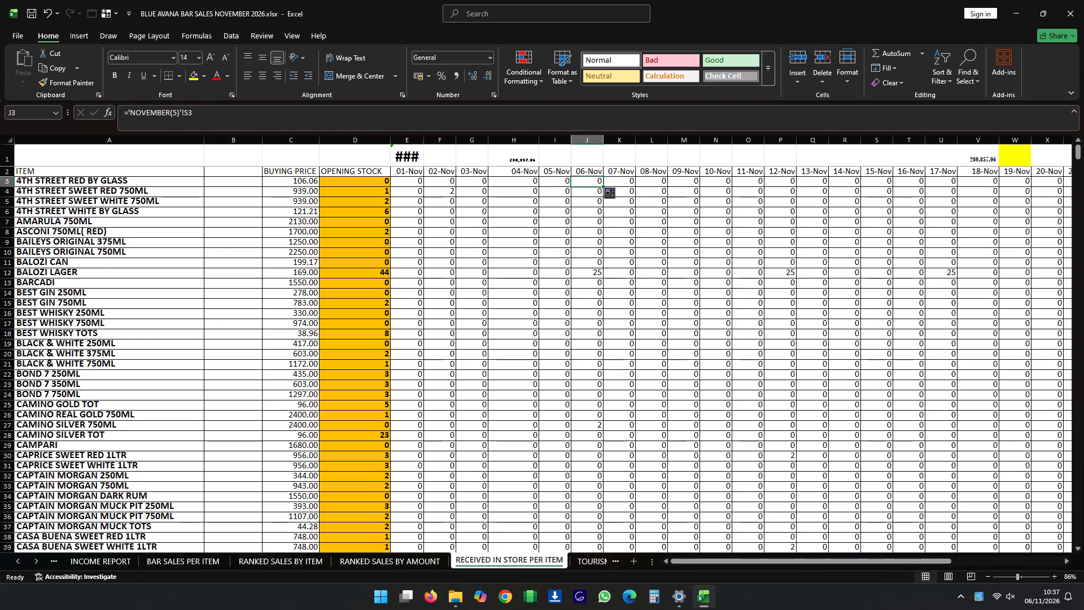
pyautogui.click(188, 113)
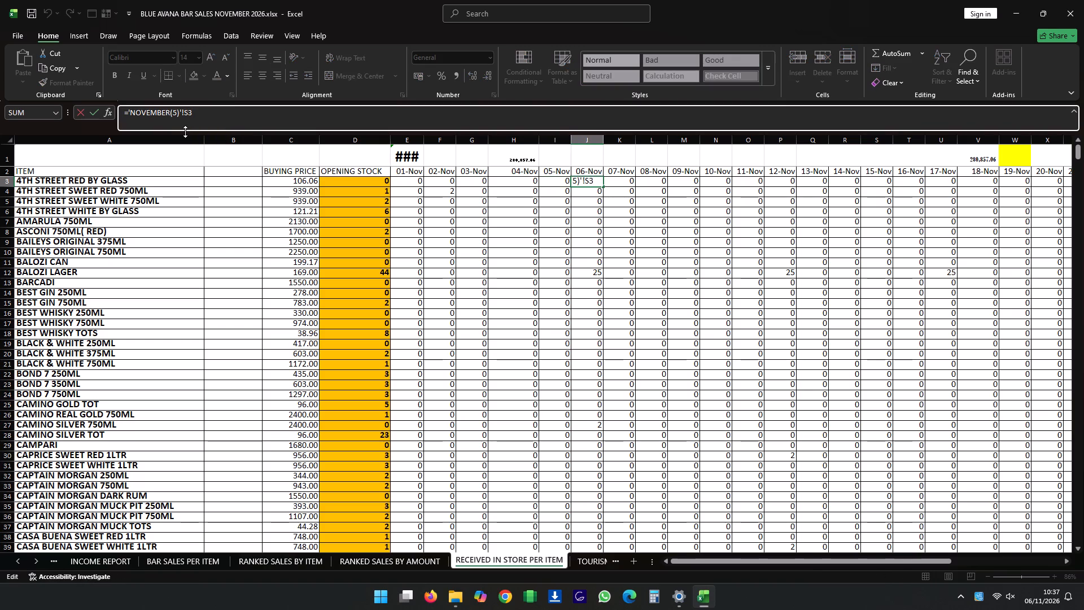
pyautogui.press('BackSpace')
pyautogui.press('r')
pyautogui.press('a')
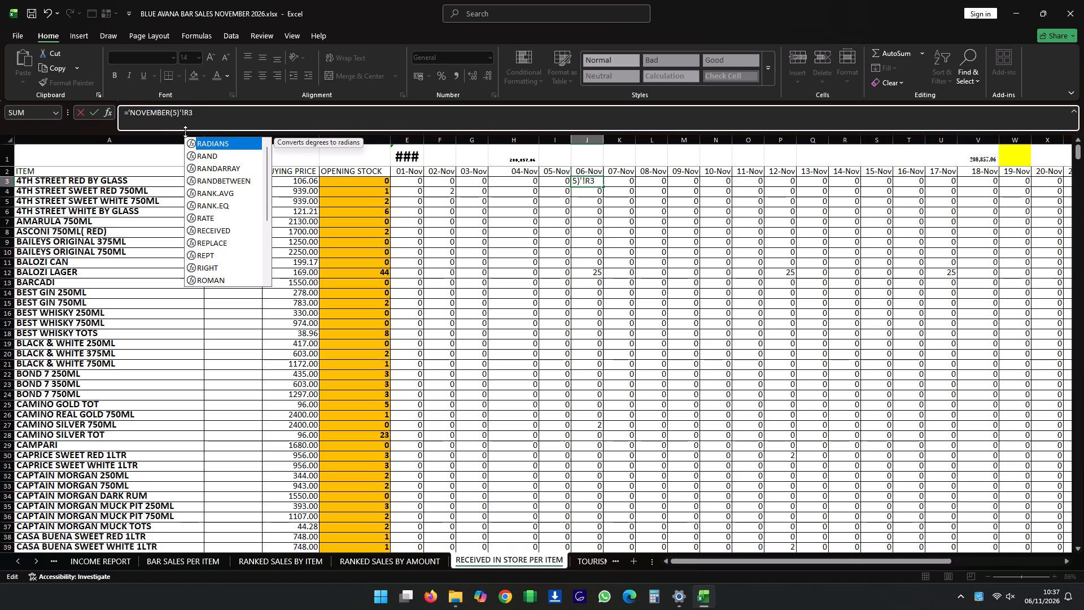
pyautogui.press('Return')
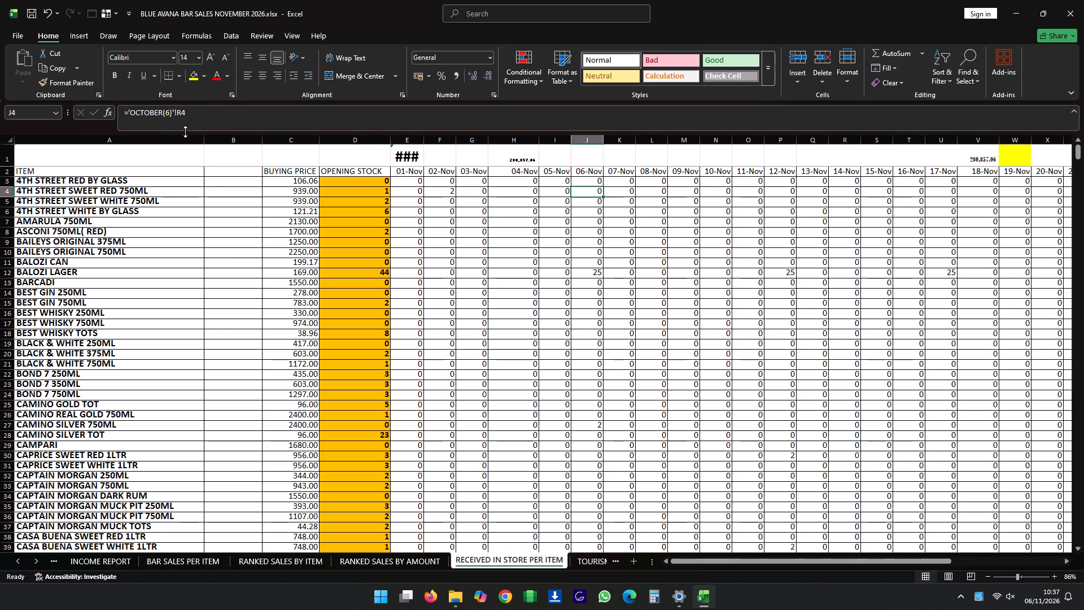
# Fill the J3 formula across to the 01-Dec column and down through row 194 for all items.
pyautogui.click(598, 182)
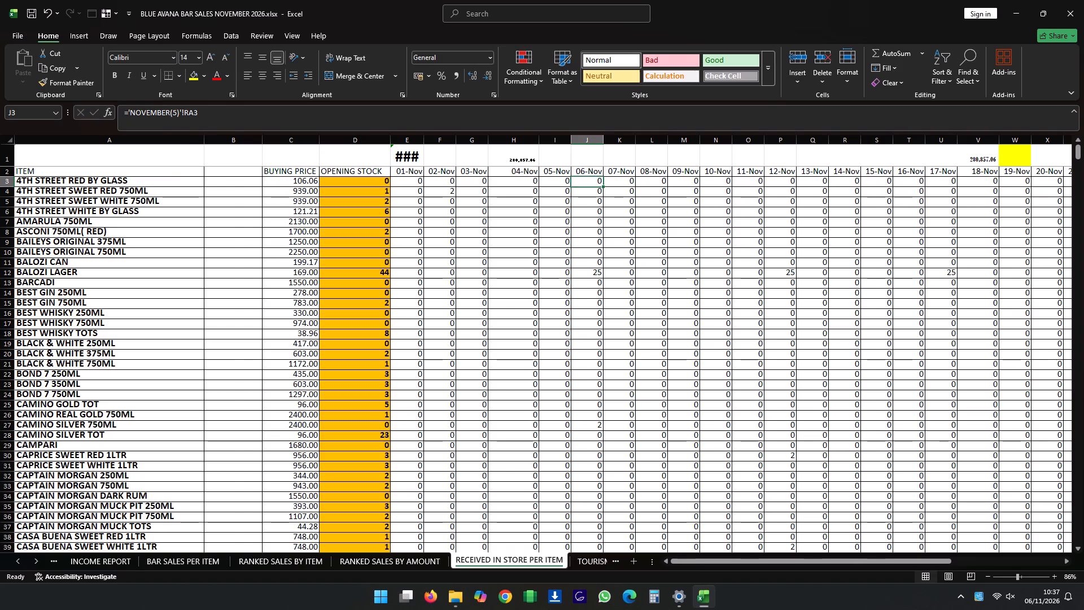
pyautogui.moveTo(602, 188); pyautogui.dragTo(987, 190)
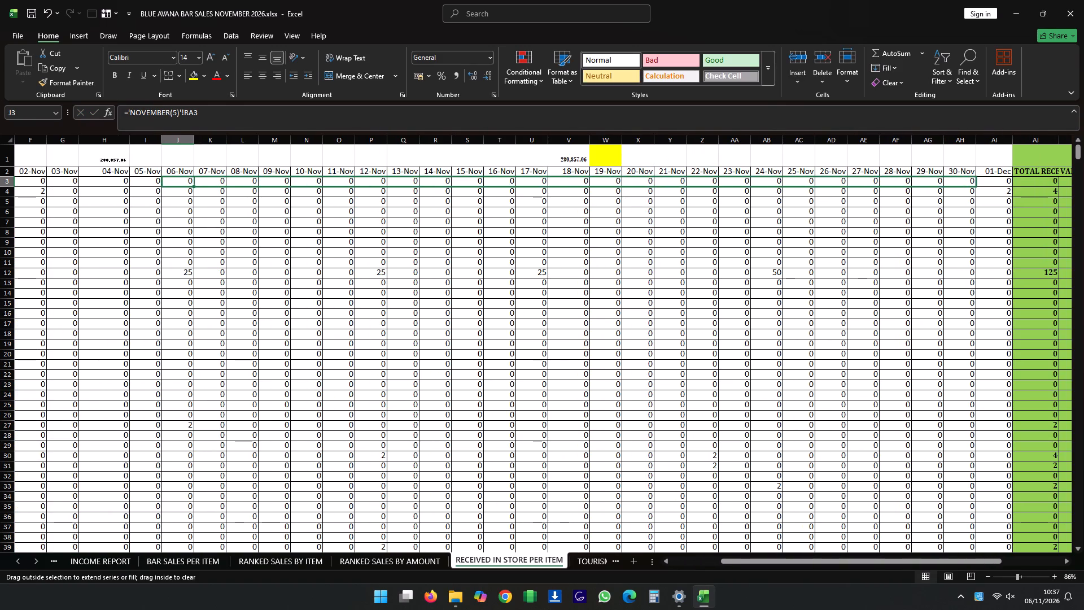
pyautogui.moveTo(987, 190); pyautogui.dragTo(1000, 181)
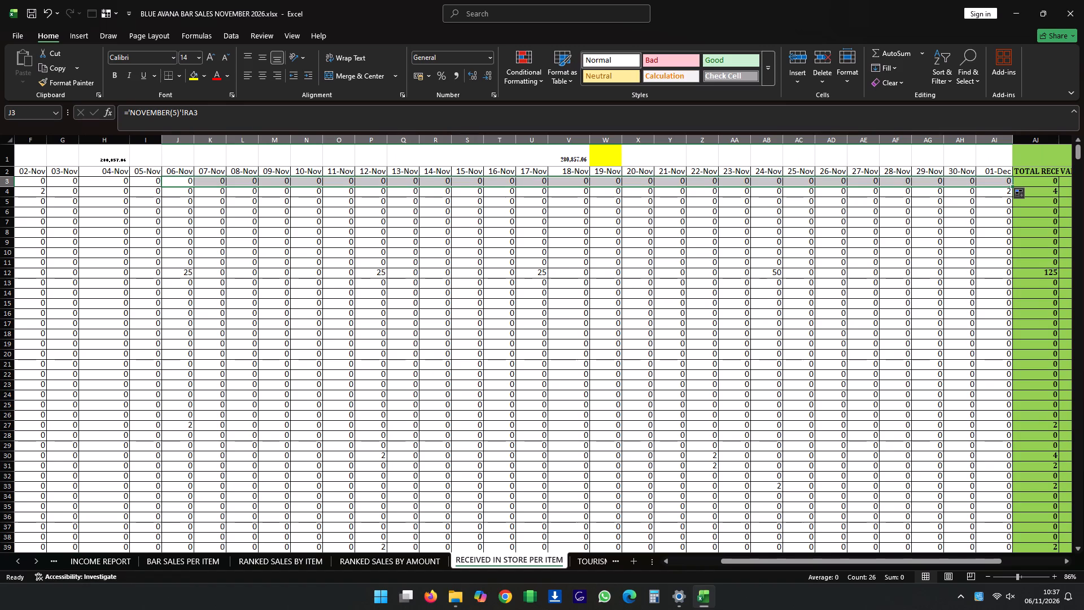
pyautogui.moveTo(1010, 186); pyautogui.dragTo(1015, 600)
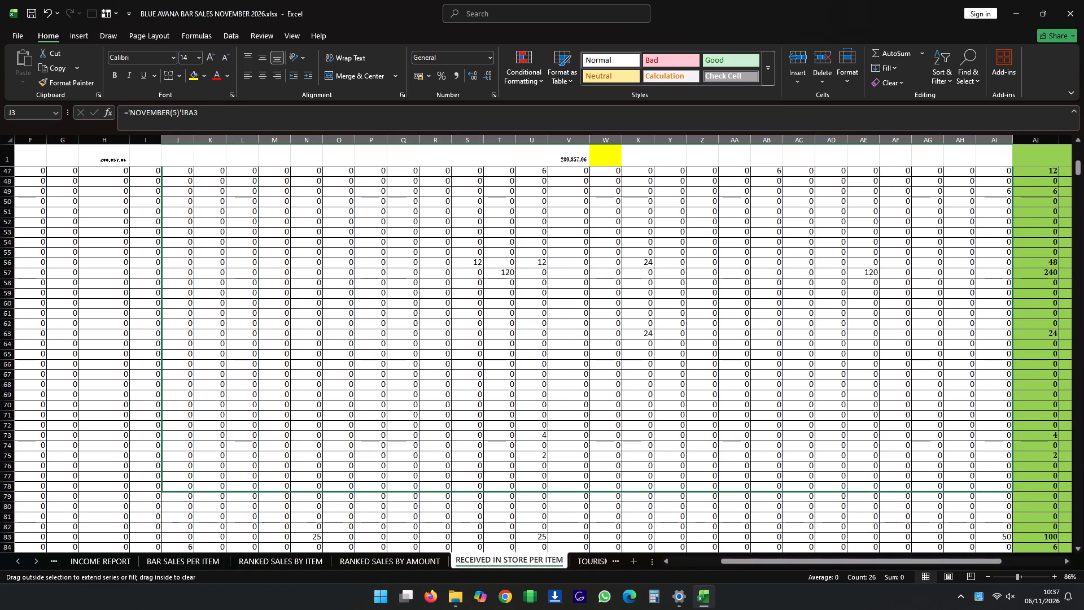
pyautogui.moveTo(1015, 600); pyautogui.dragTo(1016, 600)
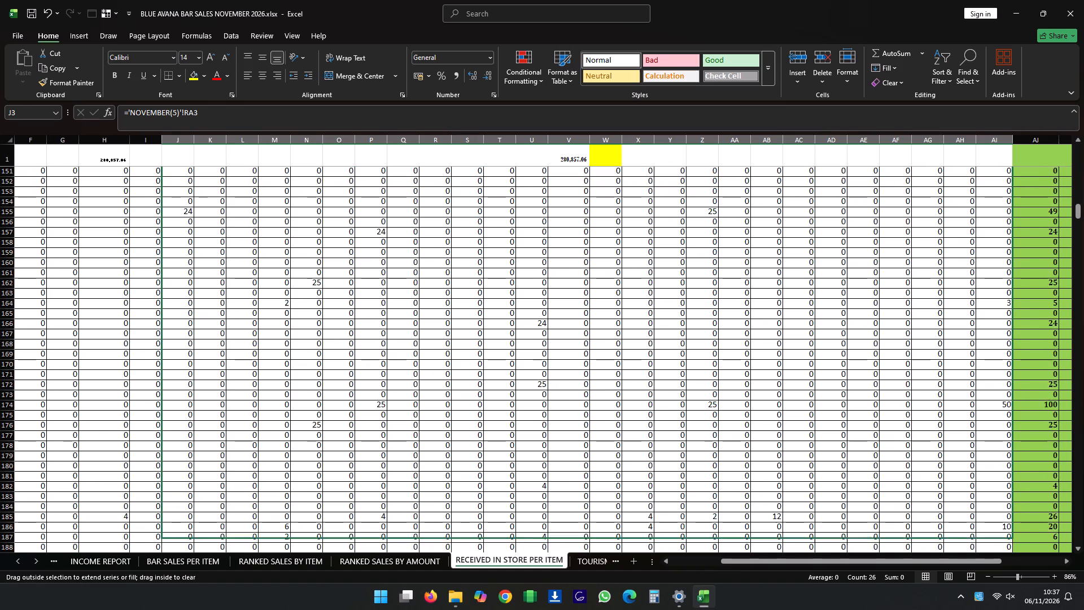
pyautogui.moveTo(1016, 600); pyautogui.dragTo(1012, 530)
pyautogui.moveTo(956, 557); pyautogui.dragTo(907, 579)
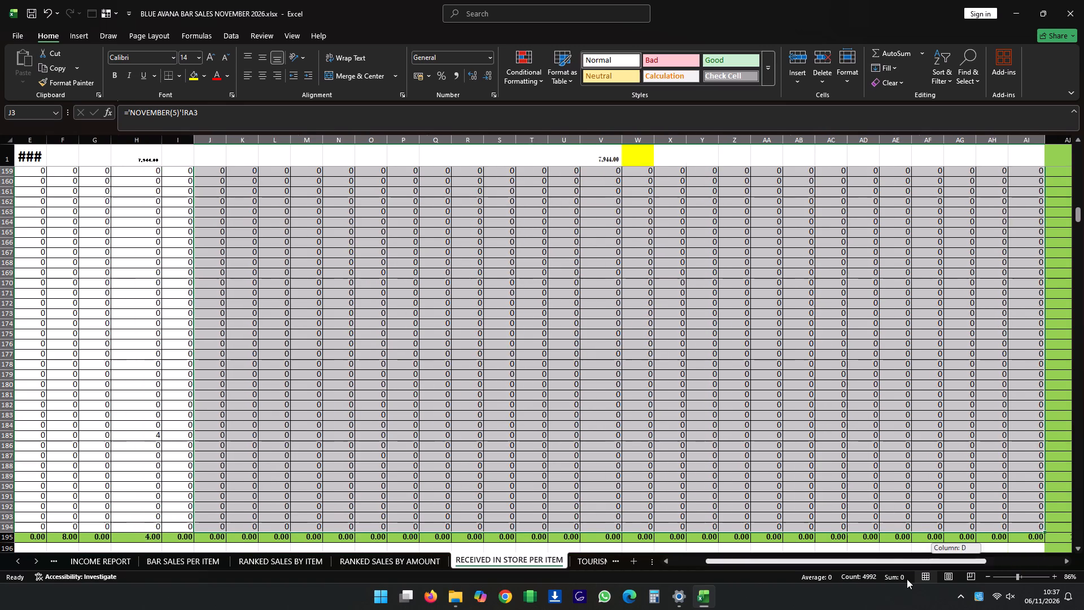
pyautogui.moveTo(907, 579); pyautogui.dragTo(705, 590)
pyautogui.scroll(20, 487, 299)
pyautogui.scroll(1, 487, 299)
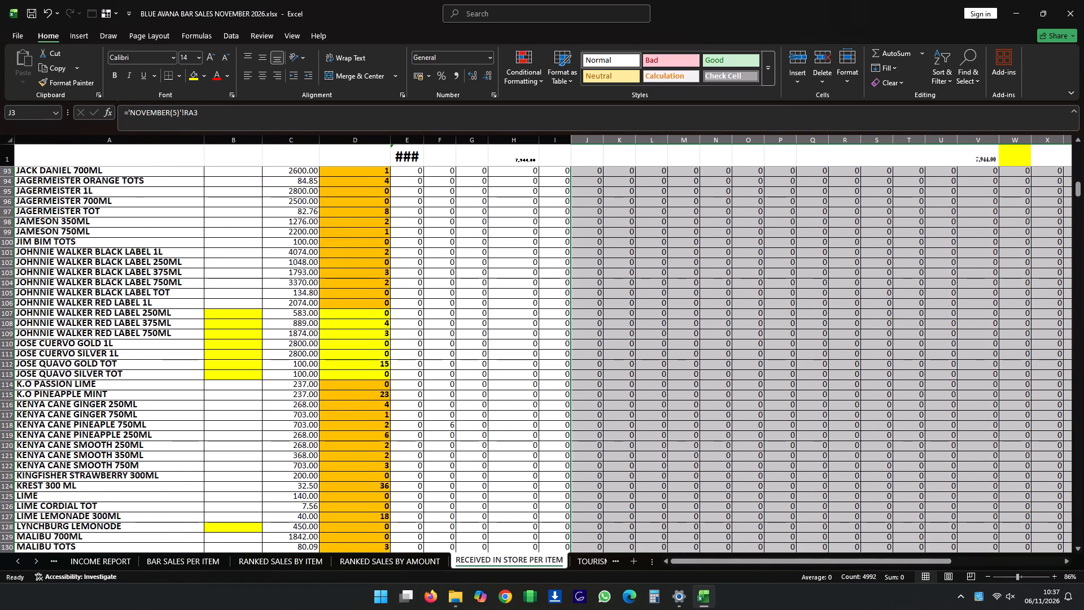
pyautogui.scroll(20, 491, 295)
pyautogui.scroll(20, 491, 295)
pyautogui.scroll(1, 491, 295)
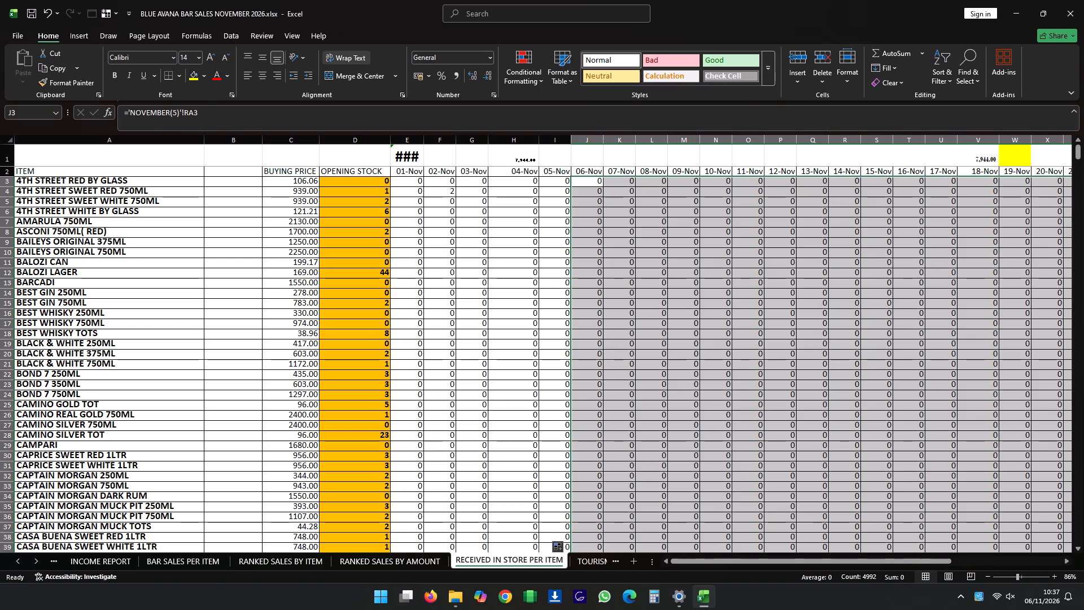
# Widen column E slightly and reduce the font size of row 1 to 16.
pyautogui.click(409, 158)
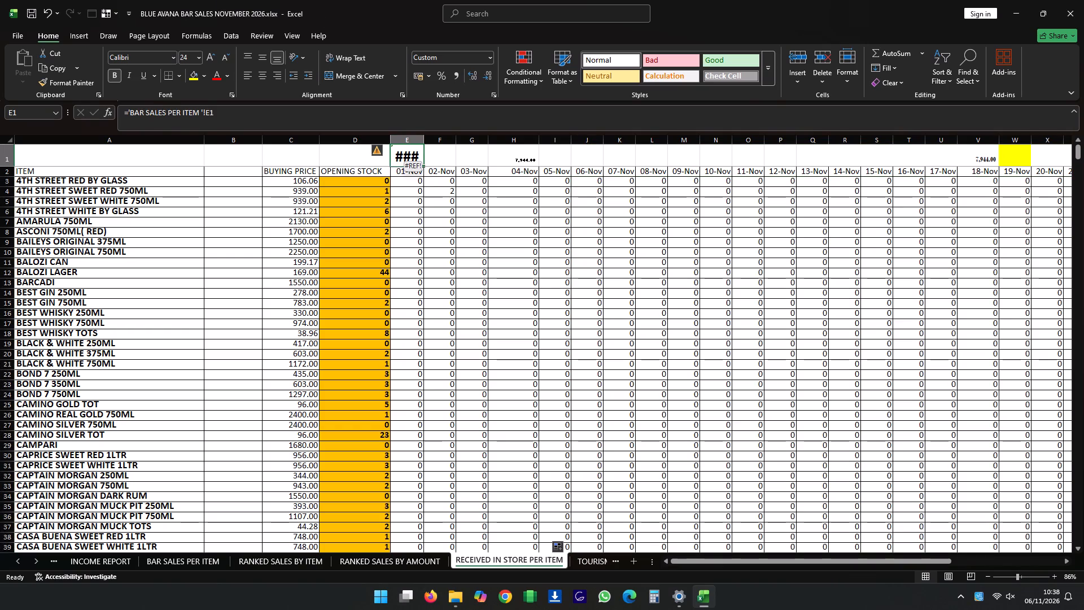
pyautogui.moveTo(425, 137); pyautogui.dragTo(430, 137)
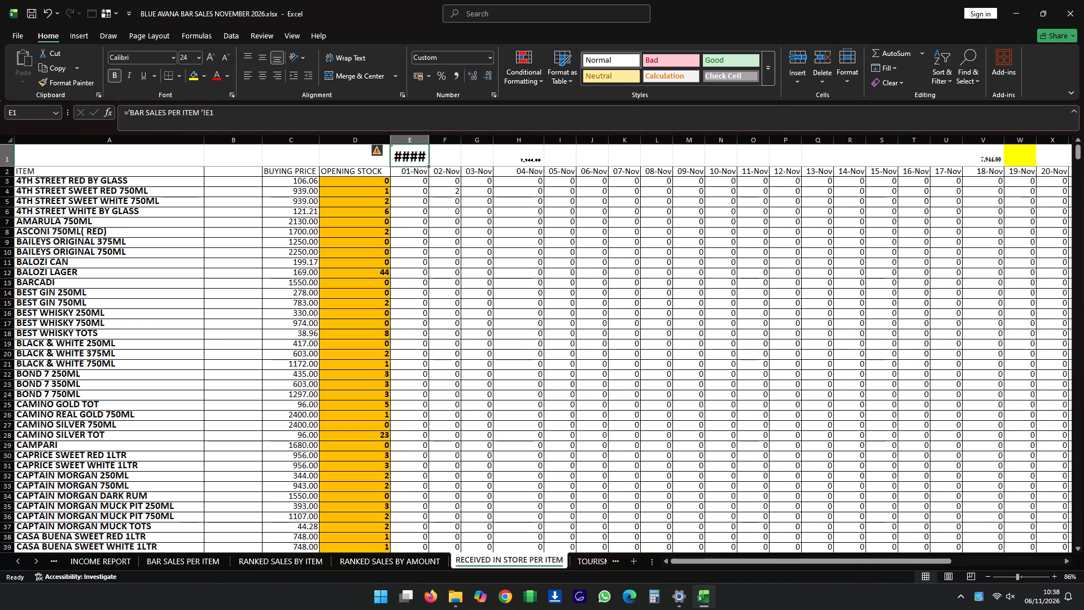
pyautogui.click(8, 155)
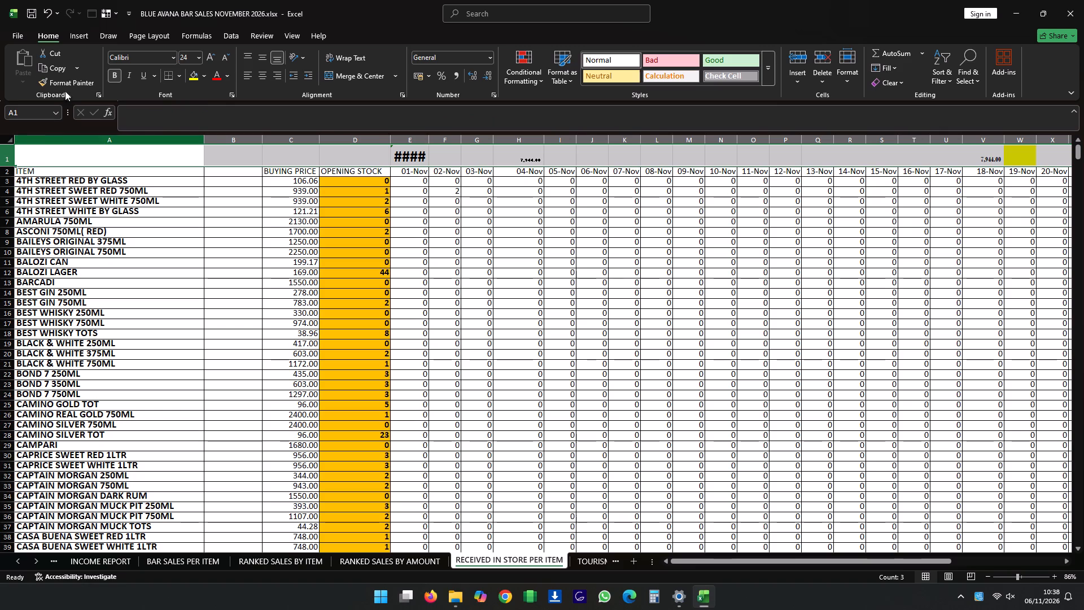
pyautogui.doubleClick(222, 58)
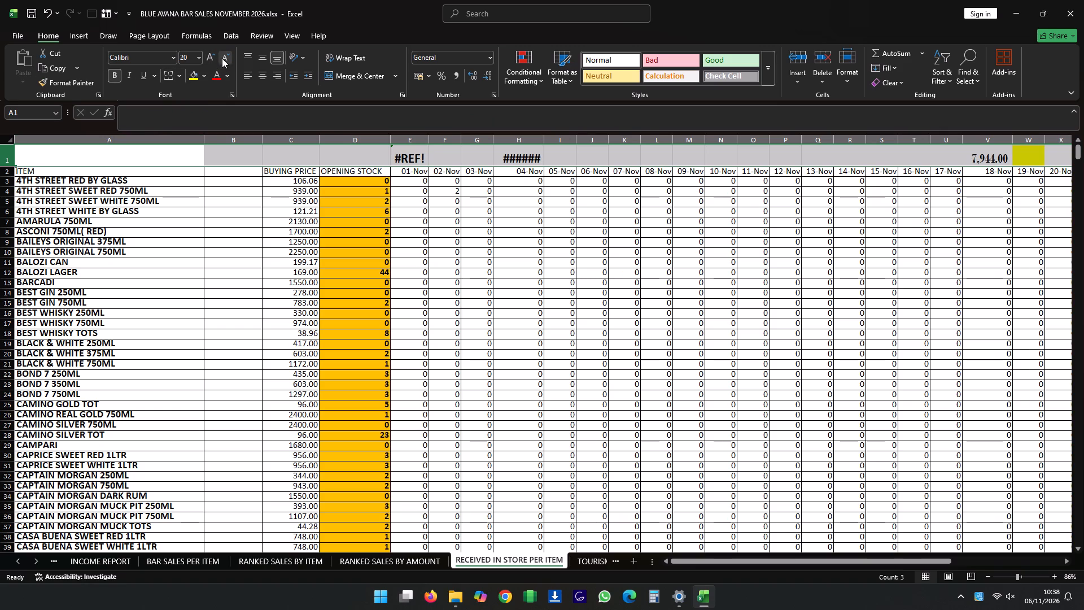
pyautogui.click(222, 58)
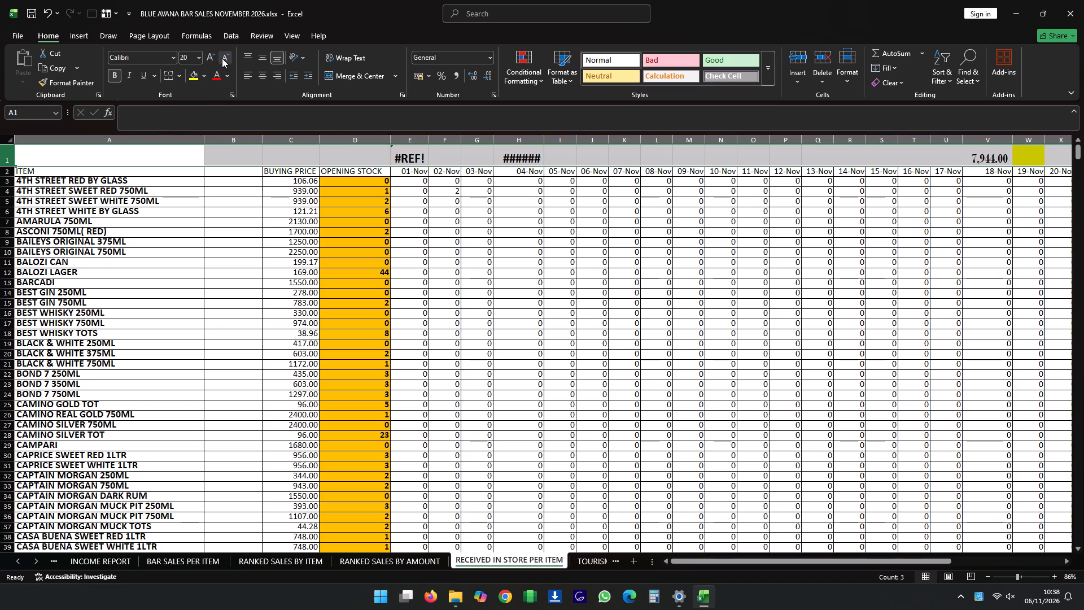
pyautogui.click(222, 58)
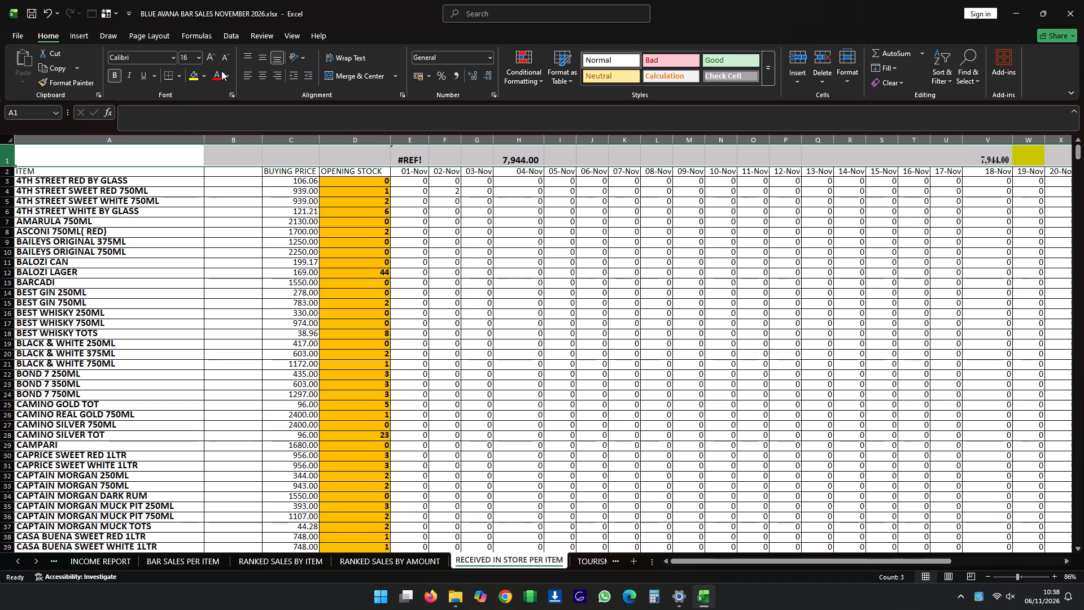
# Change the 02-Nov cell F3 to ='NOVEMBER(2)'!R3 and fill it down the column for all items.
pyautogui.click(425, 181)
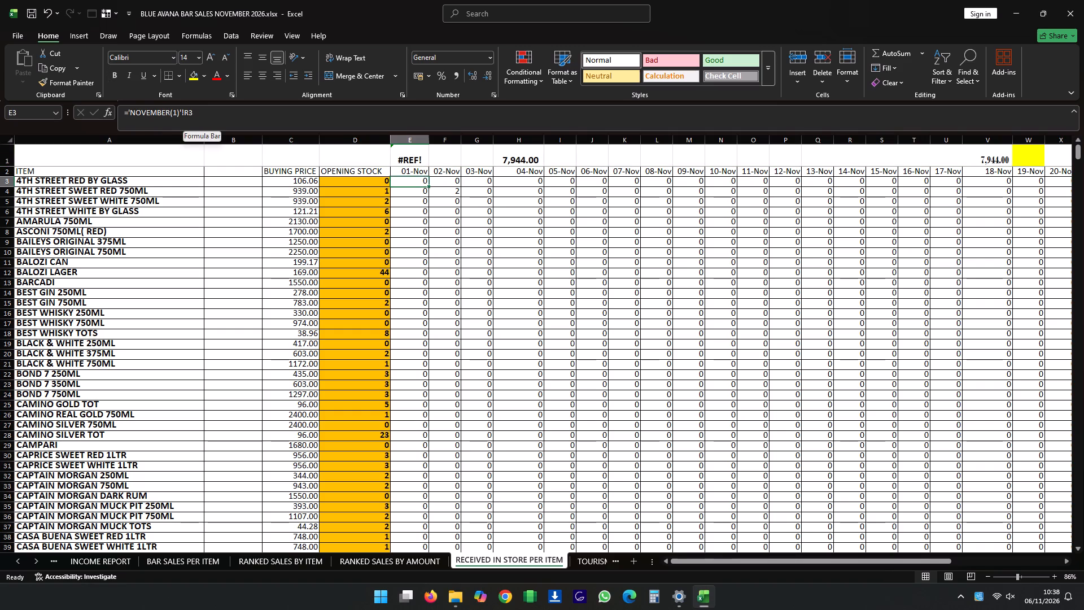
pyautogui.click(412, 216)
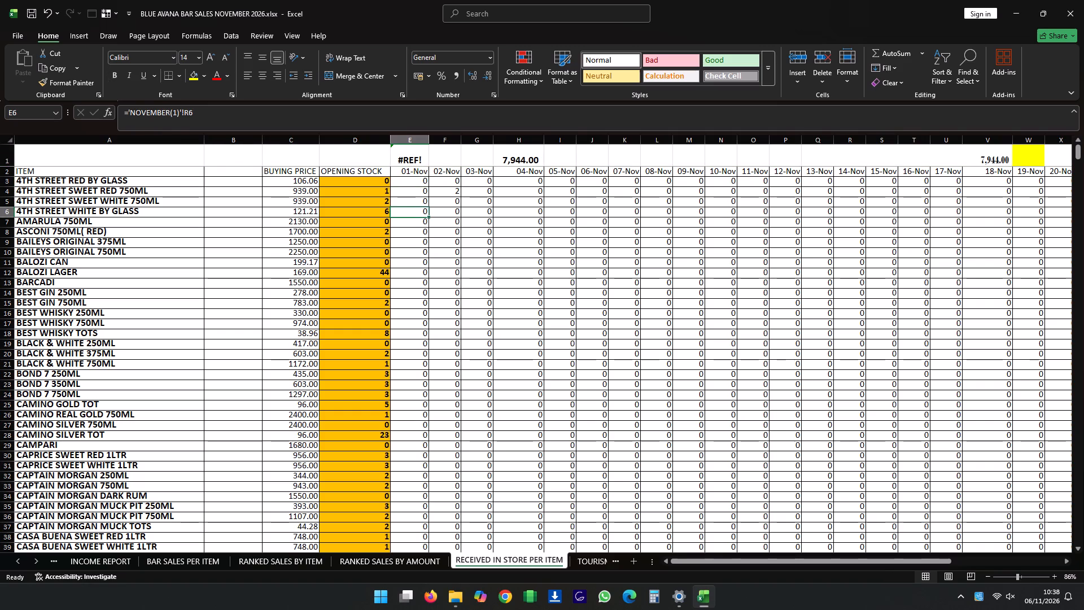
pyautogui.click(451, 181)
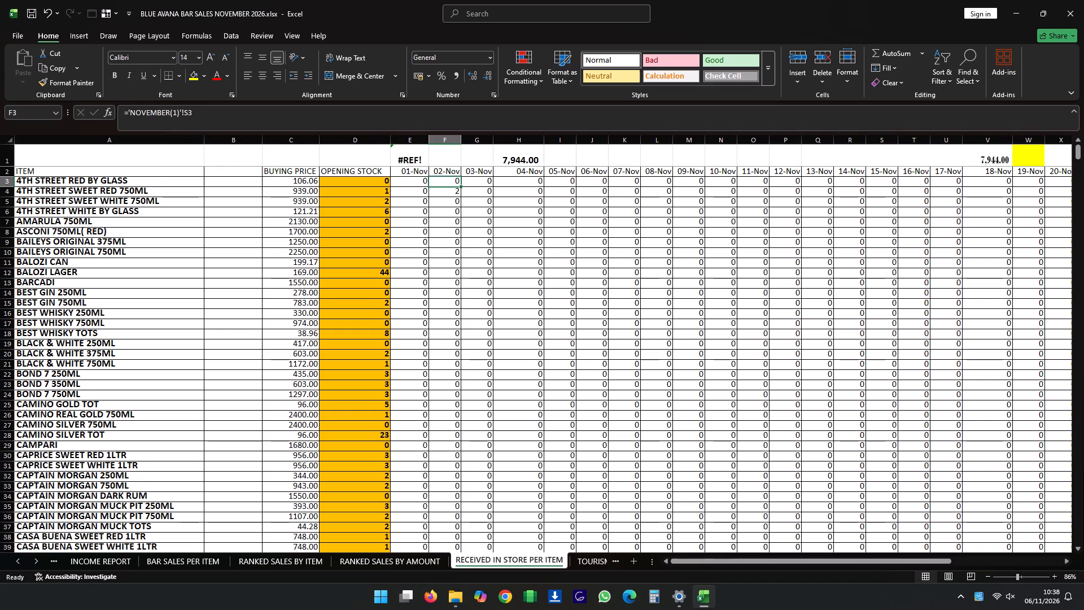
pyautogui.click(187, 113)
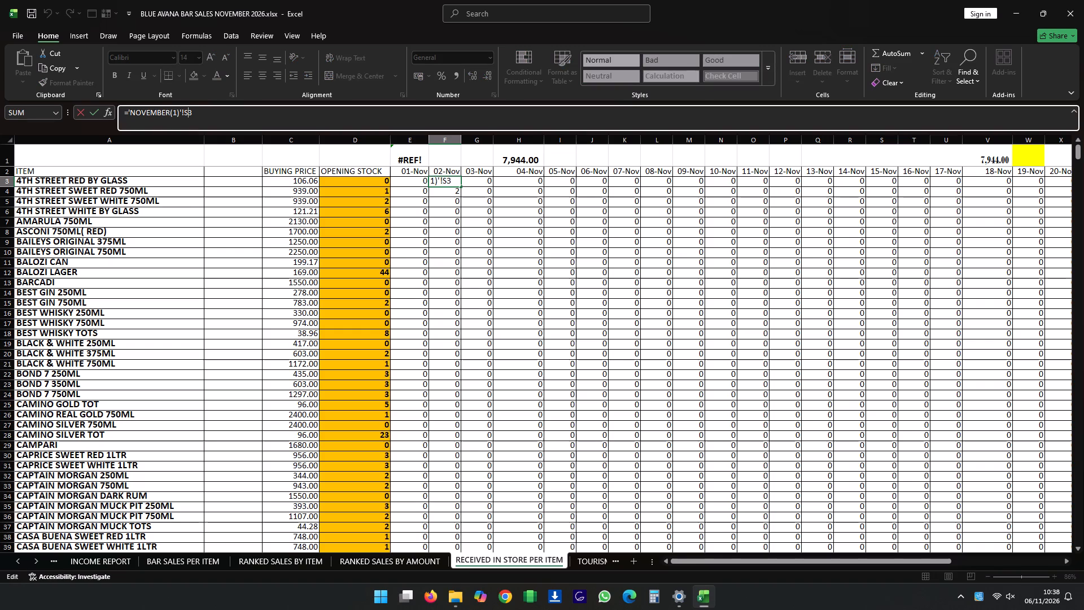
pyautogui.press('BackSpace')
pyautogui.press('r')
pyautogui.press('Left')
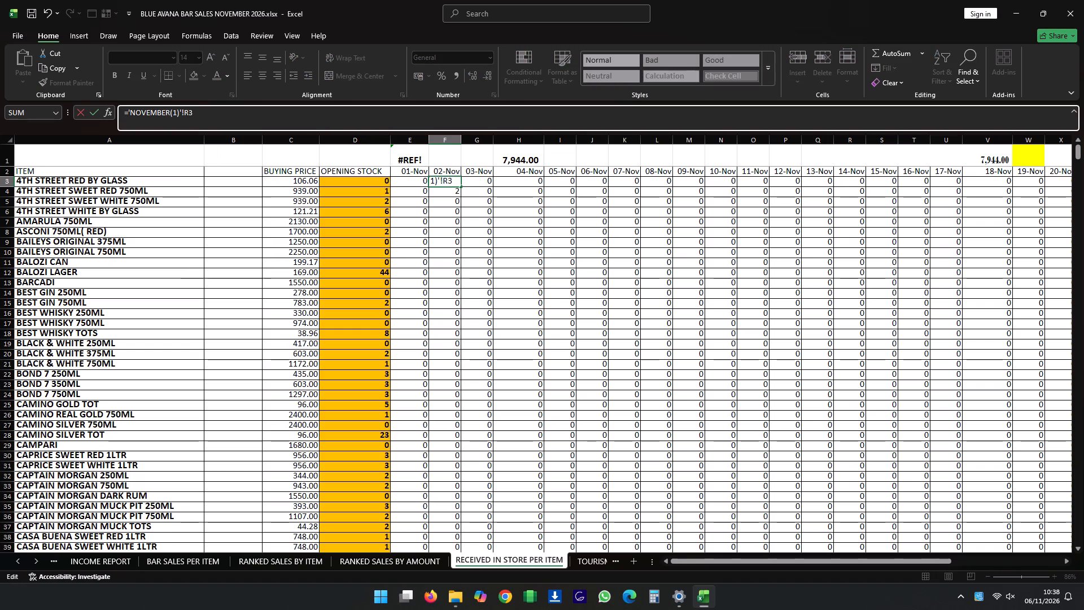
pyautogui.press('Left')
pyautogui.press('Left')
pyautogui.press('Left')
pyautogui.press('BackSpace')
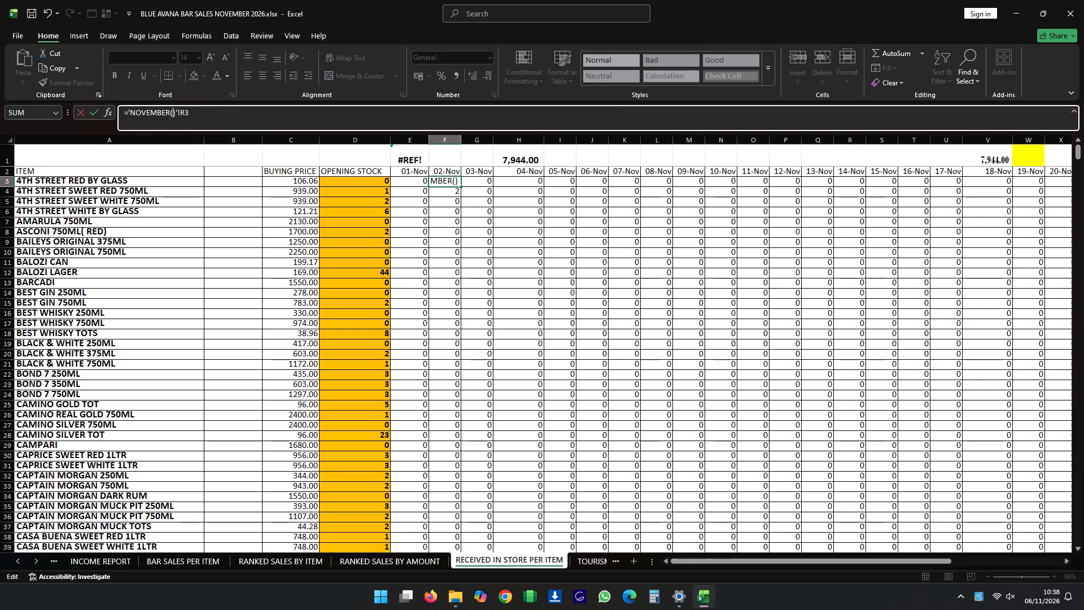
pyautogui.press('2')
pyautogui.press('Return')
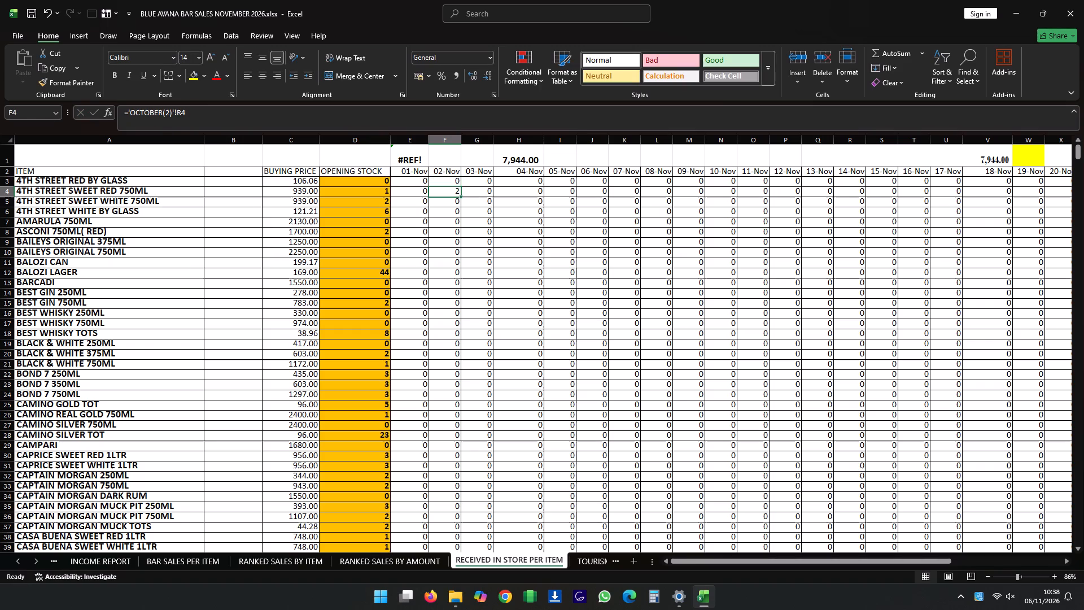
pyautogui.click(444, 179)
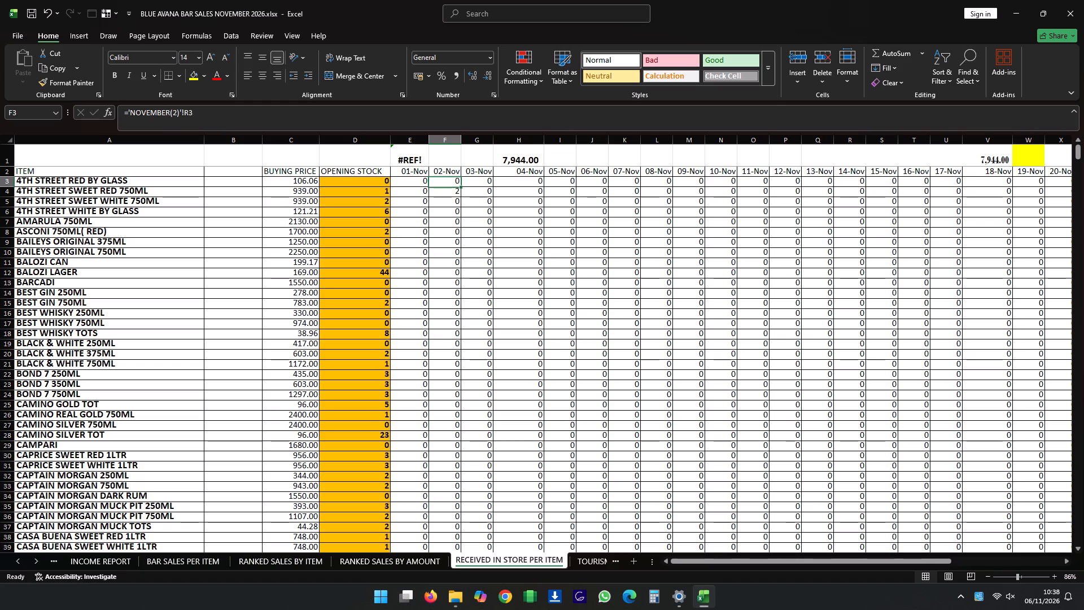
pyautogui.doubleClick(460, 186)
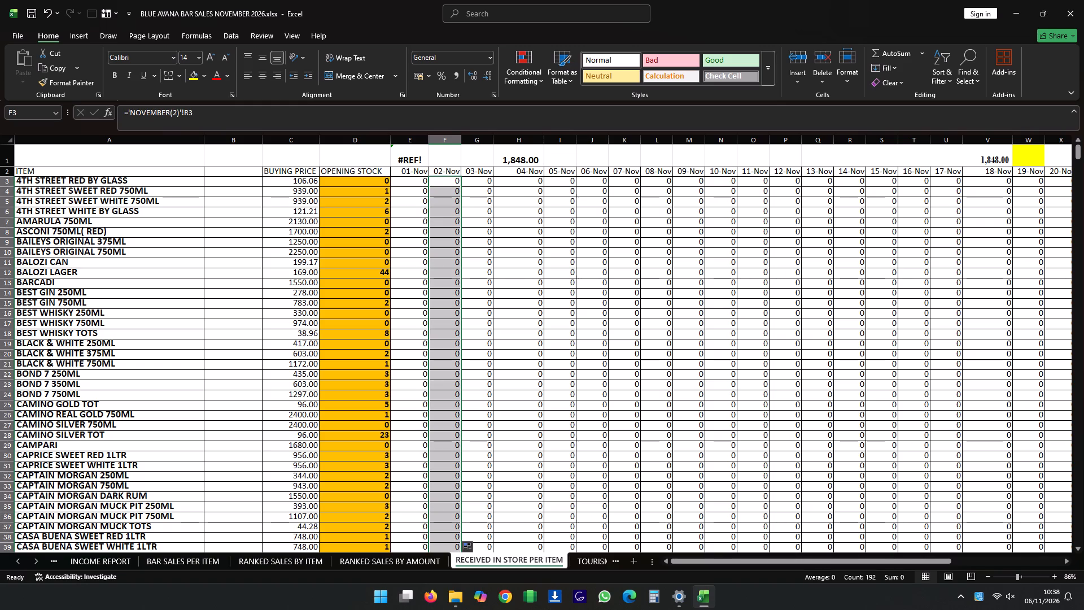
# Change the 03-Nov cell G3 to ='NOVEMBER(3)'!R3 and fill it down the column for all items.
pyautogui.click(475, 183)
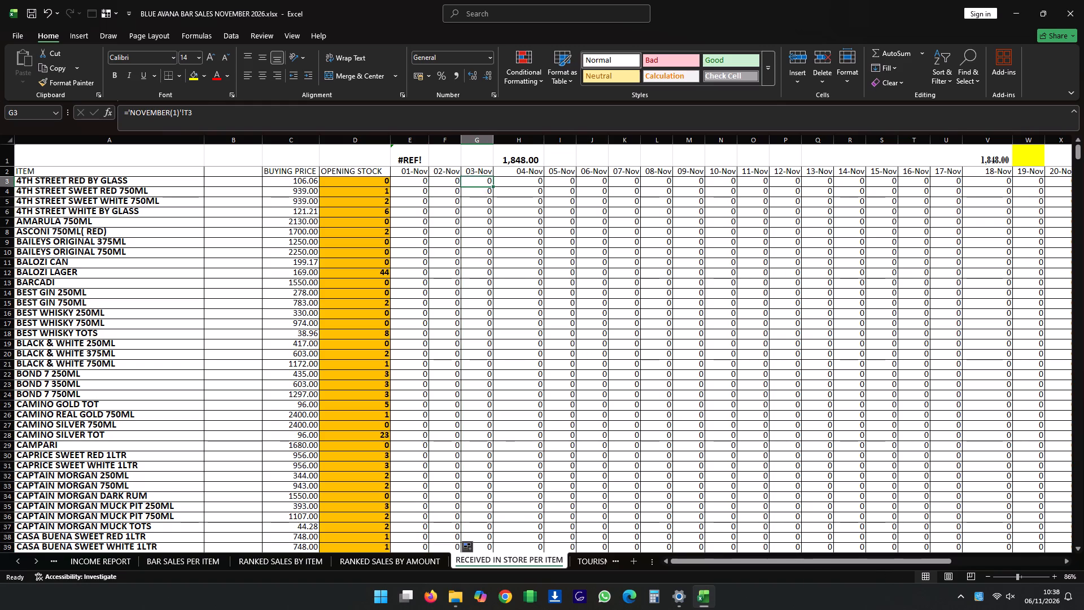
pyautogui.click(189, 111)
pyautogui.press('BackSpace')
pyautogui.press('r')
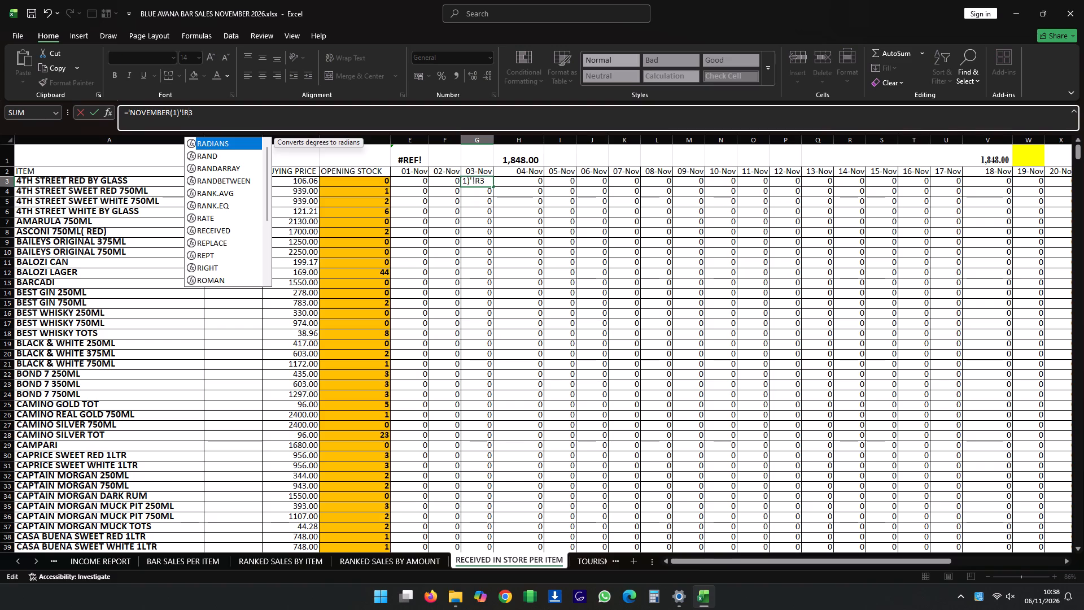
pyautogui.press('Left')
pyautogui.press('Left')
pyautogui.press('Left')
pyautogui.press('Left')
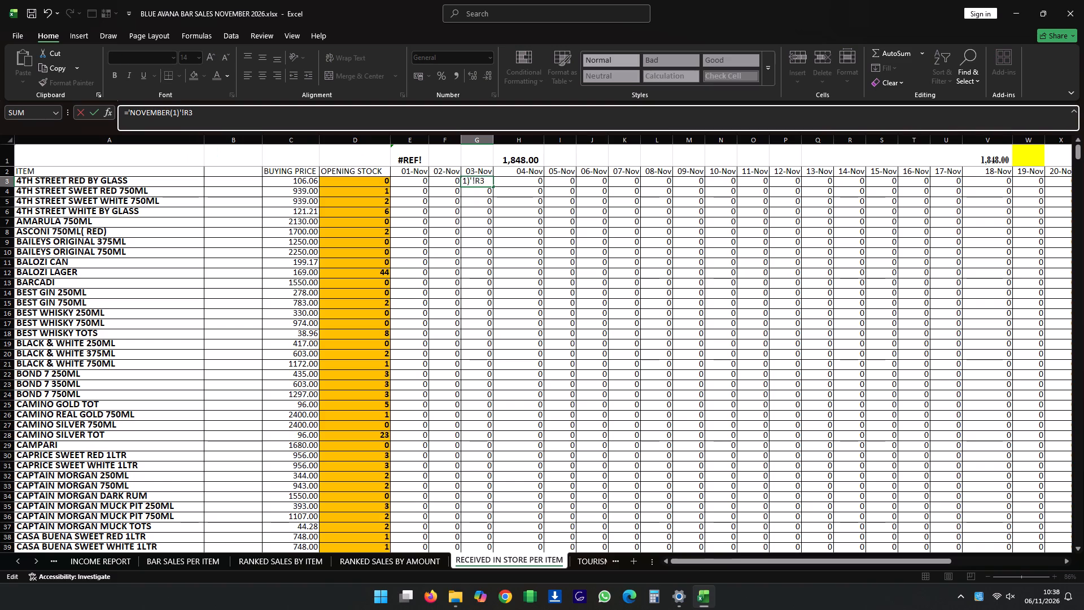
pyautogui.press('BackSpace')
pyautogui.press('3')
pyautogui.press('Return')
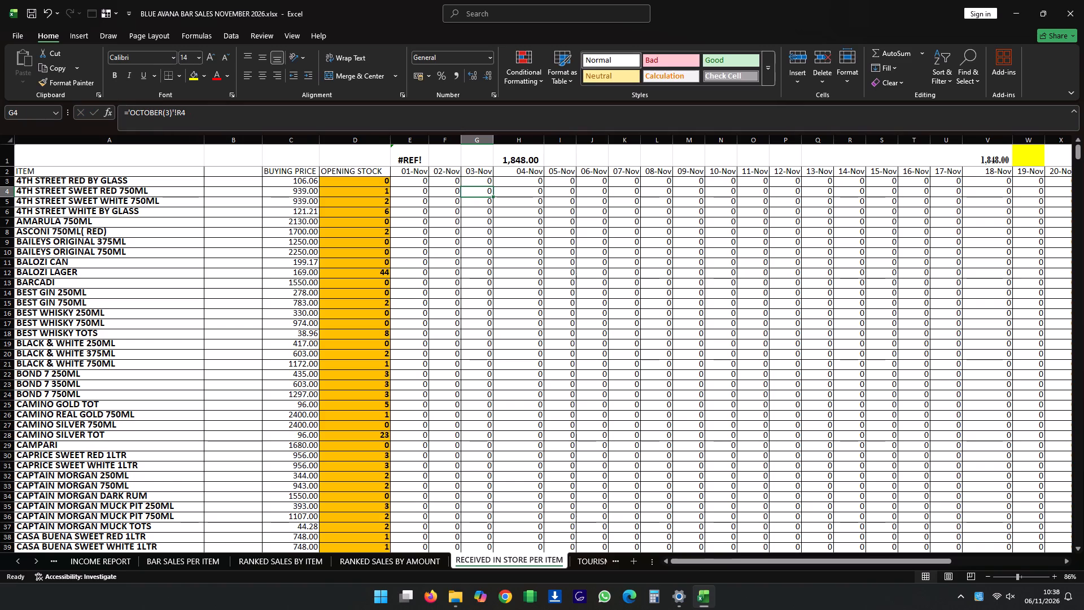
pyautogui.click(482, 180)
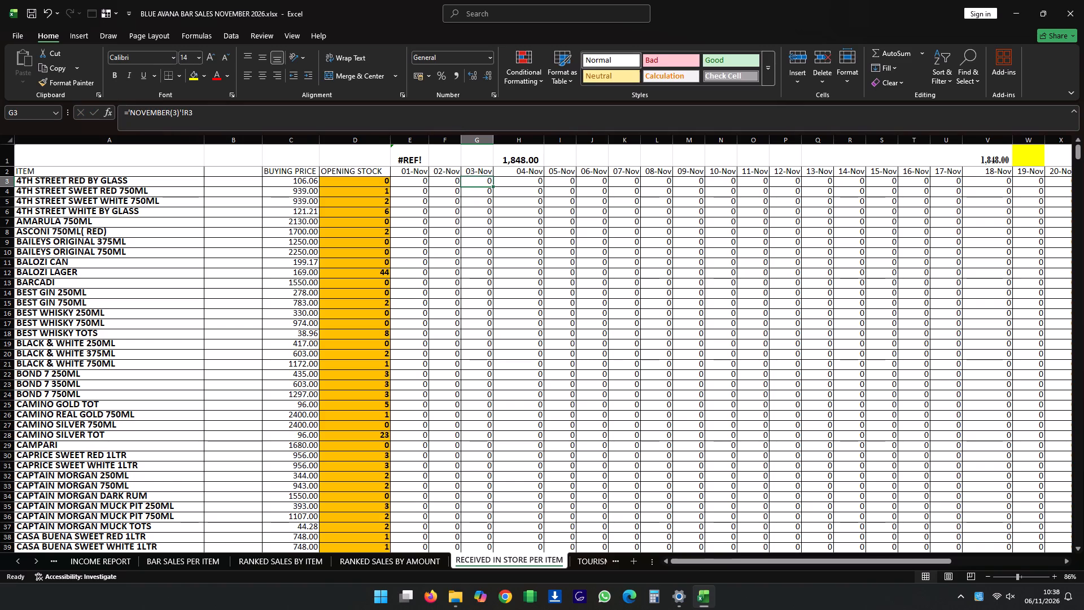
pyautogui.doubleClick(492, 185)
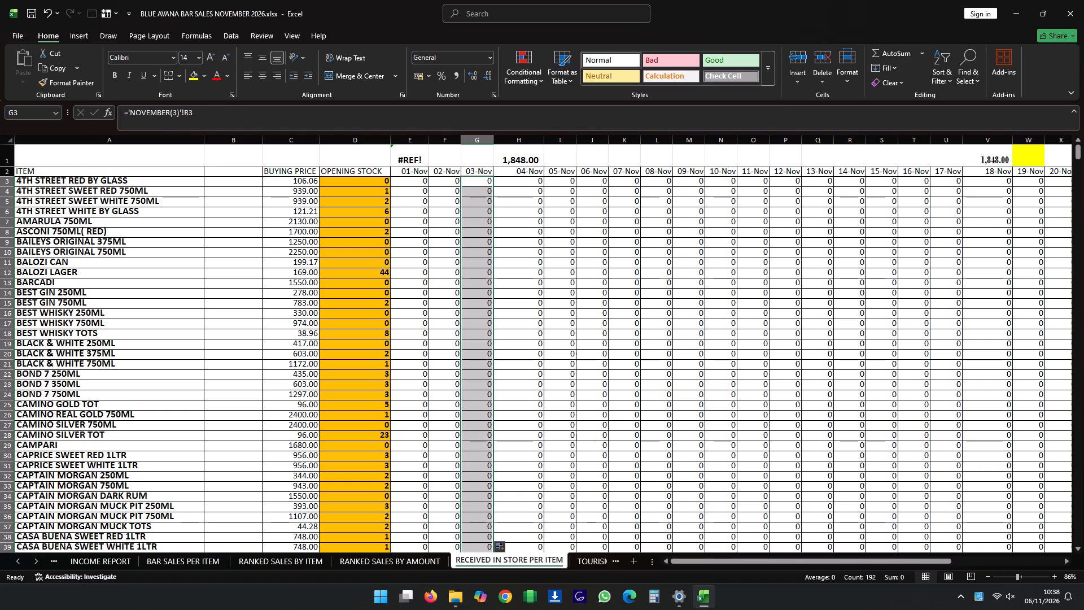
# Change the 04-Nov cell H3 to ='NOVEMBER(4)'!R3 and fill it down the column for all items.
pyautogui.click(508, 184)
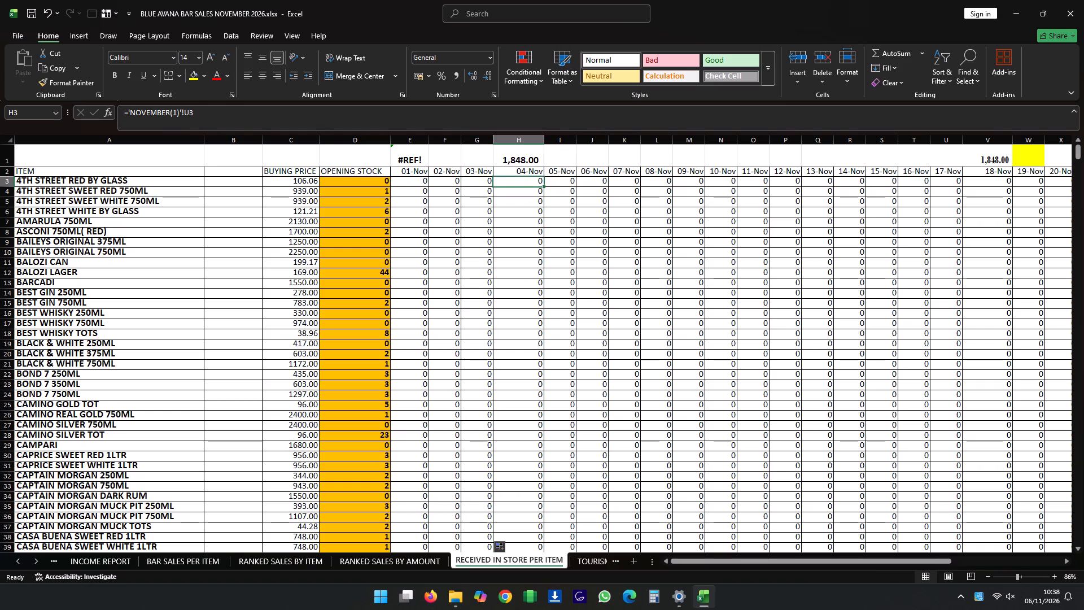
pyautogui.click(190, 114)
pyautogui.press('BackSpace')
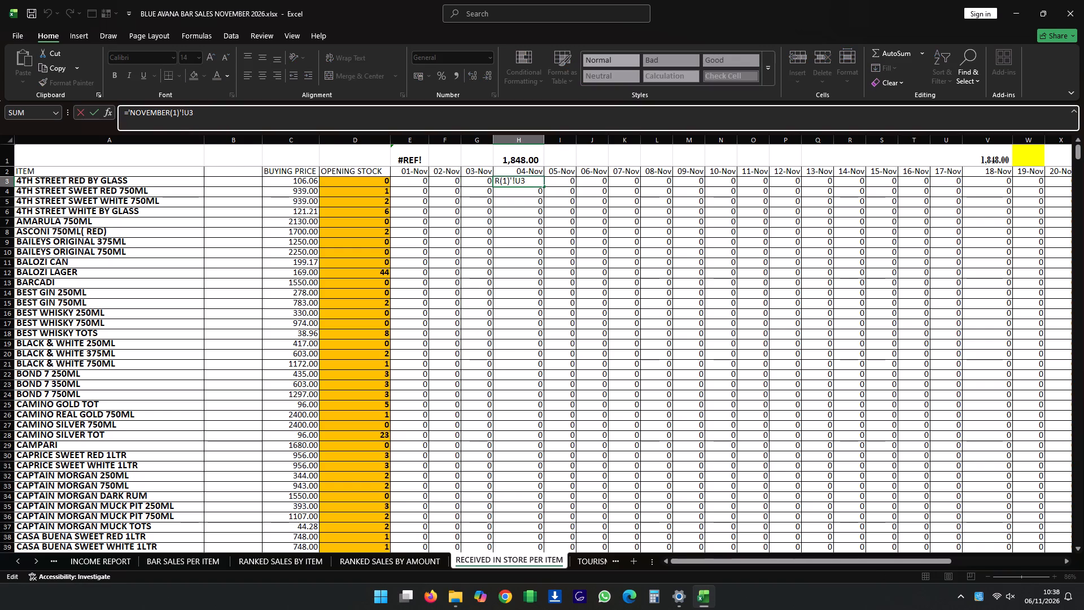
pyautogui.press('r')
pyautogui.press('Left')
pyautogui.press('Left')
pyautogui.press('Left')
pyautogui.press('Left')
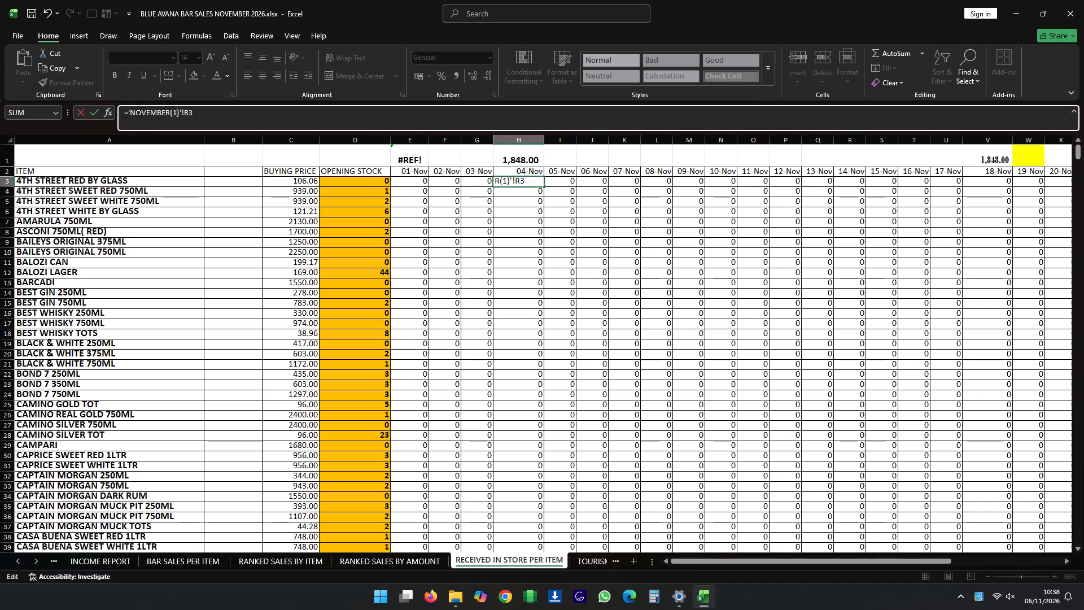
pyautogui.press('BackSpace')
pyautogui.press('4')
pyautogui.press('Return')
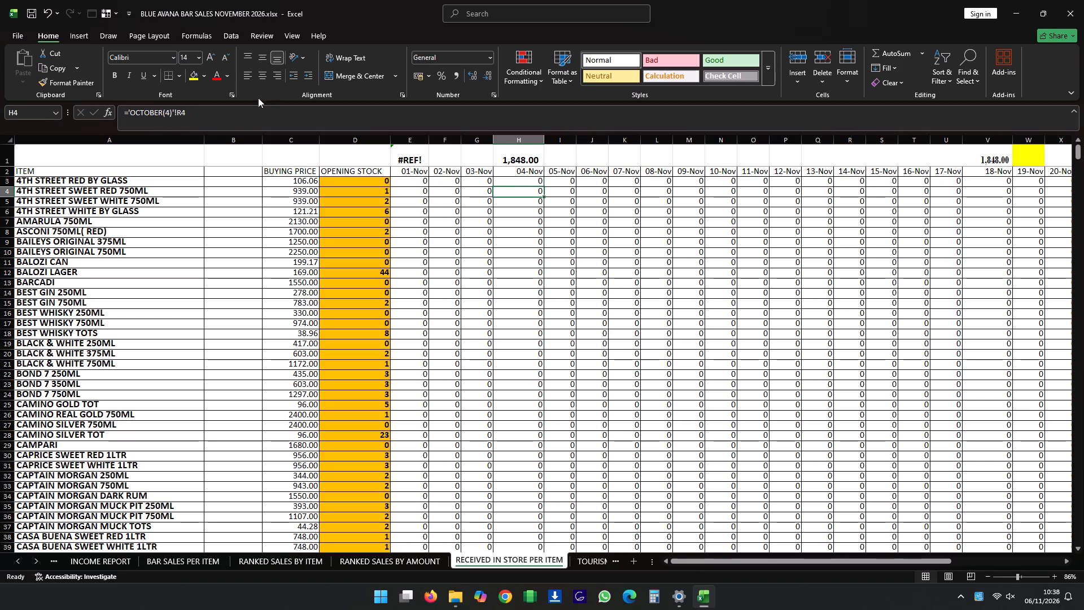
pyautogui.click(526, 180)
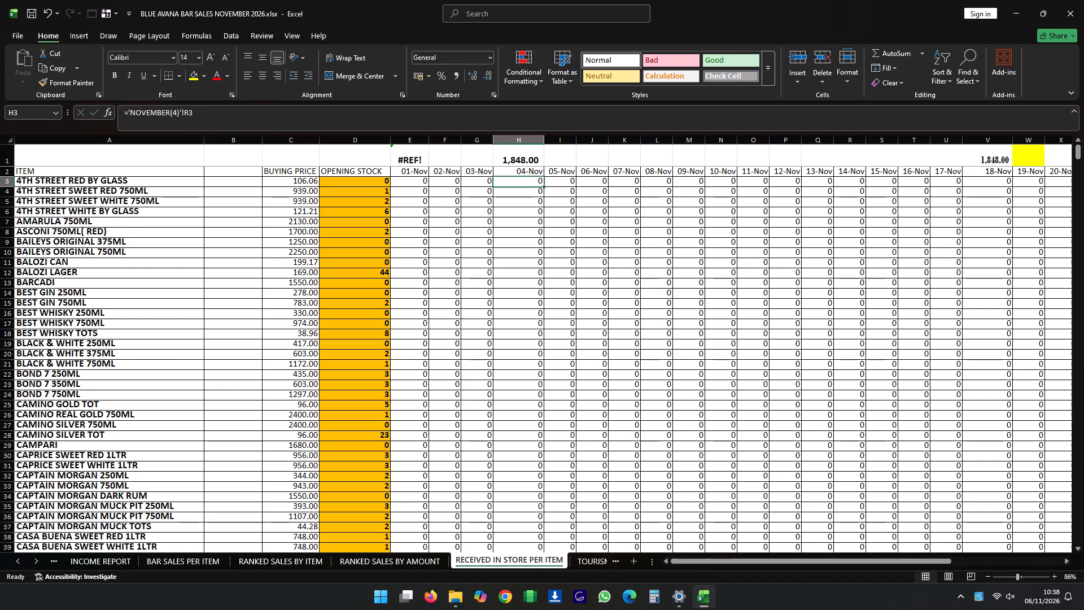
pyautogui.doubleClick(544, 185)
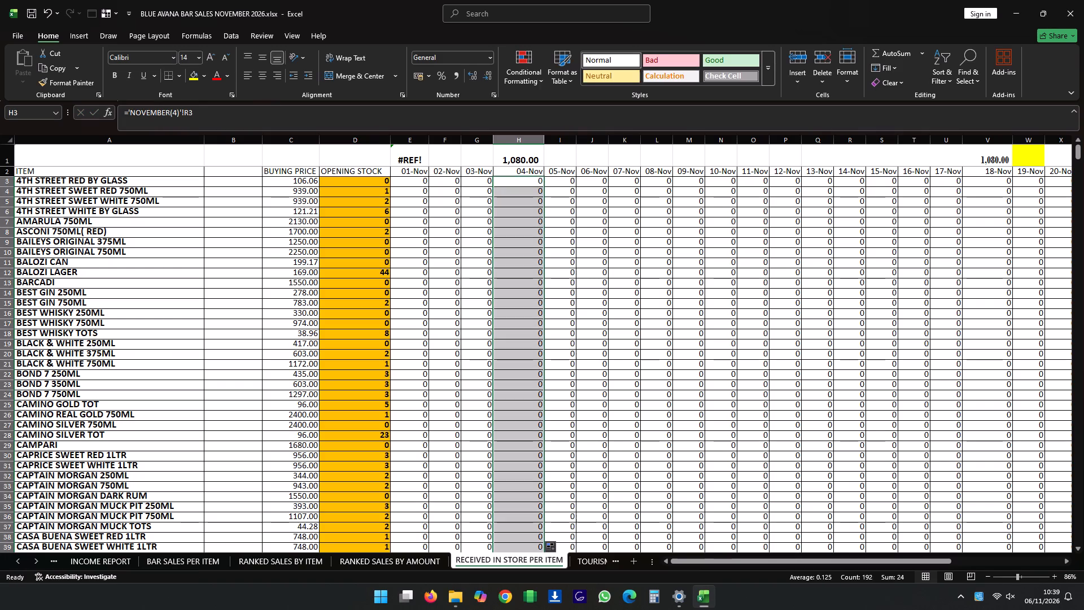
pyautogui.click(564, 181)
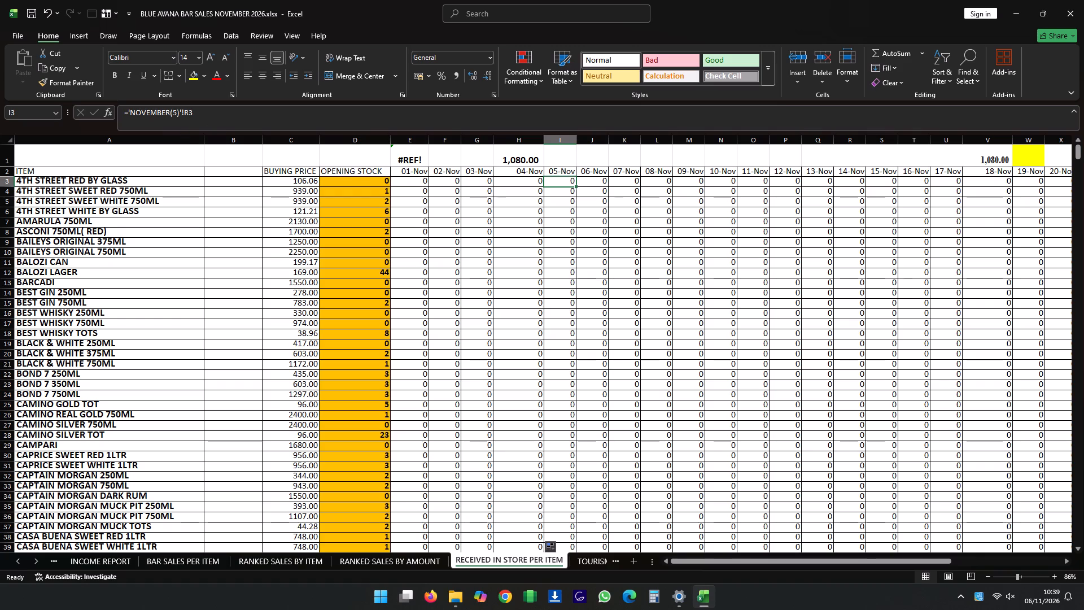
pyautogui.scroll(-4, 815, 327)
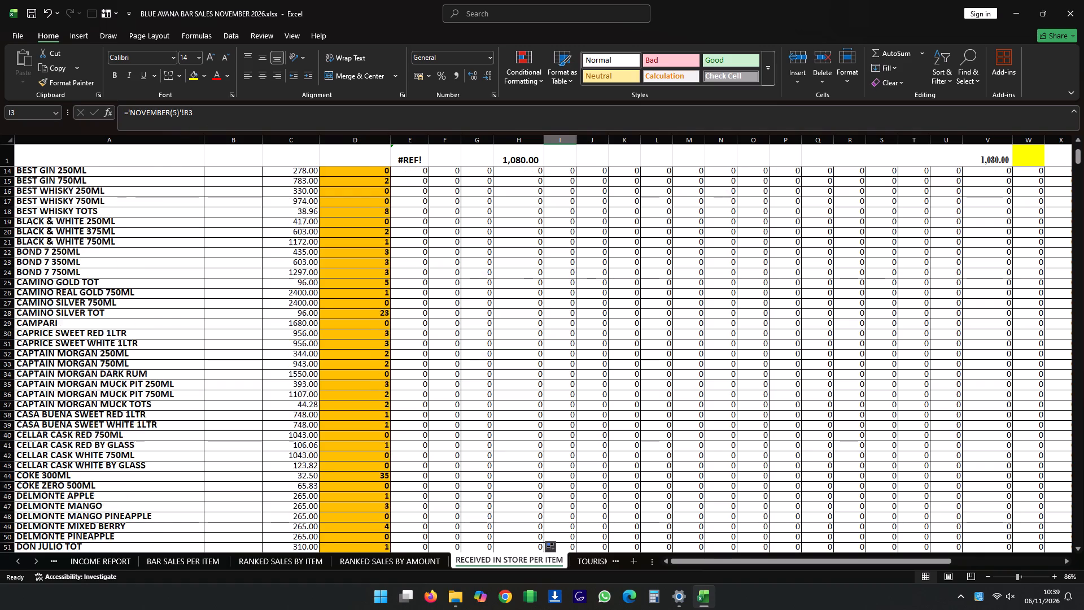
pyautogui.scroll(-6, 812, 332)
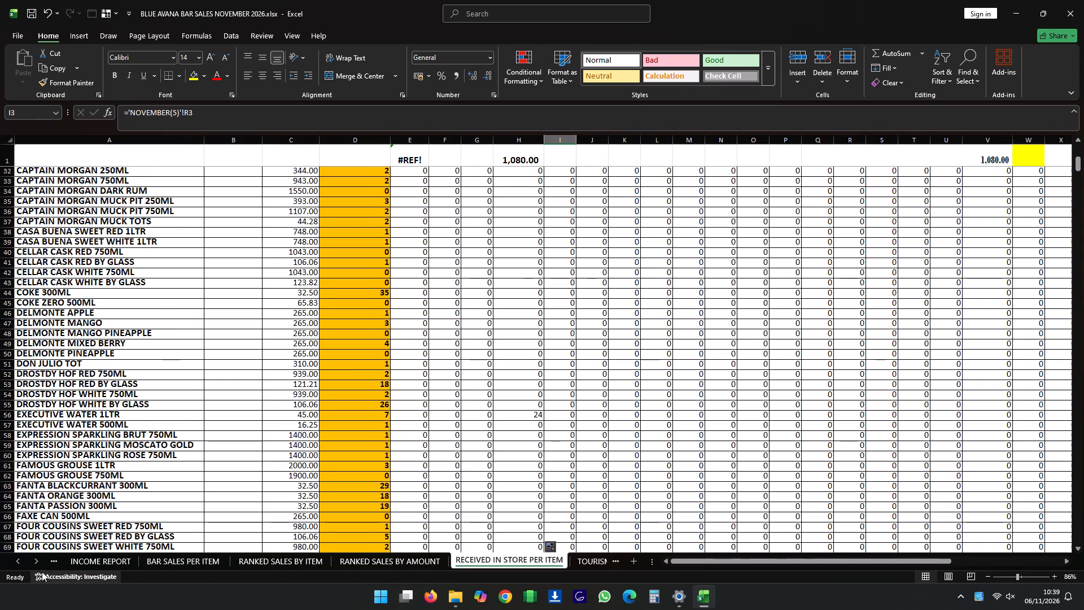
# Group the OCTOBER(1) through OCTOBER(31) sheets with the active RECEIVED IN STORE PER ITEM sheet and permanently delete the group.
pyautogui.click(15, 561)
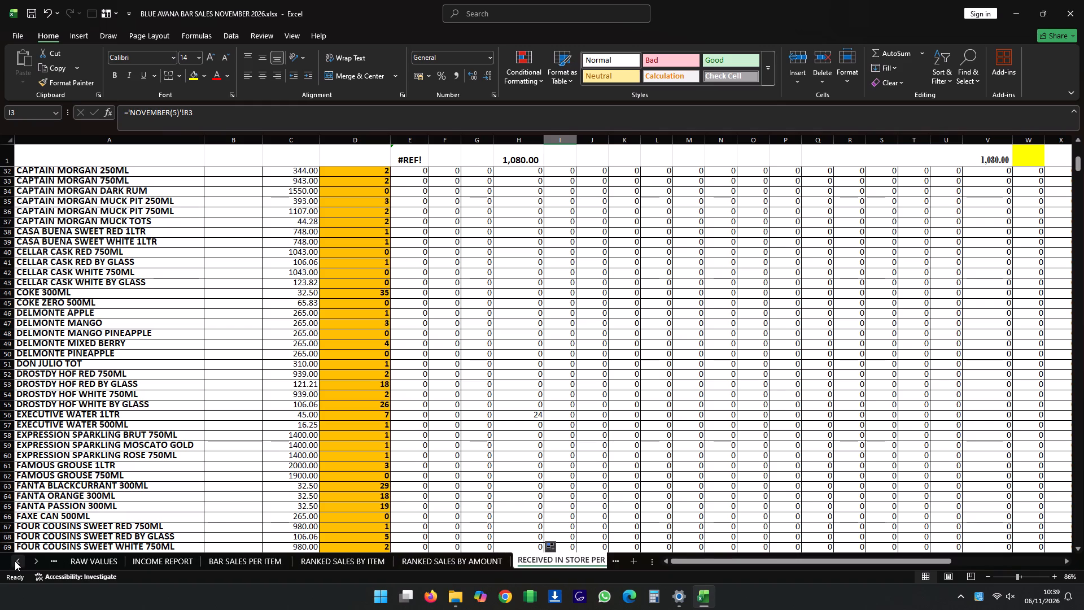
pyautogui.click(15, 561)
pyautogui.click(15, 561)
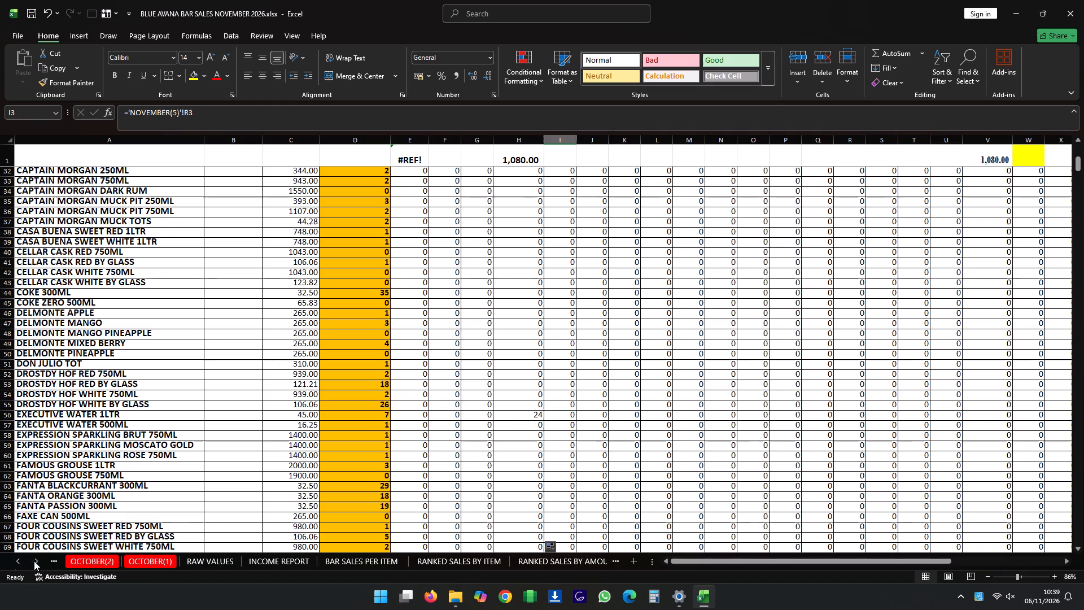
pyautogui.keyDown('ctrl'); pyautogui.keyDown('shift'); pyautogui.click(151, 567); pyautogui.keyUp('shift'); pyautogui.keyUp('ctrl')
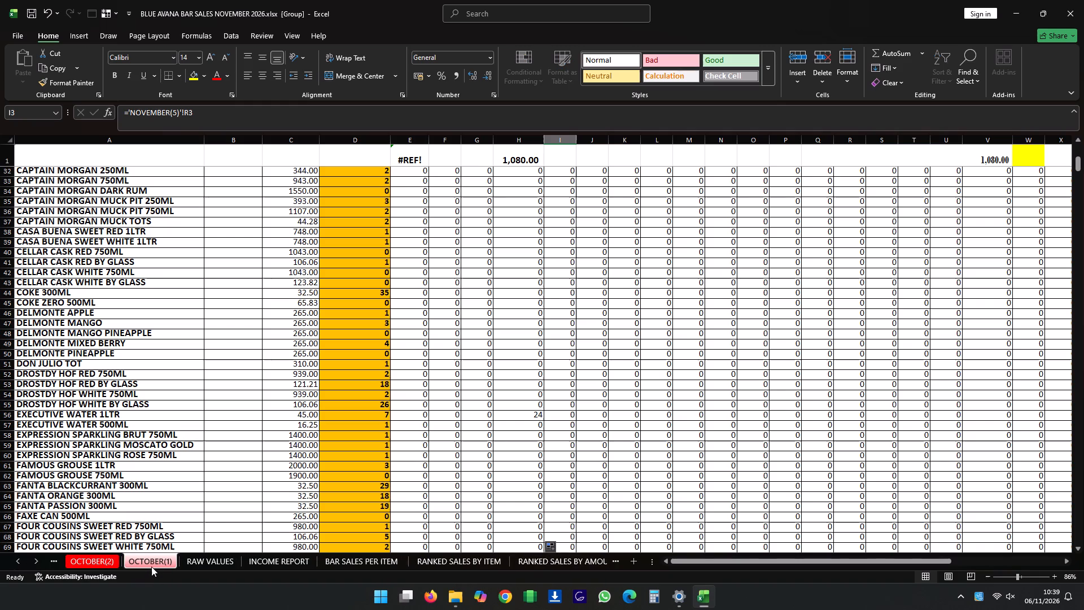
pyautogui.keyDown('ctrl'); pyautogui.keyDown('shift'); pyautogui.click(92, 560); pyautogui.keyUp('shift'); pyautogui.keyUp('ctrl')
pyautogui.keyDown('ctrl'); pyautogui.keyDown('shift'); pyautogui.click(49, 561); pyautogui.keyUp('shift'); pyautogui.keyUp('ctrl')
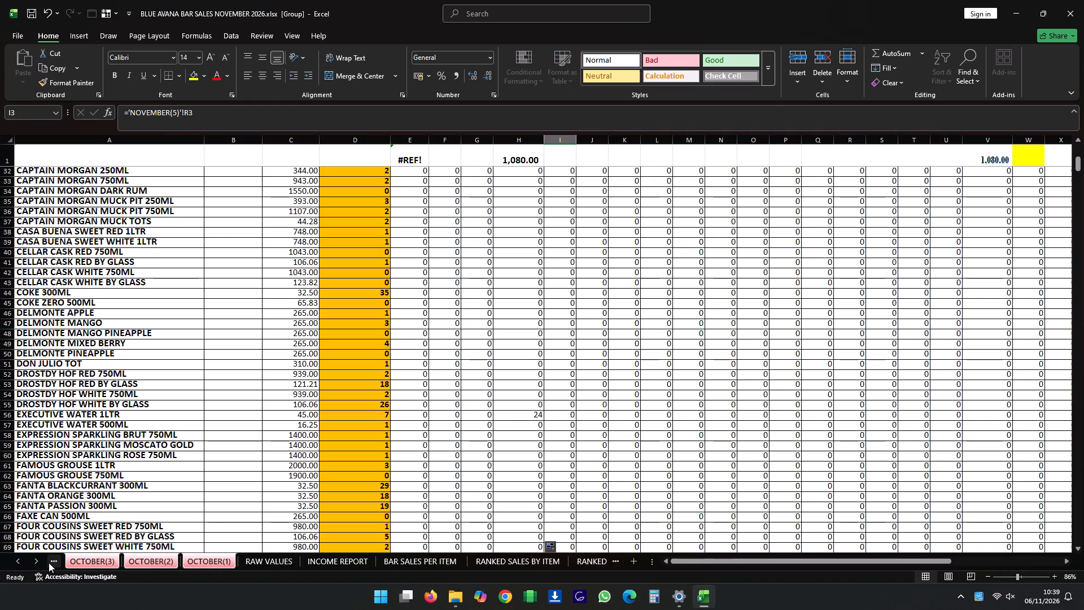
pyautogui.keyDown('ctrl'); pyautogui.keyDown('shift'); pyautogui.click(49, 563); pyautogui.keyUp('shift'); pyautogui.keyUp('ctrl')
pyautogui.keyDown('ctrl'); pyautogui.keyDown('shift'); pyautogui.click(49, 563); pyautogui.keyUp('shift'); pyautogui.keyUp('ctrl')
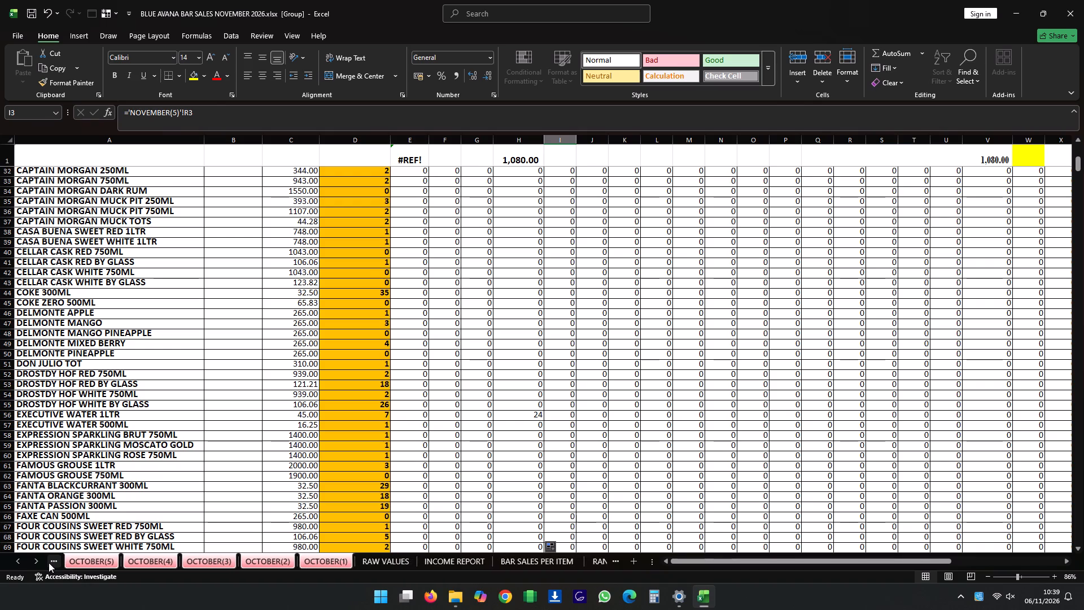
pyautogui.keyDown('ctrl'); pyautogui.keyDown('shift'); pyautogui.tripleClick(49, 563); pyautogui.keyUp('shift'); pyautogui.keyUp('ctrl')
pyautogui.keyDown('ctrl'); pyautogui.keyDown('shift'); pyautogui.tripleClick(49, 563); pyautogui.keyUp('shift'); pyautogui.keyUp('ctrl')
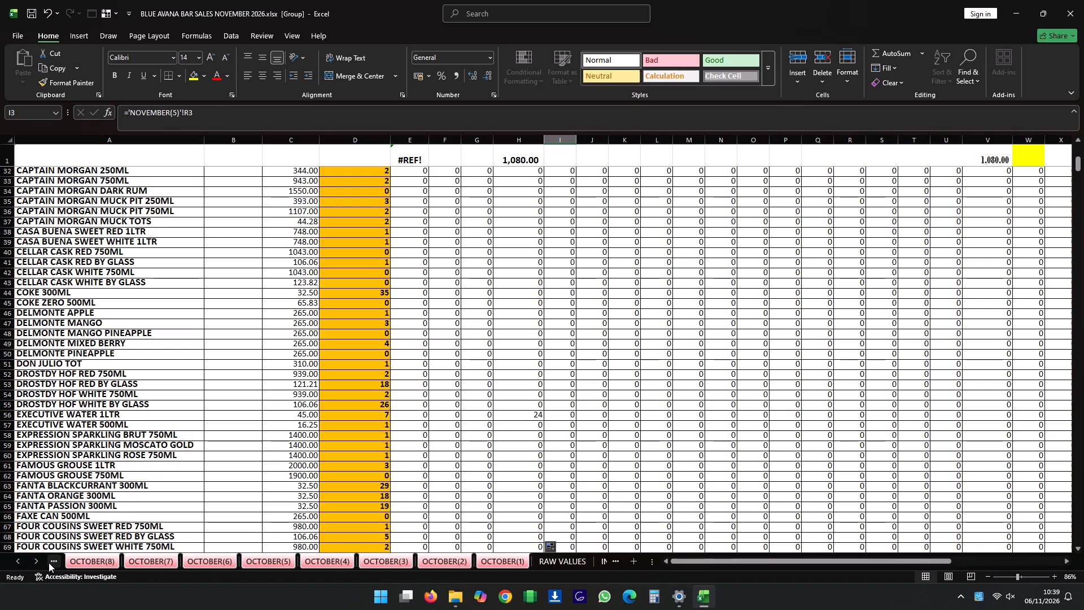
pyautogui.keyDown('ctrl'); pyautogui.keyDown('shift'); pyautogui.doubleClick(49, 563); pyautogui.keyUp('shift'); pyautogui.keyUp('ctrl')
pyautogui.keyDown('ctrl'); pyautogui.keyDown('shift'); pyautogui.tripleClick(49, 563); pyautogui.keyUp('shift'); pyautogui.keyUp('ctrl')
pyautogui.keyDown('ctrl'); pyautogui.keyDown('shift'); pyautogui.tripleClick(49, 563); pyautogui.keyUp('shift'); pyautogui.keyUp('ctrl')
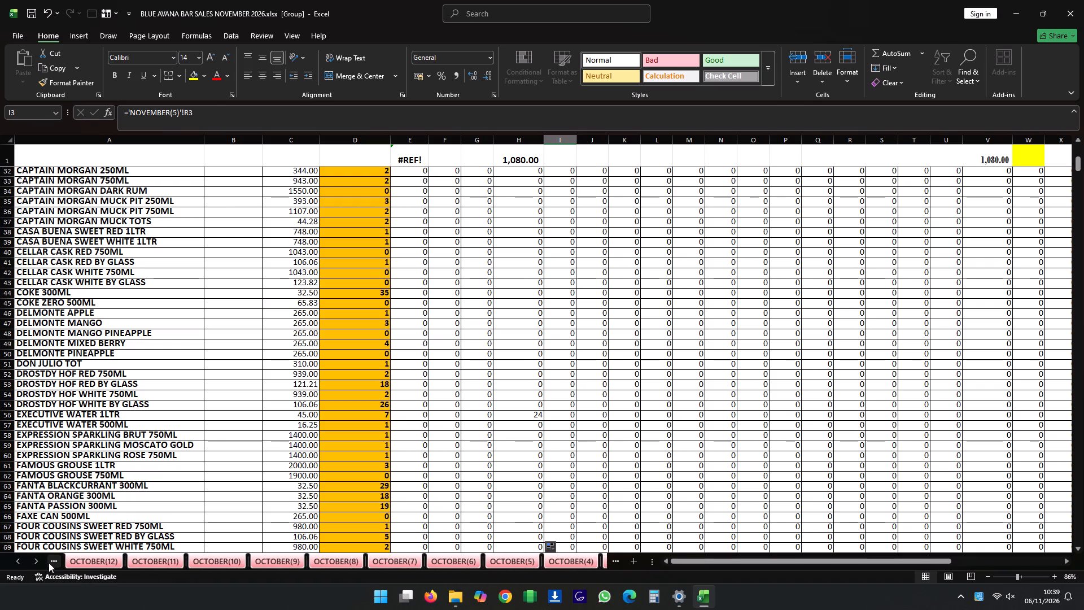
pyautogui.keyDown('ctrl'); pyautogui.keyDown('shift'); pyautogui.tripleClick(49, 563); pyautogui.keyUp('shift'); pyautogui.keyUp('ctrl')
pyautogui.keyDown('ctrl'); pyautogui.keyDown('shift'); pyautogui.tripleClick(49, 563); pyautogui.keyUp('shift'); pyautogui.keyUp('ctrl')
pyautogui.keyDown('ctrl'); pyautogui.keyDown('shift'); pyautogui.tripleClick(49, 563); pyautogui.keyUp('shift'); pyautogui.keyUp('ctrl')
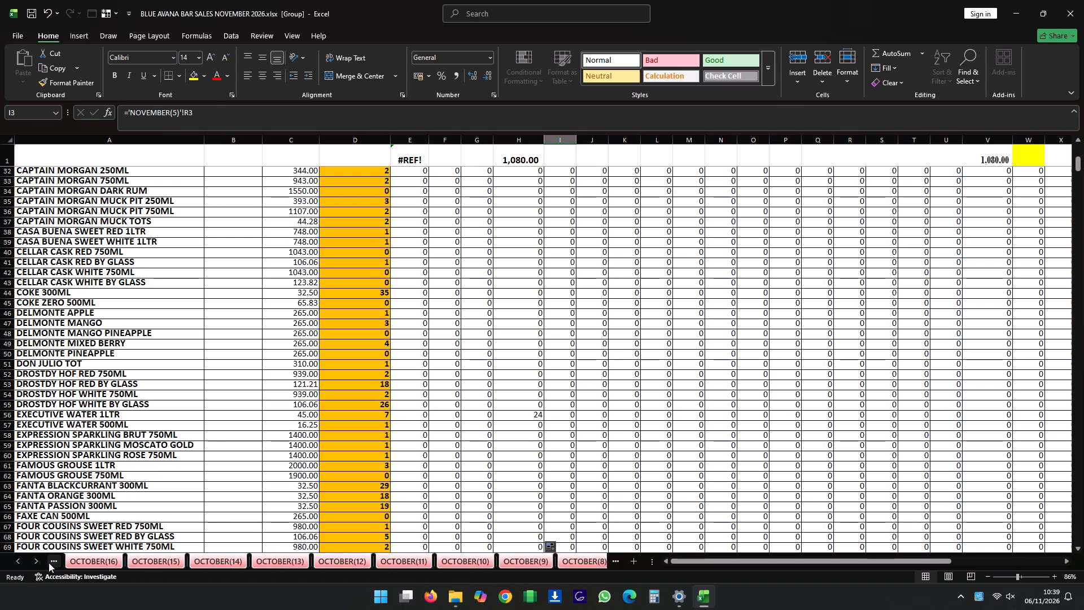
pyautogui.keyDown('ctrl'); pyautogui.keyDown('shift'); pyautogui.doubleClick(49, 563); pyautogui.keyUp('shift'); pyautogui.keyUp('ctrl')
pyautogui.keyDown('ctrl'); pyautogui.keyDown('shift'); pyautogui.click(49, 563); pyautogui.keyUp('shift'); pyautogui.keyUp('ctrl')
pyautogui.keyDown('ctrl'); pyautogui.keyDown('shift'); pyautogui.click(49, 563); pyautogui.keyUp('shift'); pyautogui.keyUp('ctrl')
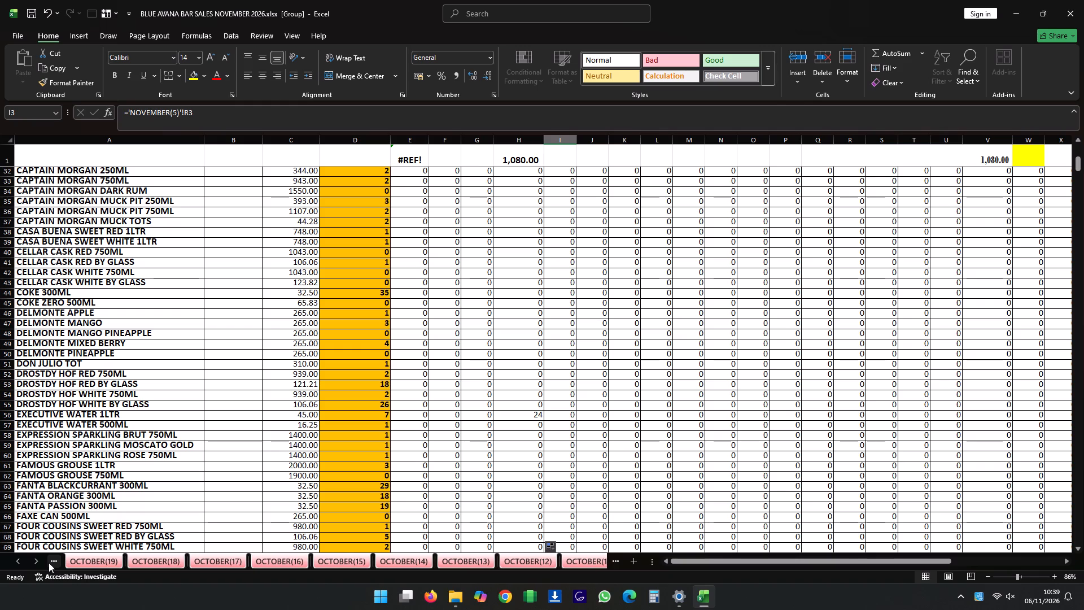
pyautogui.keyDown('ctrl'); pyautogui.keyDown('shift'); pyautogui.click(49, 563); pyautogui.keyUp('shift'); pyautogui.keyUp('ctrl')
pyautogui.keyDown('ctrl'); pyautogui.keyDown('shift'); pyautogui.click(49, 563); pyautogui.keyUp('shift'); pyautogui.keyUp('ctrl')
pyautogui.keyDown('ctrl'); pyautogui.keyDown('shift'); pyautogui.click(49, 563); pyautogui.keyUp('shift'); pyautogui.keyUp('ctrl')
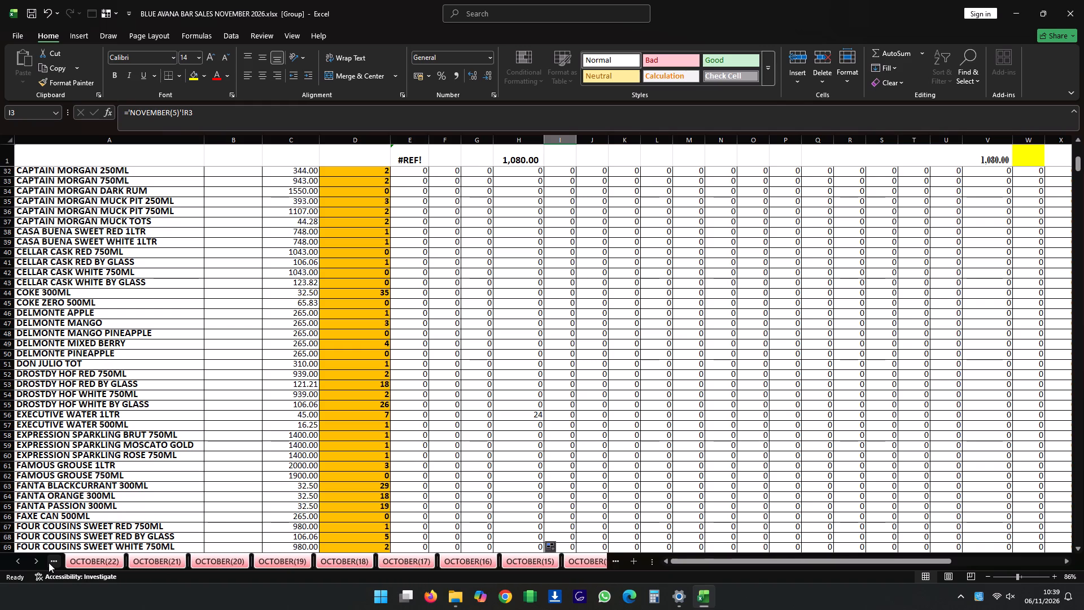
pyautogui.keyDown('ctrl'); pyautogui.keyDown('shift'); pyautogui.click(49, 563); pyautogui.keyUp('shift'); pyautogui.keyUp('ctrl')
pyautogui.keyDown('ctrl'); pyautogui.keyDown('shift'); pyautogui.click(49, 563); pyautogui.keyUp('shift'); pyautogui.keyUp('ctrl')
pyautogui.keyDown('ctrl'); pyautogui.keyDown('shift'); pyautogui.click(49, 563); pyautogui.keyUp('shift'); pyautogui.keyUp('ctrl')
pyautogui.keyDown('ctrl'); pyautogui.keyDown('shift'); pyautogui.click(51, 563); pyautogui.keyUp('shift'); pyautogui.keyUp('ctrl')
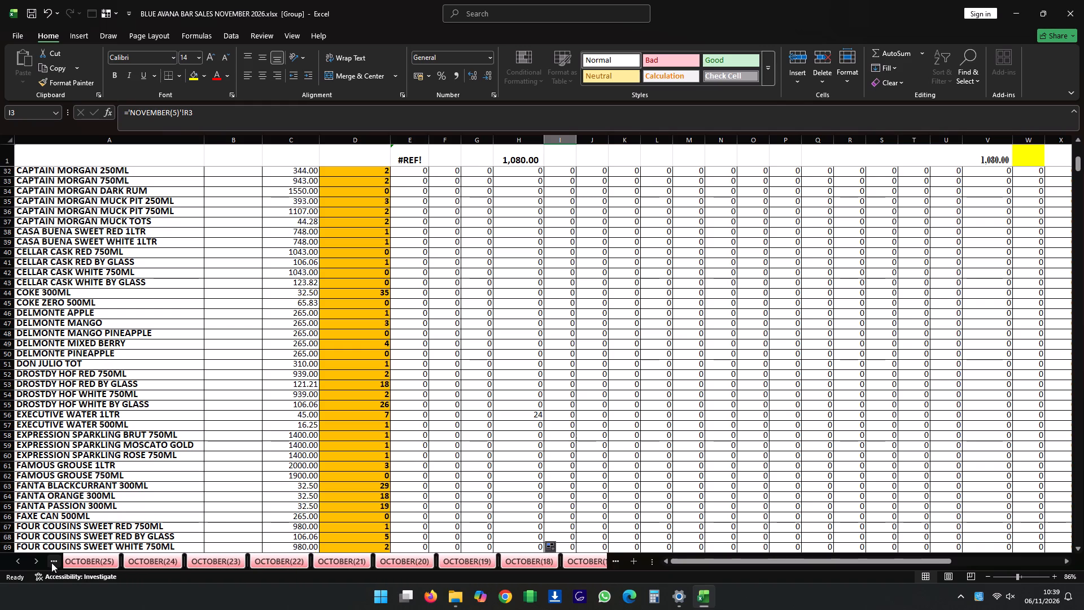
pyautogui.keyDown('ctrl'); pyautogui.keyDown('shift'); pyautogui.click(51, 563); pyautogui.keyUp('shift'); pyautogui.keyUp('ctrl')
pyautogui.keyDown('ctrl'); pyautogui.keyDown('shift'); pyautogui.click(51, 563); pyautogui.keyUp('shift'); pyautogui.keyUp('ctrl')
pyautogui.keyDown('ctrl'); pyautogui.keyDown('shift'); pyautogui.click(51, 563); pyautogui.keyUp('shift'); pyautogui.keyUp('ctrl')
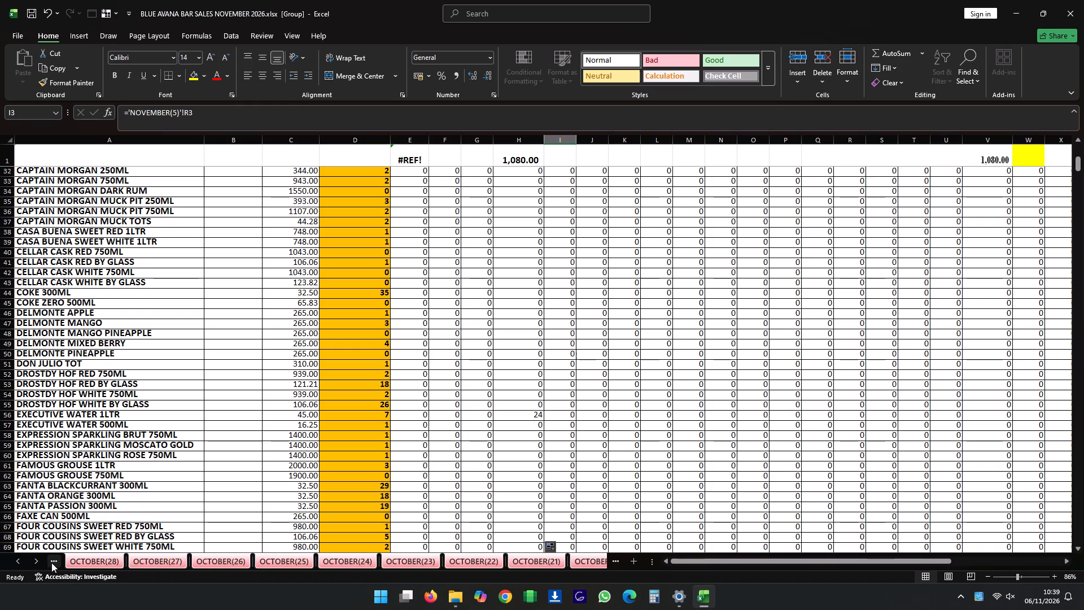
pyautogui.keyDown('ctrl'); pyautogui.keyDown('shift'); pyautogui.click(51, 563); pyautogui.keyUp('shift'); pyautogui.keyUp('ctrl')
pyautogui.keyDown('ctrl'); pyautogui.keyDown('shift'); pyautogui.click(51, 563); pyautogui.keyUp('shift'); pyautogui.keyUp('ctrl')
pyautogui.keyDown('ctrl'); pyautogui.keyDown('shift'); pyautogui.click(51, 563); pyautogui.keyUp('shift'); pyautogui.keyUp('ctrl')
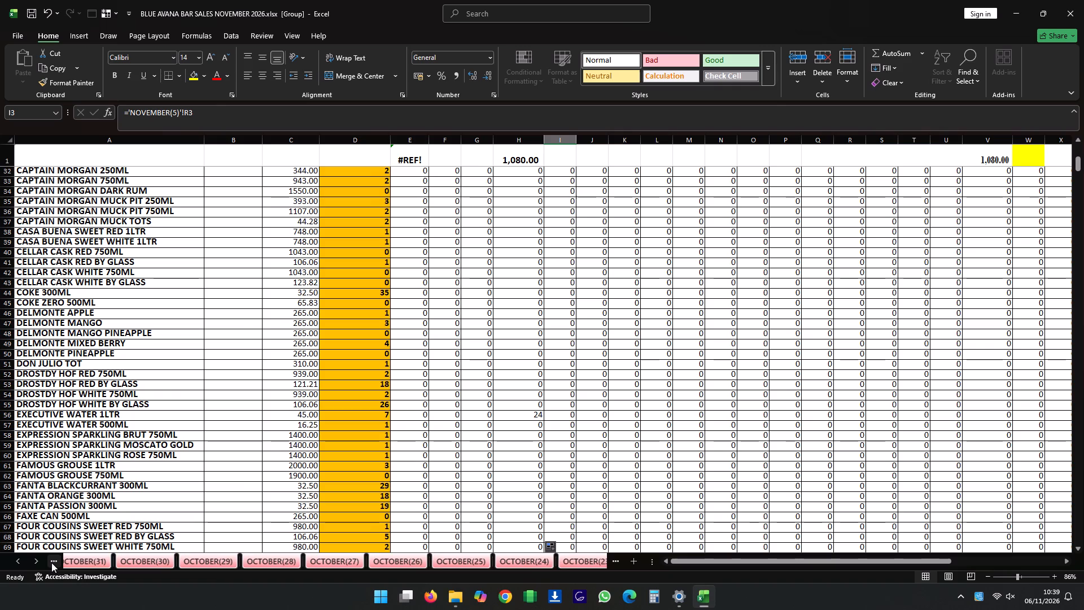
pyautogui.keyDown('ctrl'); pyautogui.rightClick(86, 567); pyautogui.keyUp('ctrl')
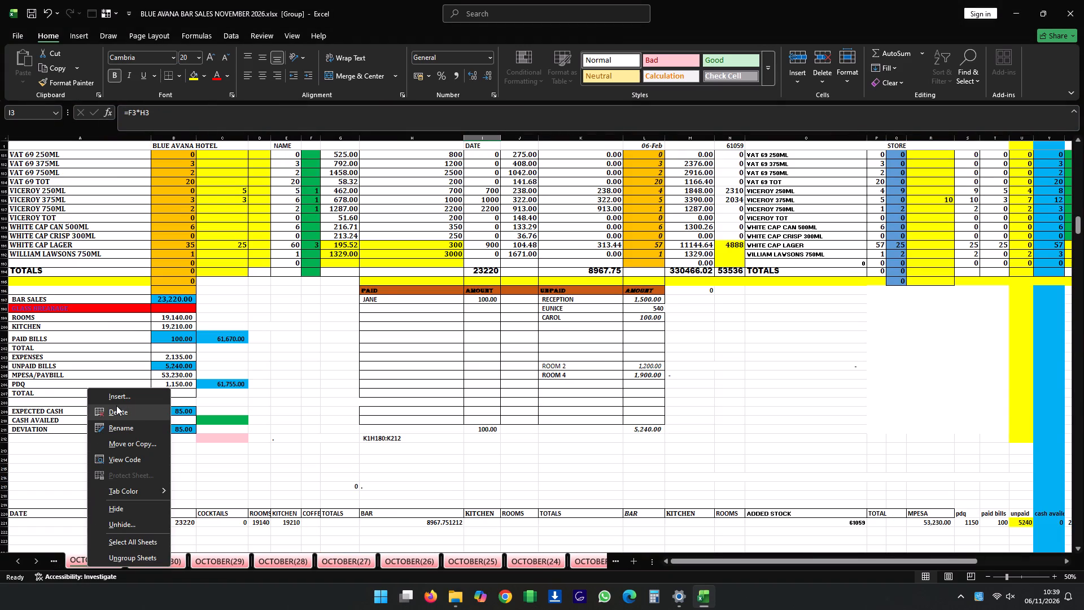
pyautogui.keyDown('ctrl'); pyautogui.click(117, 407); pyautogui.keyUp('ctrl')
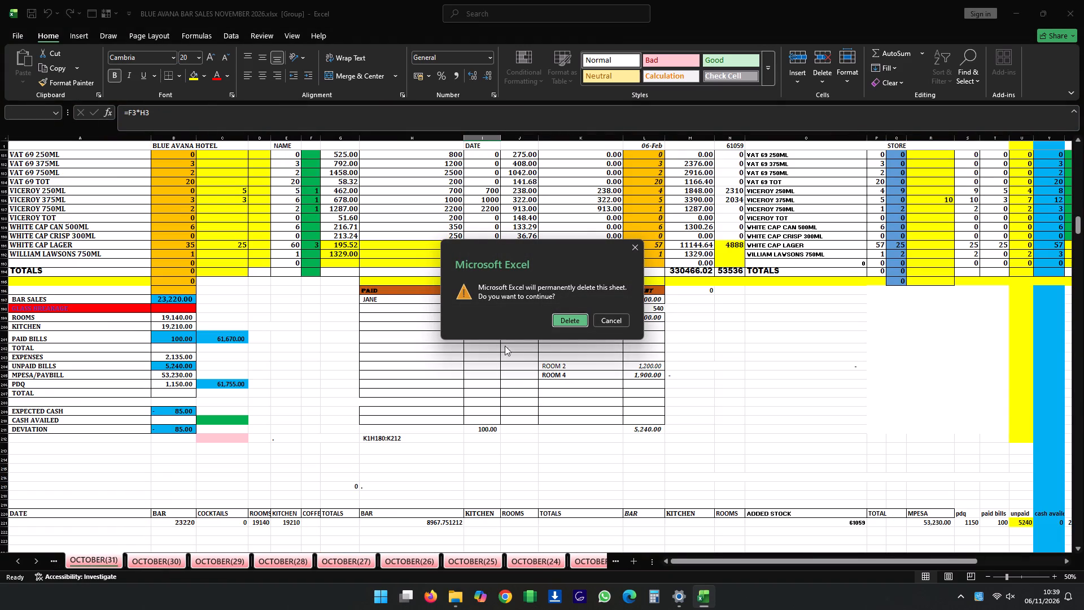
pyautogui.click(569, 319)
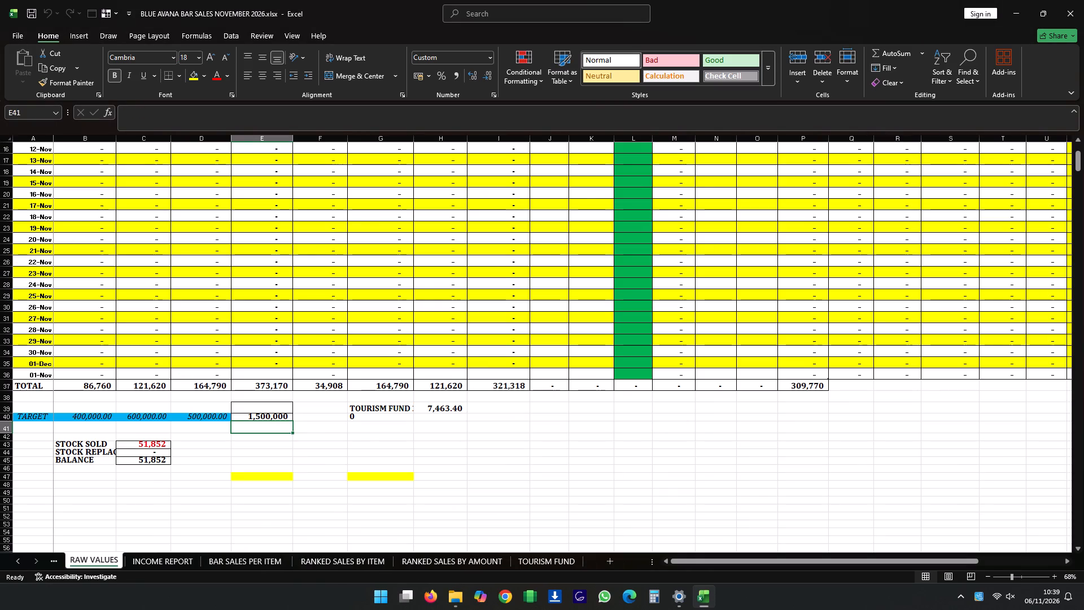
# Review the RAW VALUES, INCOME REPORT and BAR SALES PER ITEM sheets, including the opening stock formula in D3.
pyautogui.scroll(7, 362, 376)
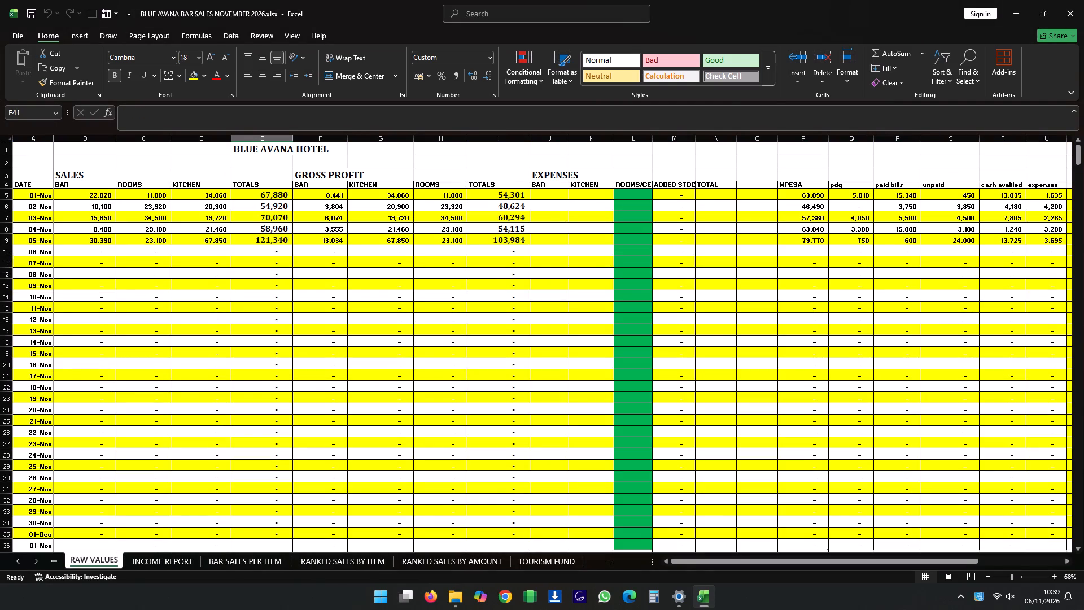
pyautogui.click(176, 560)
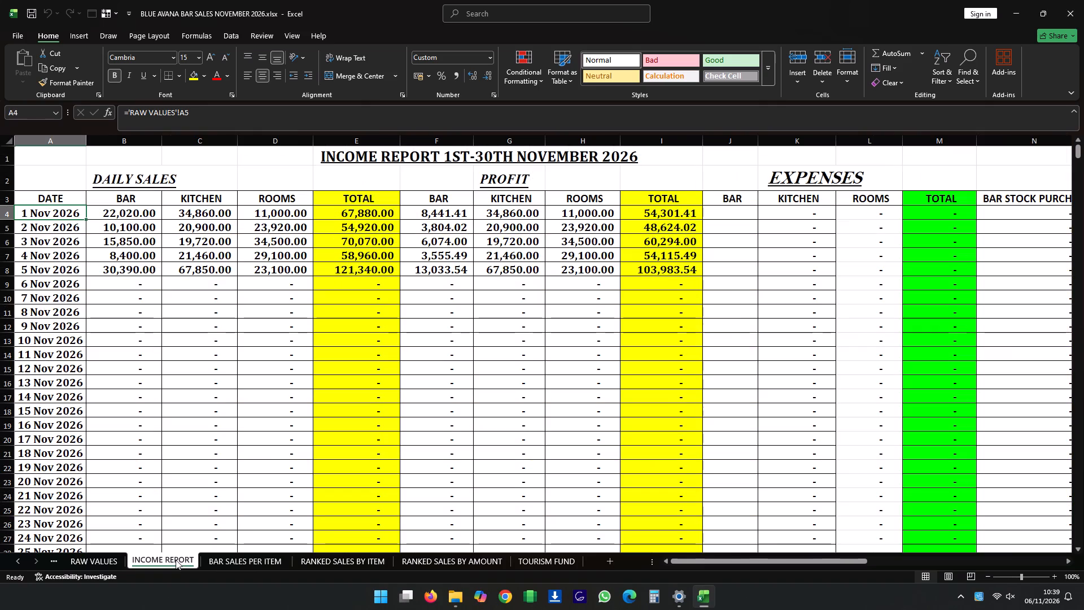
pyautogui.click(235, 564)
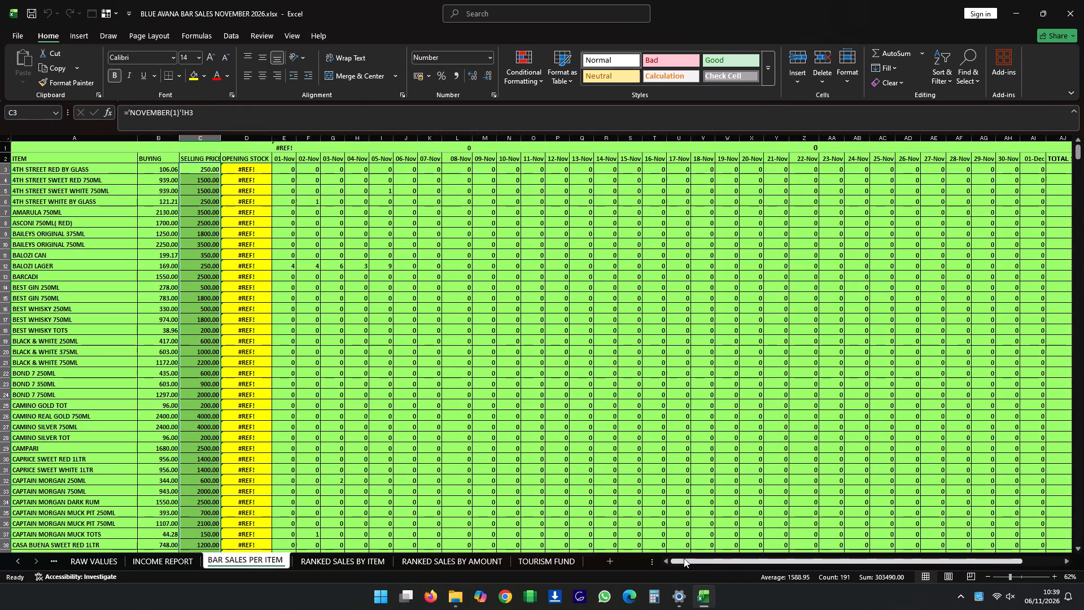
pyautogui.moveTo(684, 558); pyautogui.dragTo(655, 559)
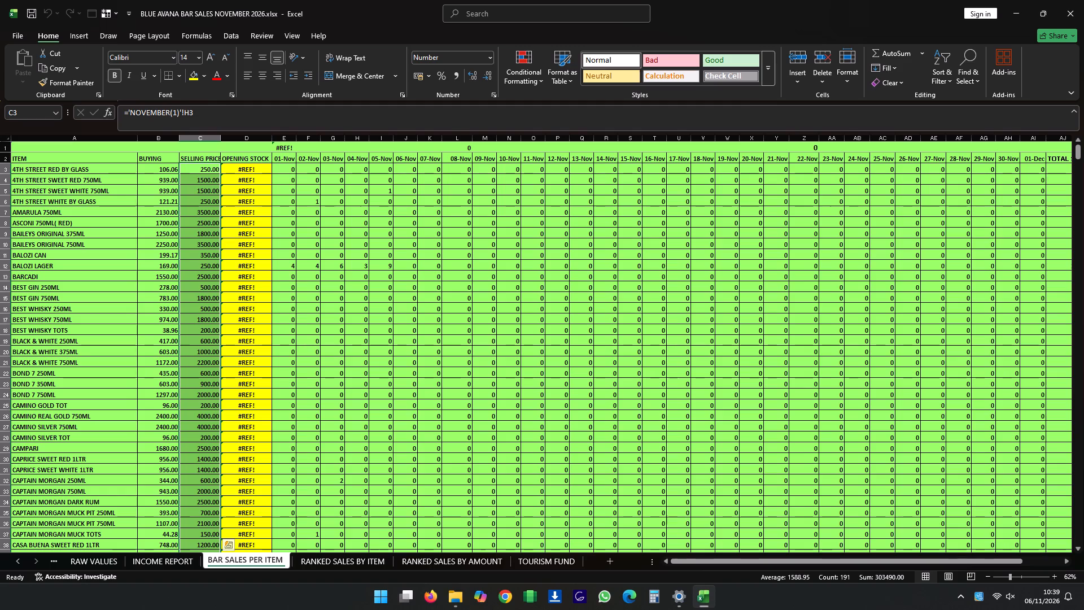
pyautogui.click(263, 167)
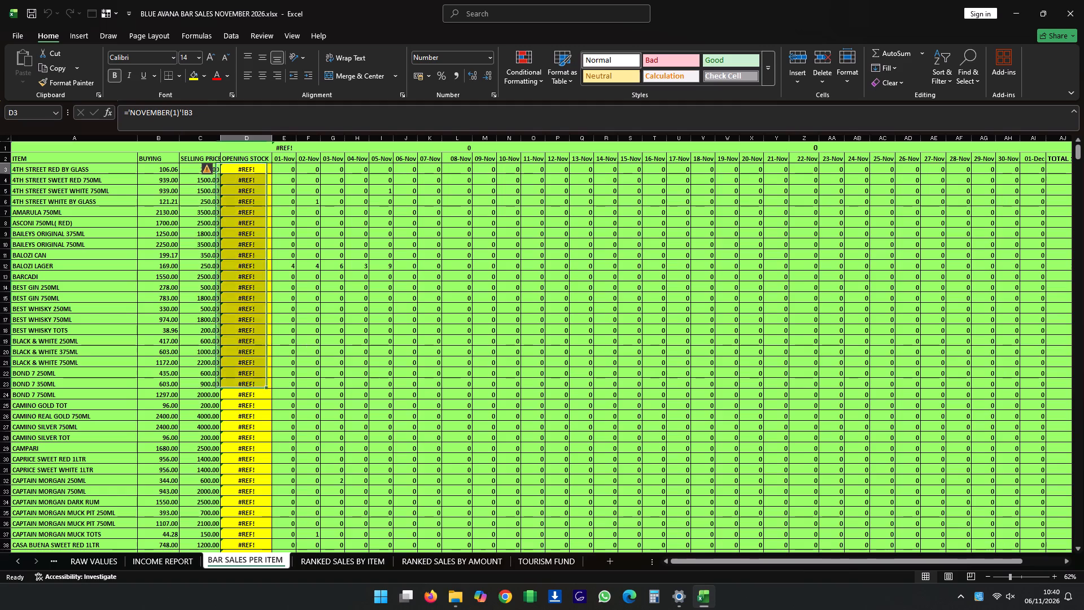
pyautogui.click(19, 561)
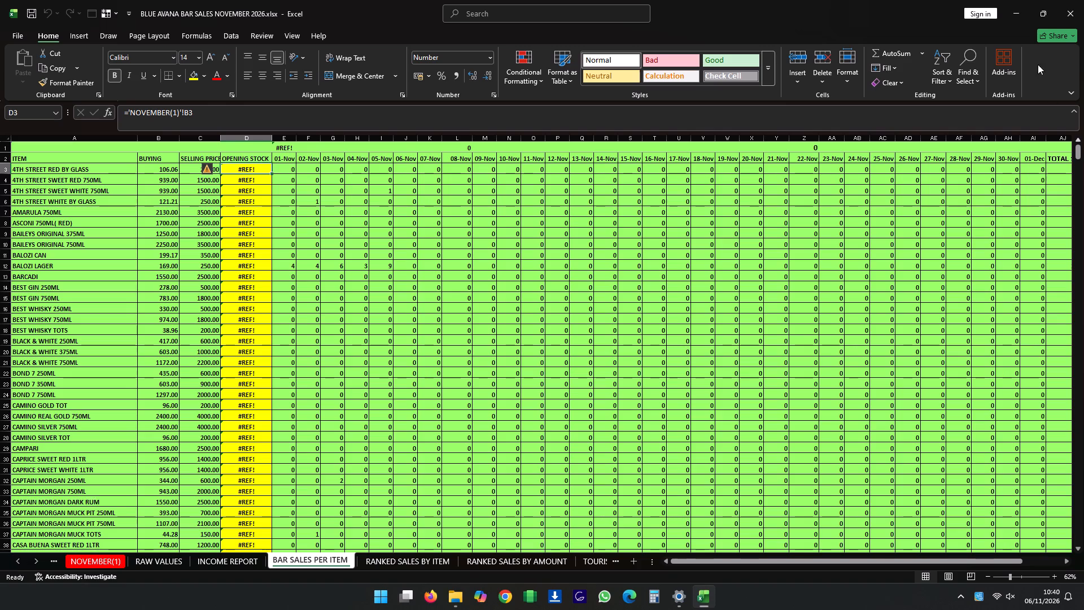
# Switch to File Explorer and open the BLUE AVANA BAR SALES OCTOBER 2026 workbook from the NOVEMBER 2026 (2) folder.
pyautogui.click(1011, 13)
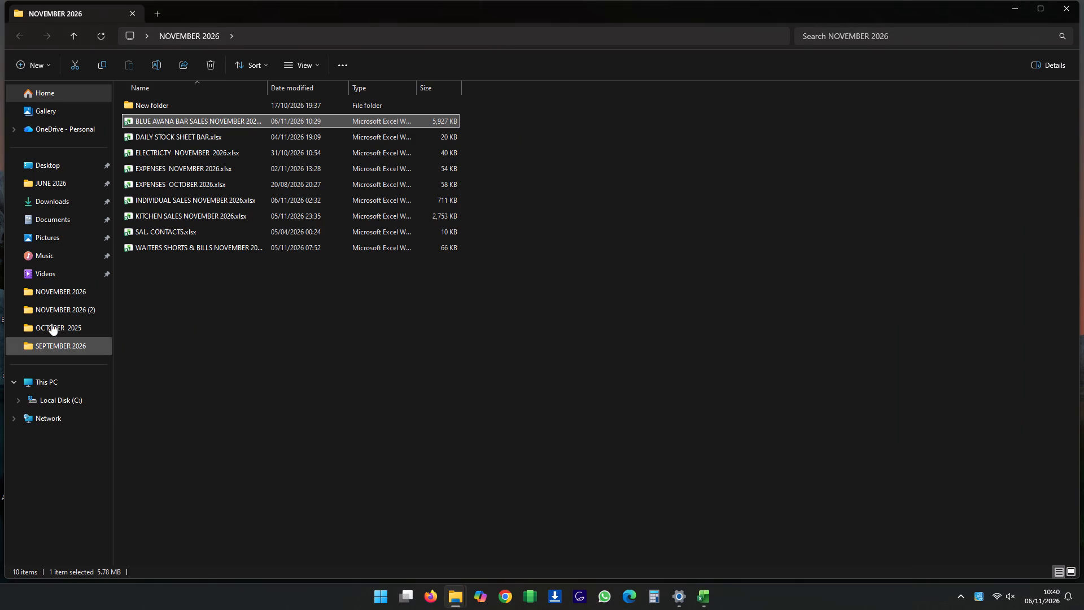
pyautogui.doubleClick(77, 310)
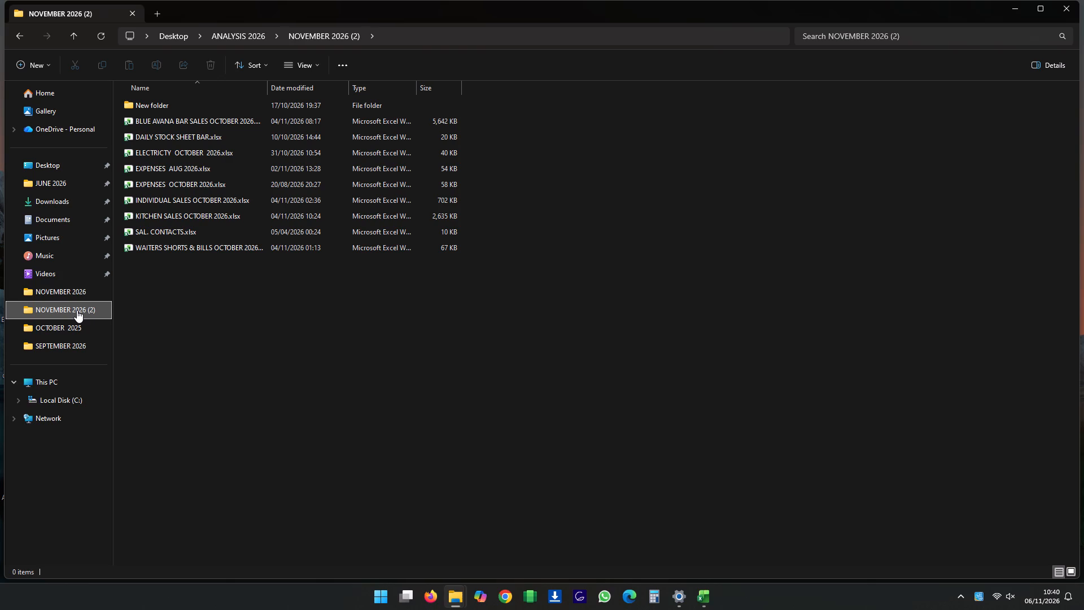
pyautogui.doubleClick(225, 122)
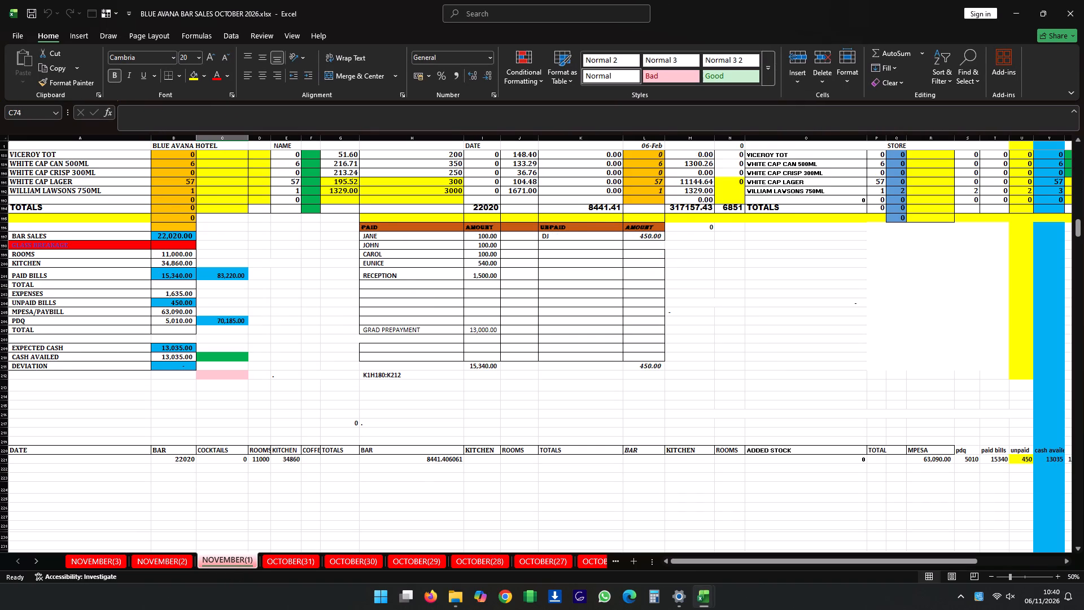
# Copy all cells of the NOVEMBER(1) sheet in the October workbook.
pyautogui.scroll(11, 23, 171)
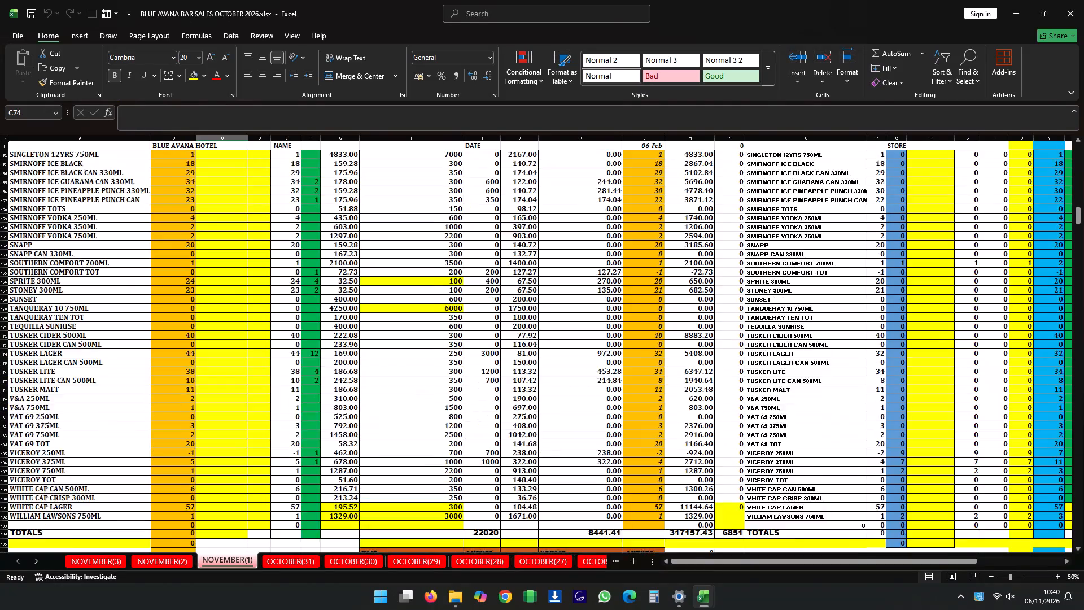
pyautogui.scroll(20, 27, 169)
pyautogui.scroll(20, 27, 169)
pyautogui.scroll(13, 27, 169)
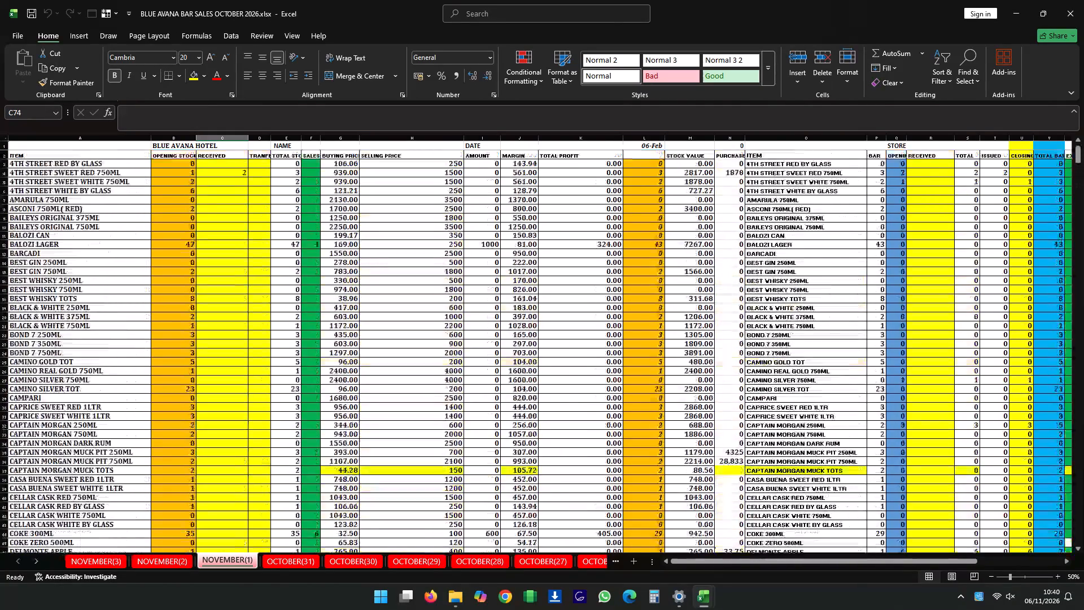
pyautogui.scroll(5, 27, 169)
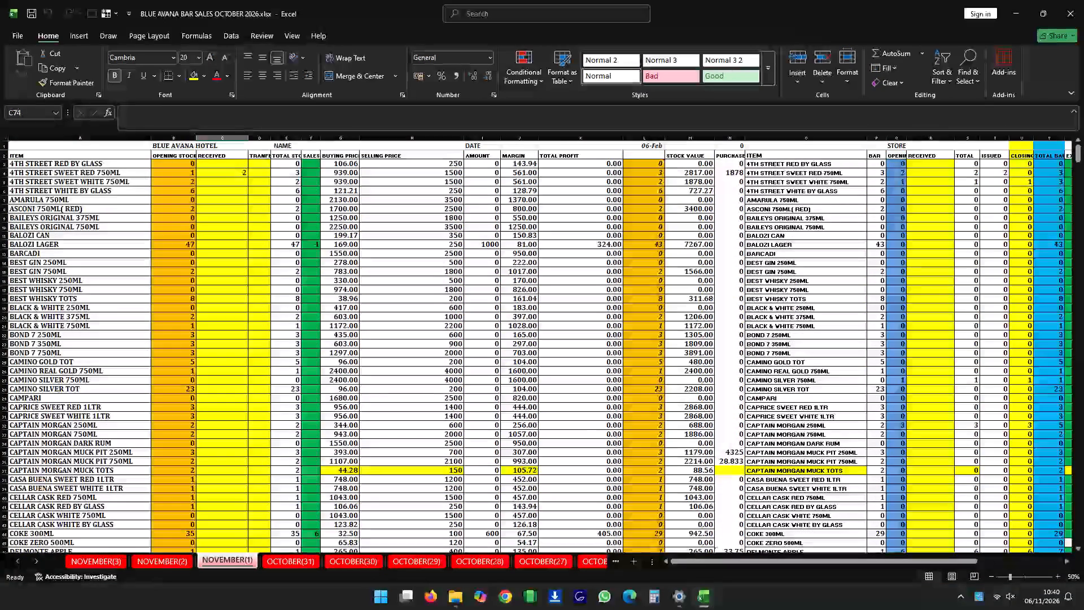
pyautogui.click(2, 138)
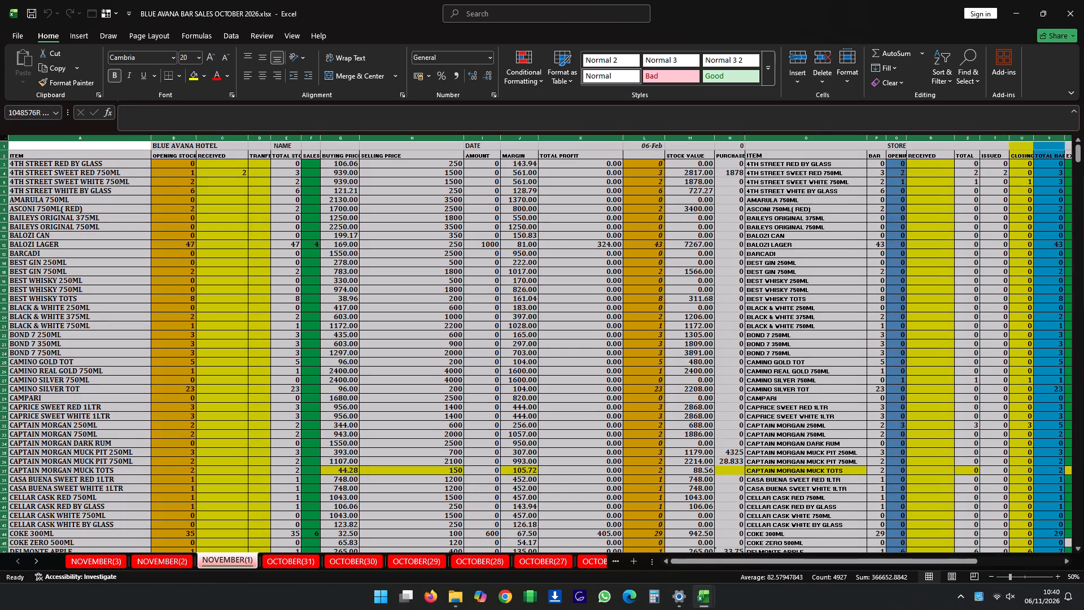
pyautogui.scroll(1, 2, 138)
pyautogui.rightClick(2, 138)
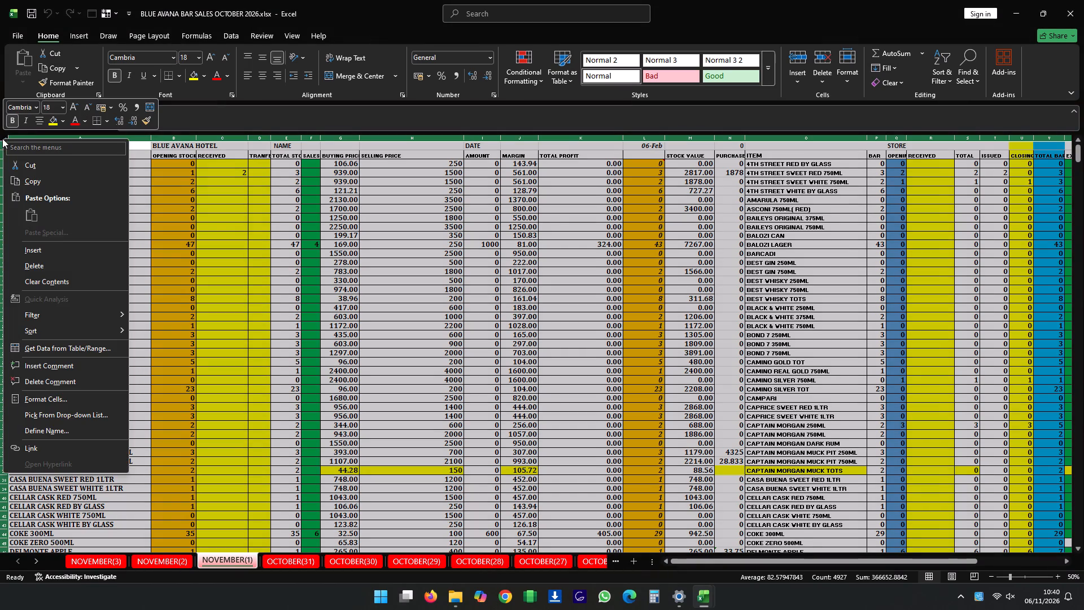
pyautogui.click(37, 180)
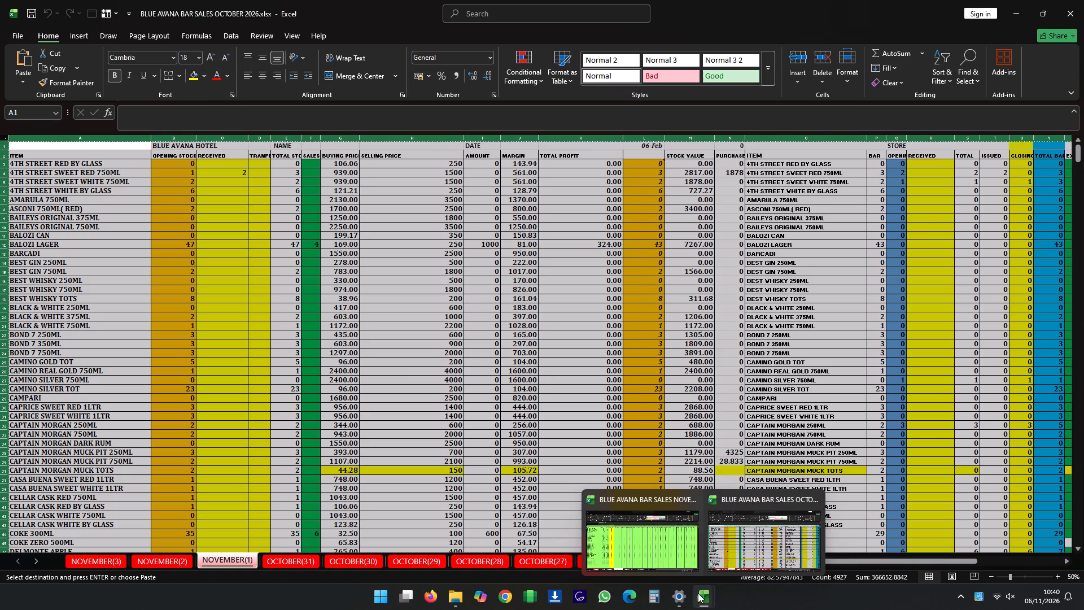
# Switch to the November workbook and paste the copied cells over the entire NOVEMBER(1) sheet.
pyautogui.click(670, 548)
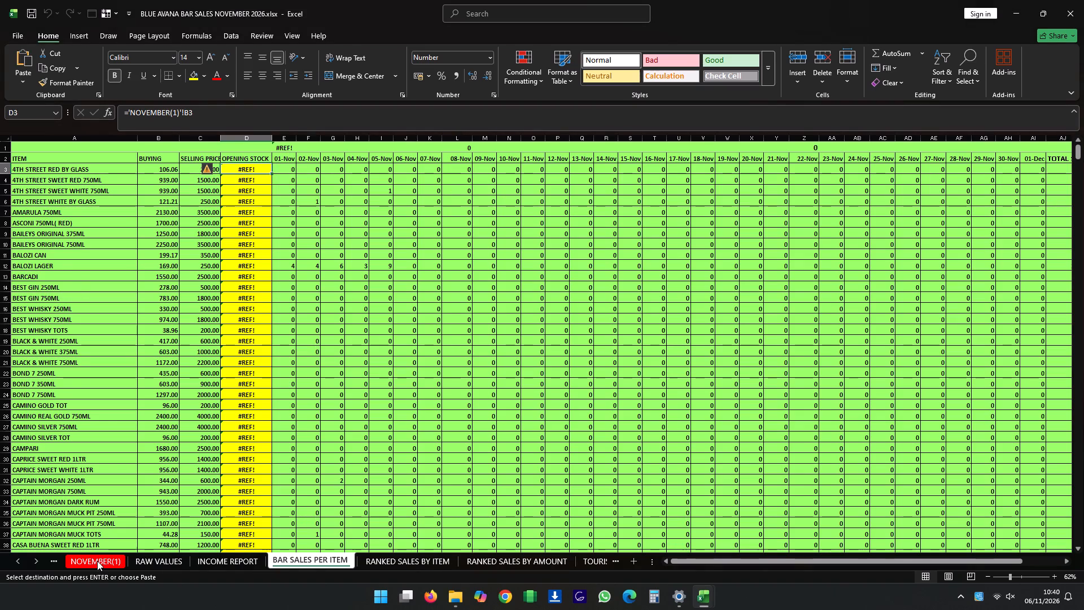
pyautogui.click(97, 561)
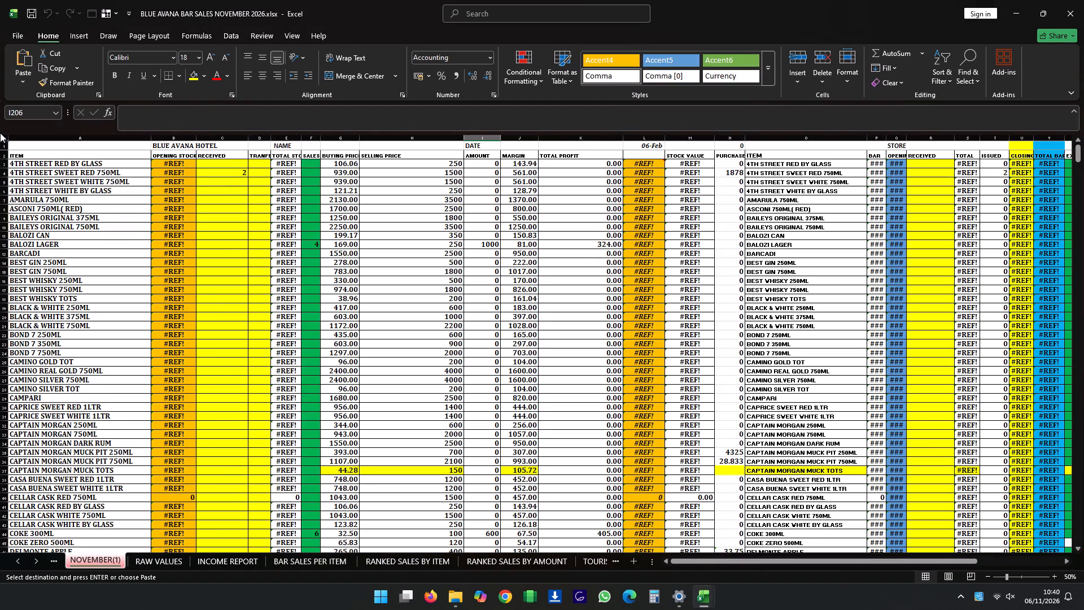
pyautogui.click(0, 133)
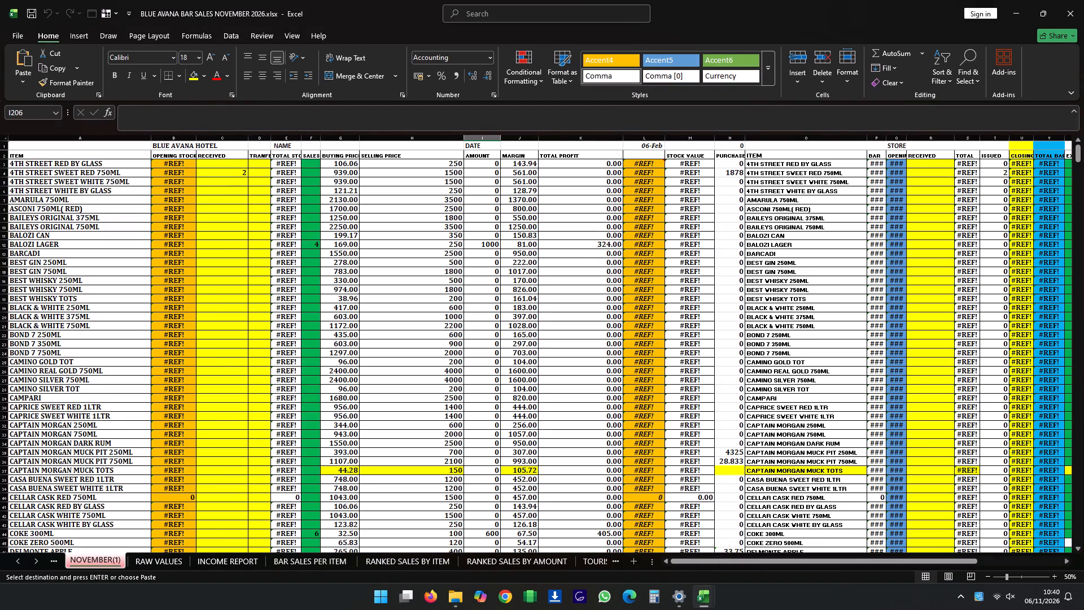
pyautogui.click(1, 136)
pyautogui.rightClick(1, 136)
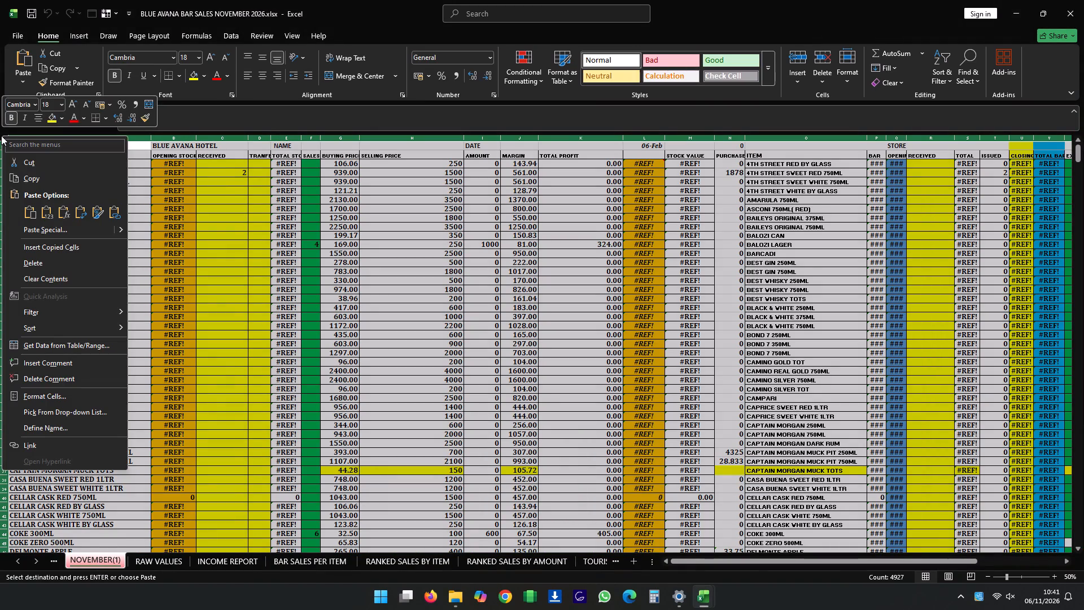
pyautogui.click(28, 208)
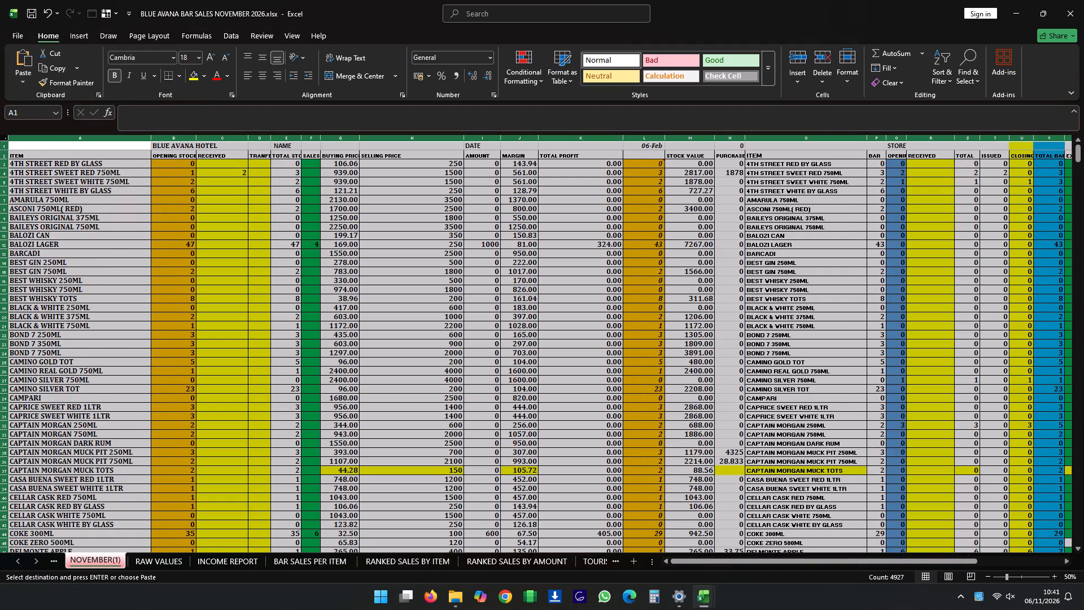
pyautogui.click(412, 339)
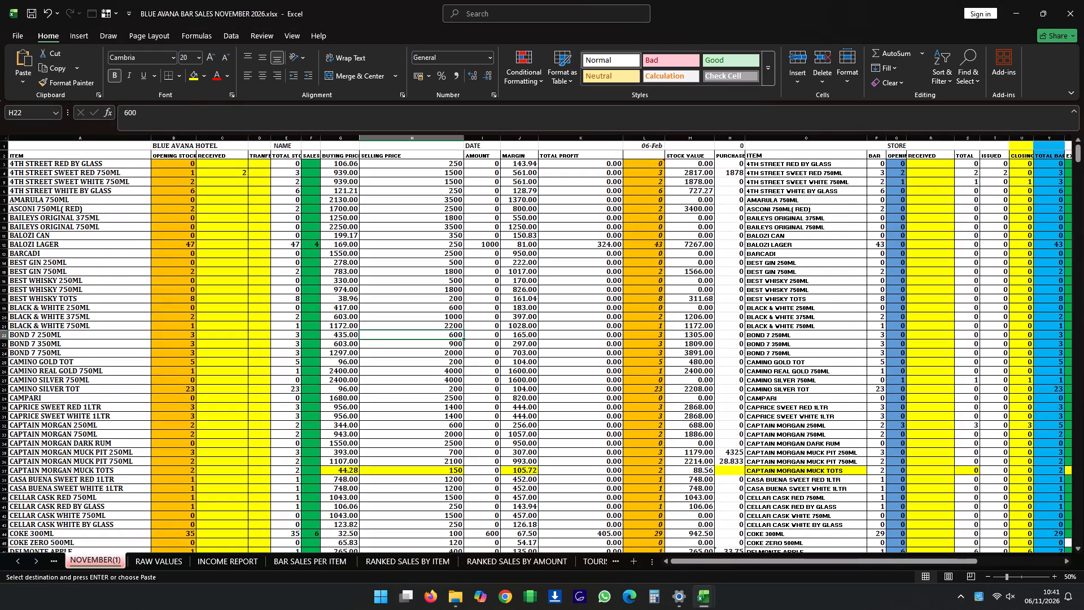
# Check the RAW VALUES, INCOME REPORT and BAR SALES PER ITEM sheets, and save the November workbook.
pyautogui.click(173, 561)
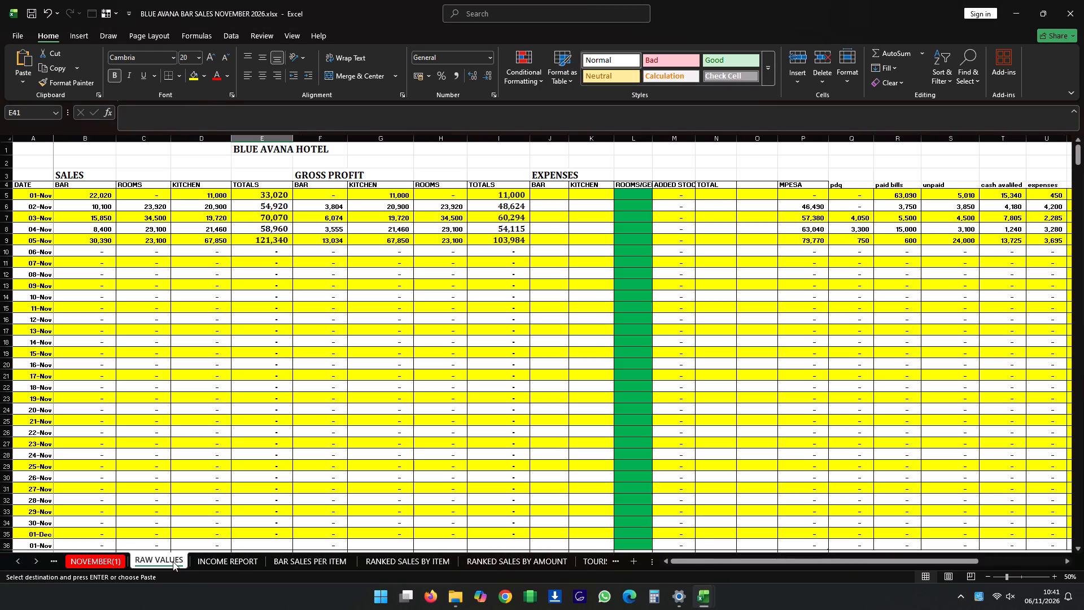
pyautogui.click(231, 564)
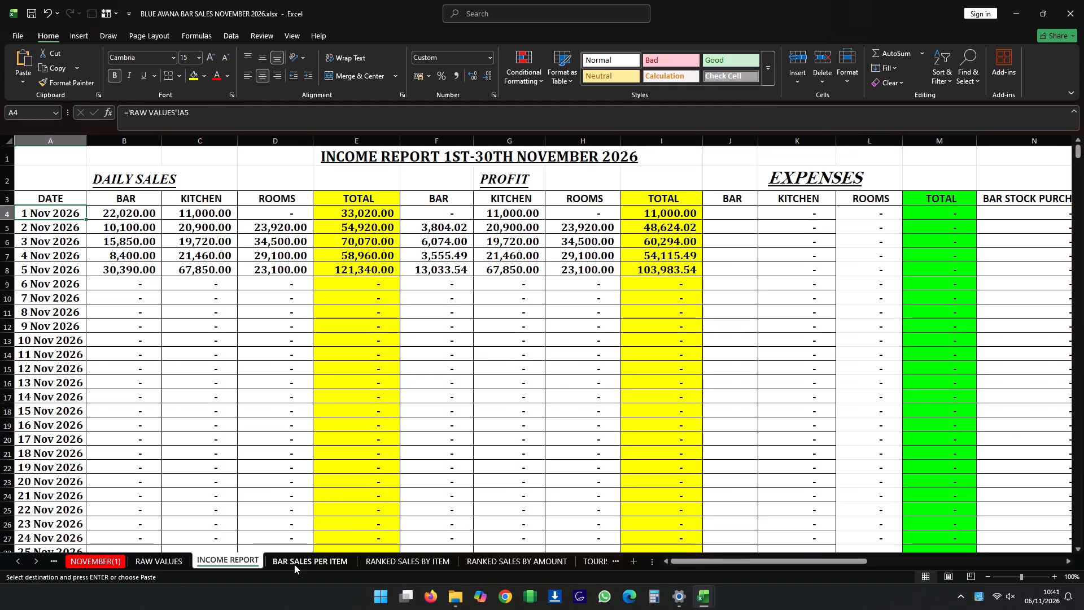
pyautogui.click(296, 564)
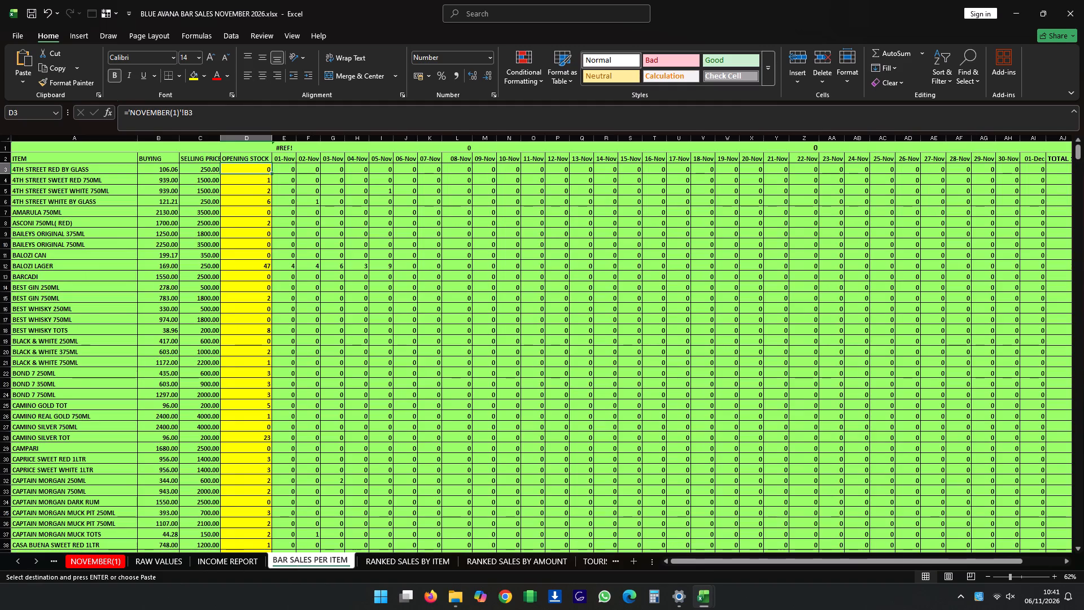
pyautogui.click(30, 10)
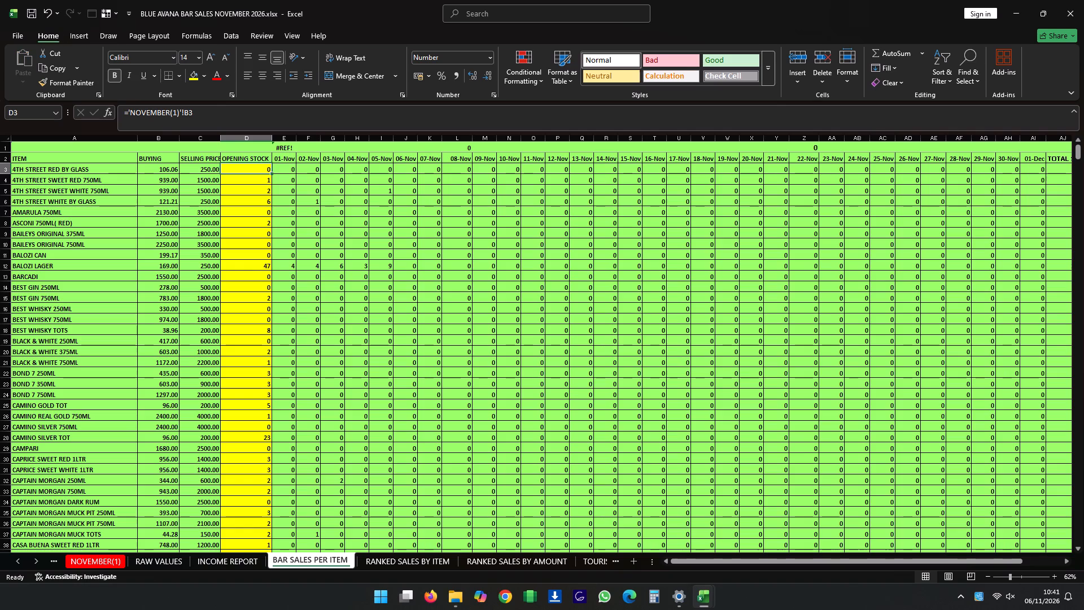
# On the NOVEMBER(5) sheet, enter 24 as the received quantity for SPRITE 300ML in C166.
pyautogui.click(24, 561)
pyautogui.tripleClick(24, 561)
pyautogui.tripleClick(24, 561)
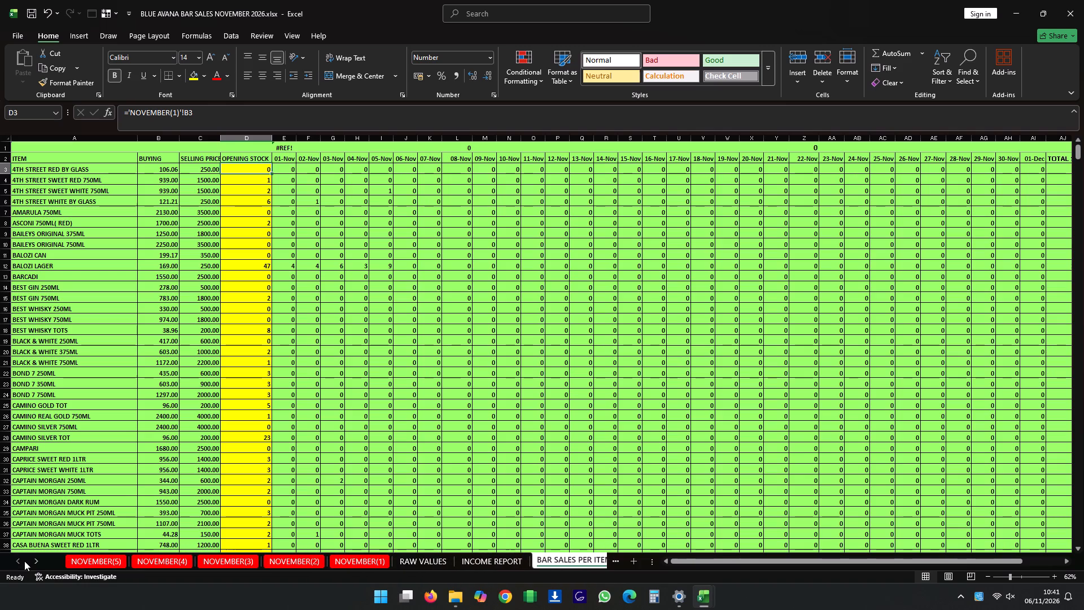
pyautogui.click(94, 559)
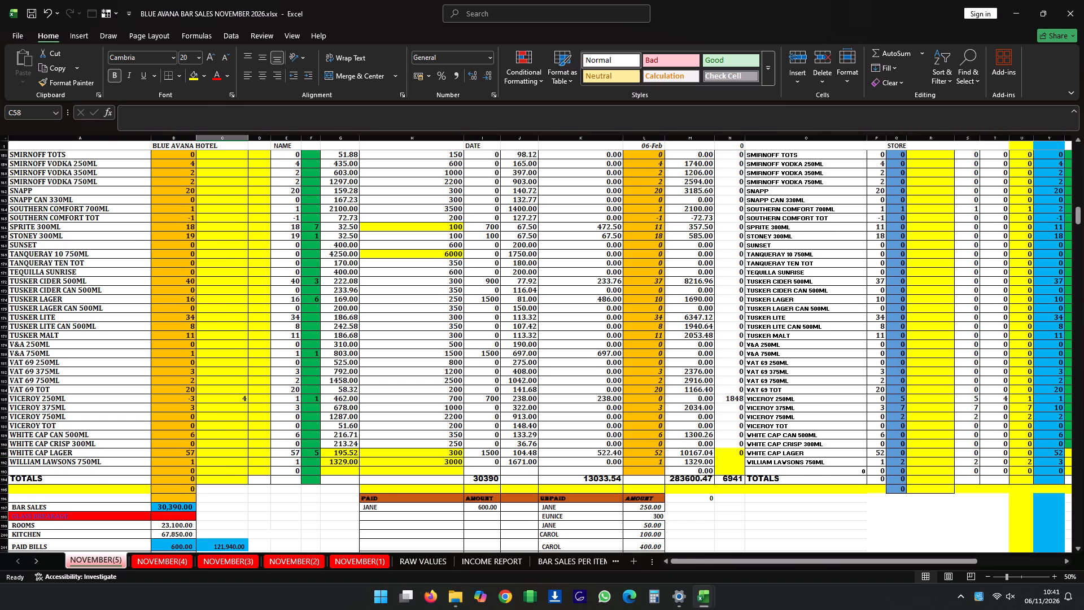
pyautogui.scroll(2, 226, 374)
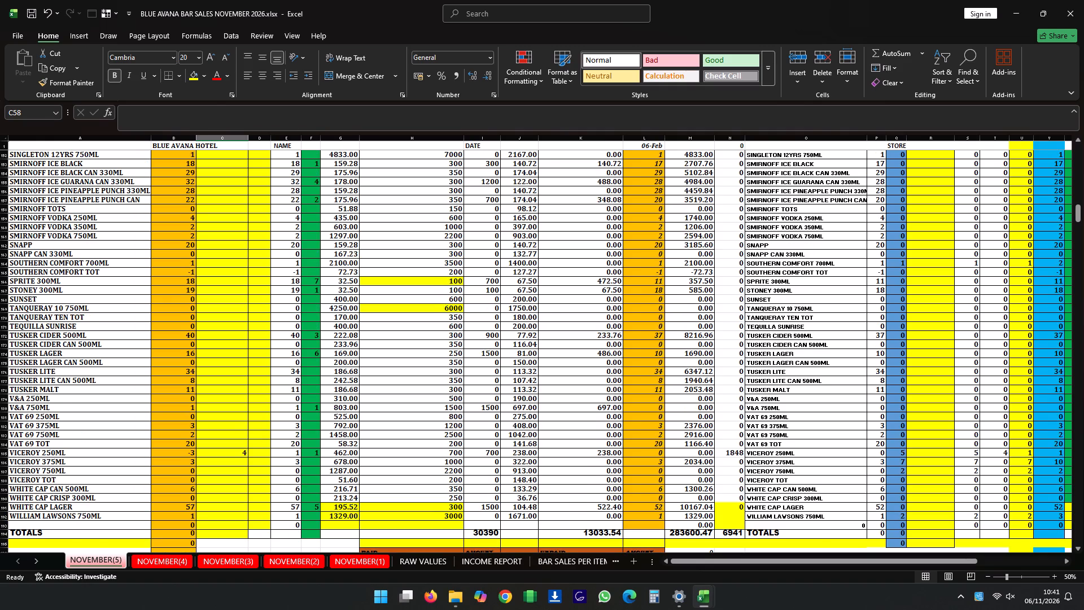
pyautogui.scroll(3, 226, 374)
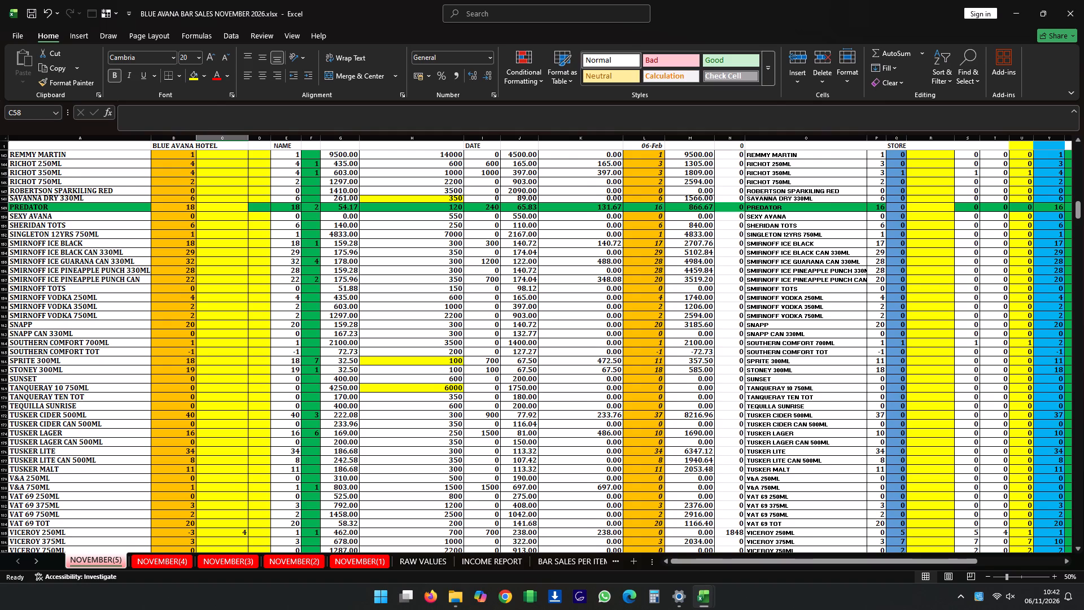
pyautogui.scroll(7, 226, 374)
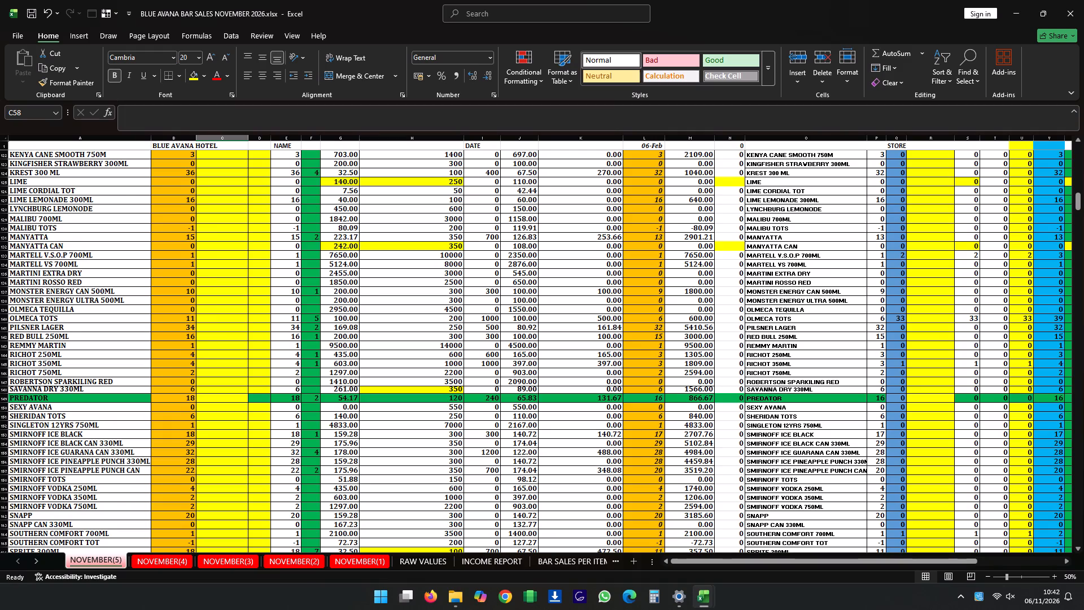
pyautogui.scroll(1, 189, 287)
pyautogui.scroll(-3, 189, 287)
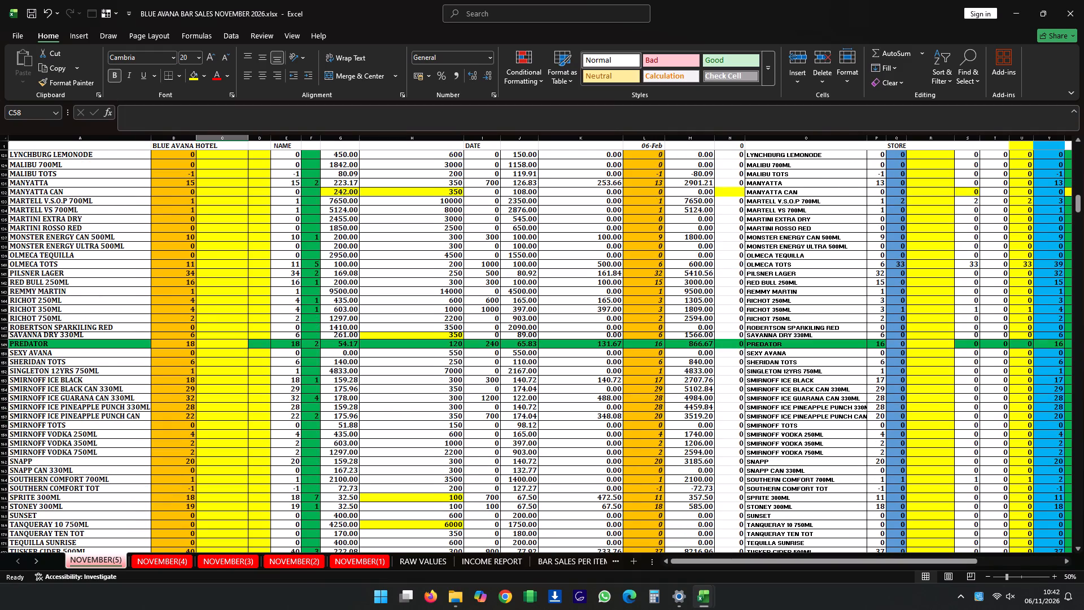
pyautogui.scroll(-3, 189, 287)
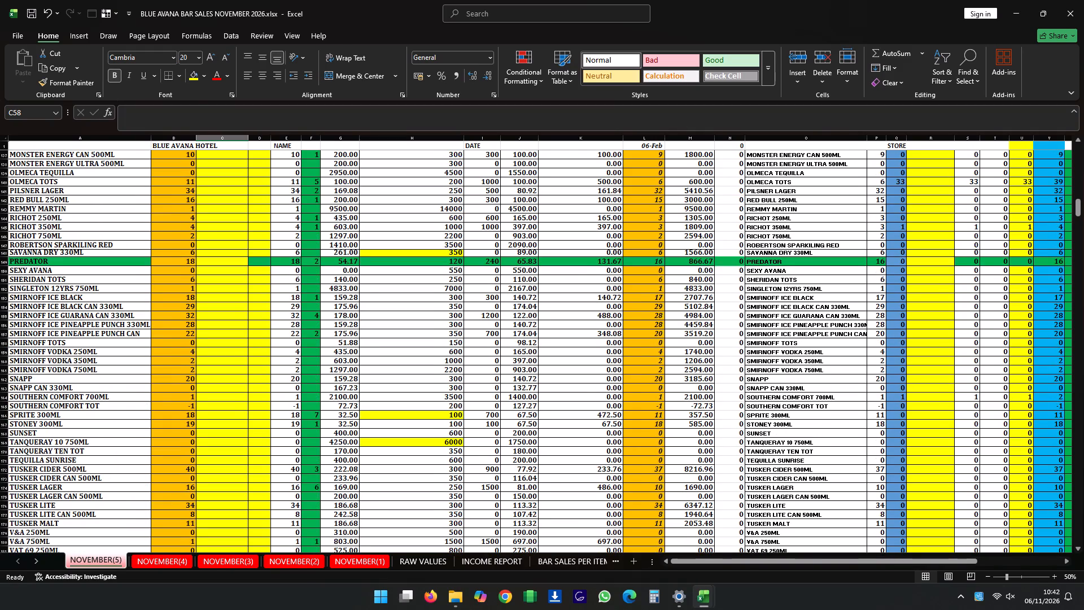
pyautogui.click(228, 413)
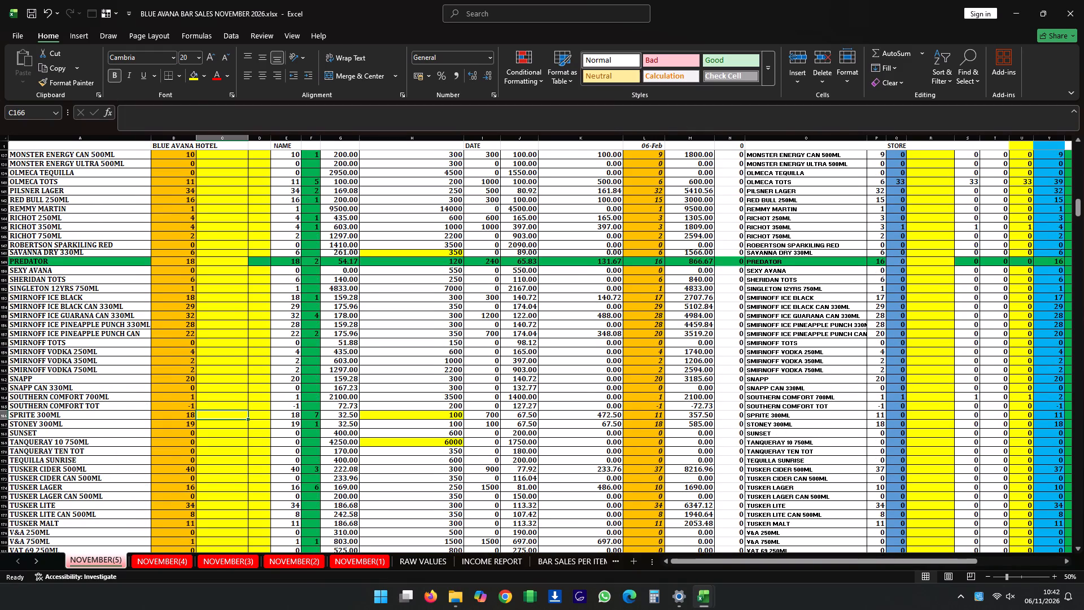
pyautogui.write('24')
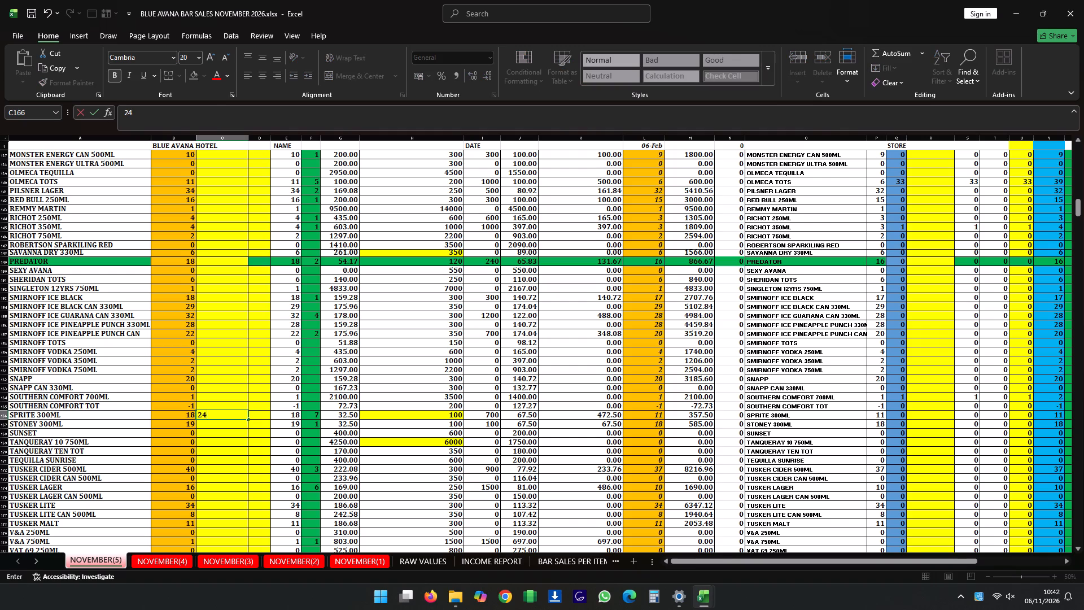
pyautogui.press('Up')
# Enter 24 as the received quantity for both FANTA PASSION 300ML (C65) and FANTA ORANGE 300ML (C64).
pyautogui.press('Up')
pyautogui.press('Up')
pyautogui.press('Up')
pyautogui.press('Up')
pyautogui.press('Up')
pyautogui.press('Up')
pyautogui.press('Up')
pyautogui.press('Up')
pyautogui.press('Up')
pyautogui.press('Up')
pyautogui.press('Up')
pyautogui.press('Up')
pyautogui.press('Up')
pyautogui.press('Up')
pyautogui.press('Up')
pyautogui.press('Up')
pyautogui.press('Up')
pyautogui.press('Up')
pyautogui.press('Up')
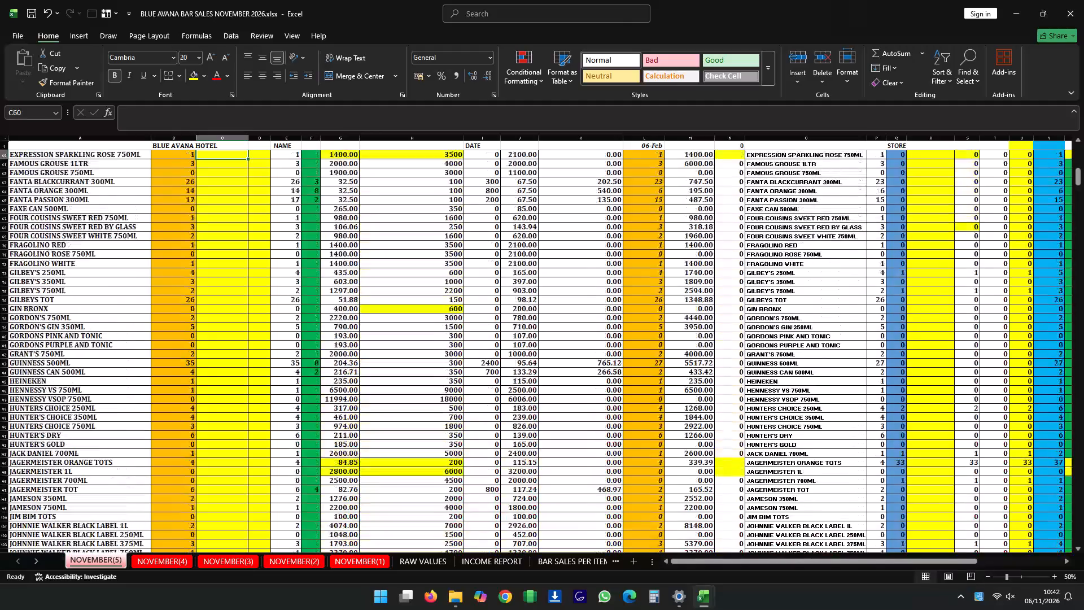
pyautogui.press('Down')
pyautogui.press('Down')
pyautogui.press('Down')
pyautogui.press('Down')
pyautogui.press('Down')
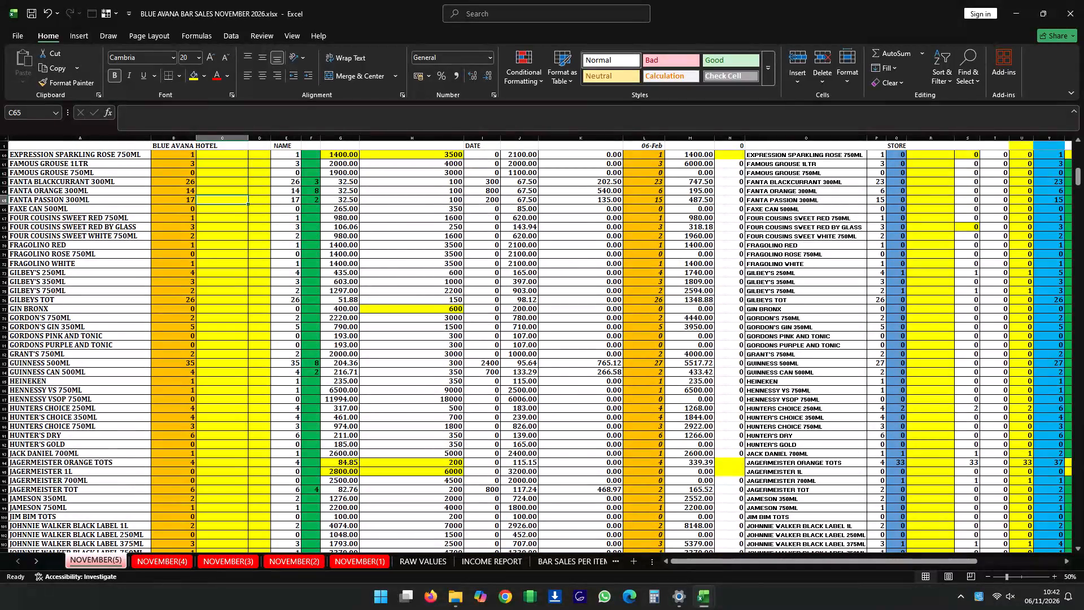
pyautogui.write('24')
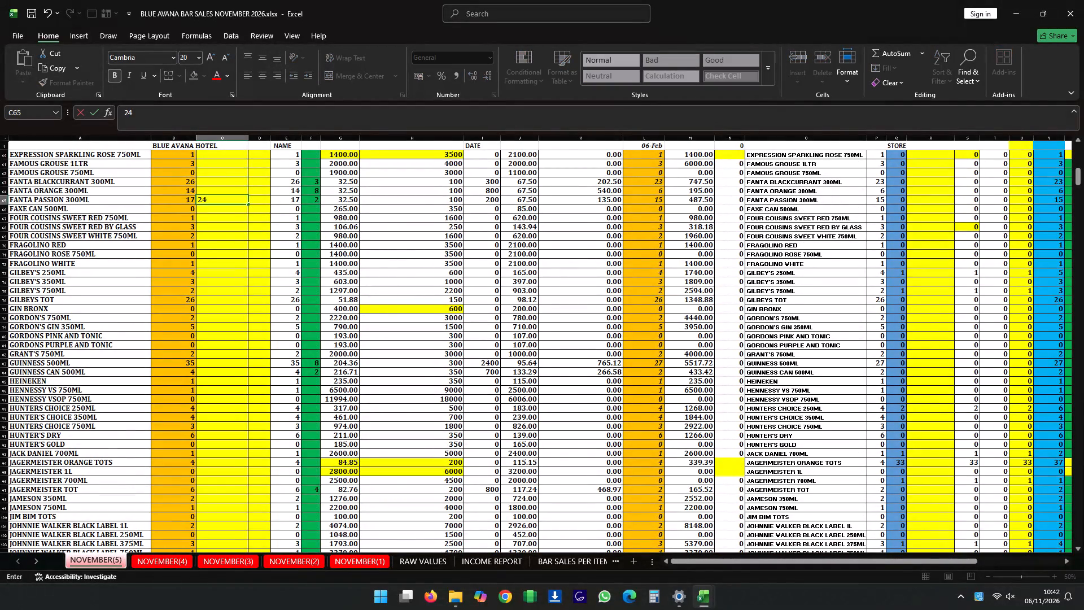
pyautogui.press('Up')
pyautogui.write('24')
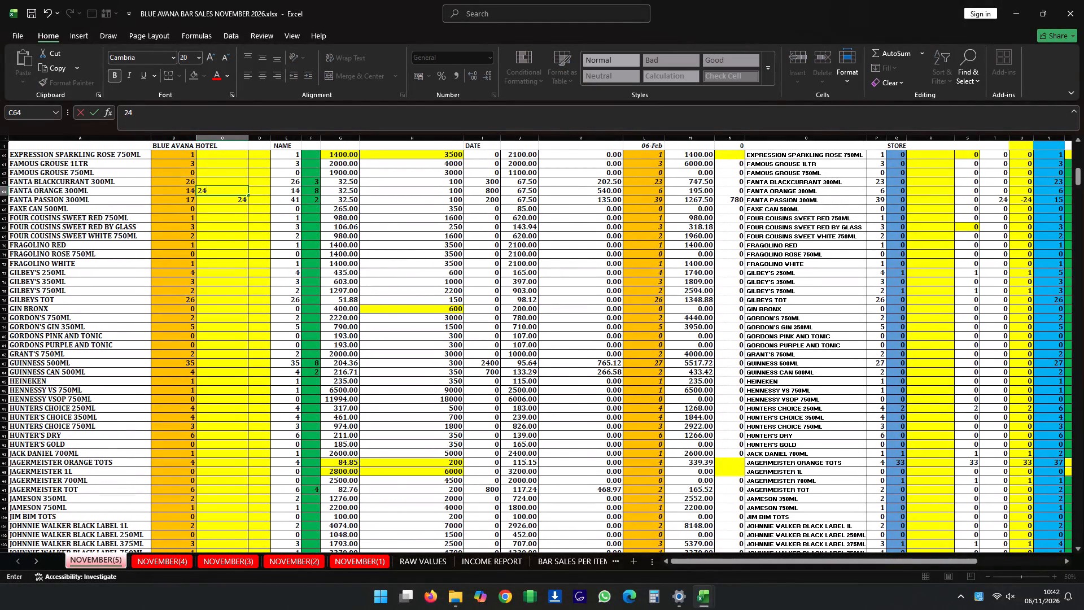
pyautogui.press('Up')
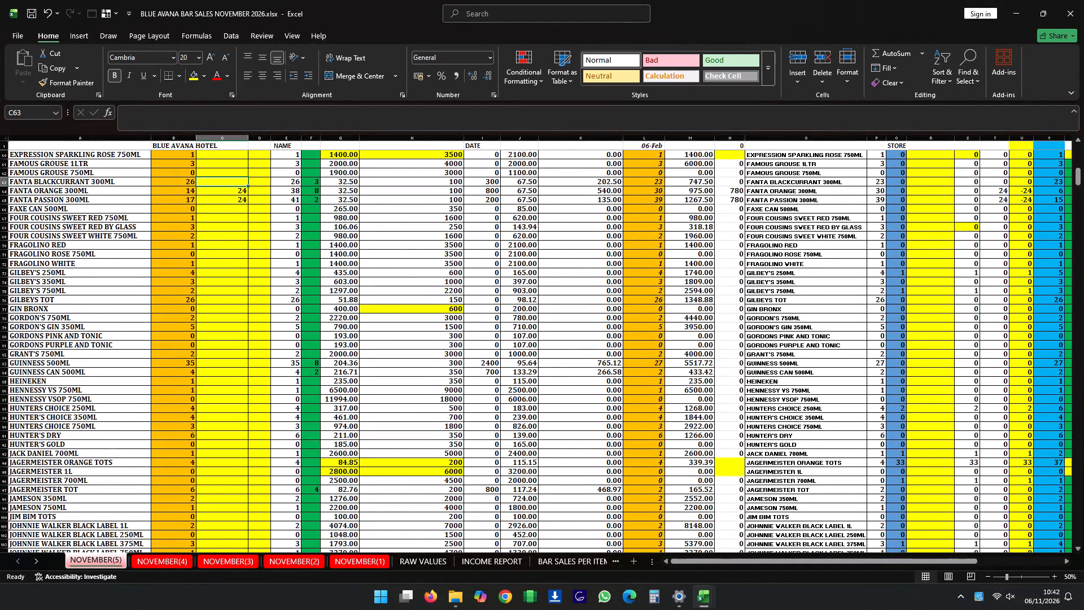
# Enter 24 as the received quantity for COKE 300ML in C44.
pyautogui.press('Up')
pyautogui.press('Up')
pyautogui.press('Up')
pyautogui.press('Up')
pyautogui.press('Up')
pyautogui.press('Up')
pyautogui.press('Up')
pyautogui.press('Up')
pyautogui.press('Up')
pyautogui.press('Up')
pyautogui.press('Up')
pyautogui.press('Up')
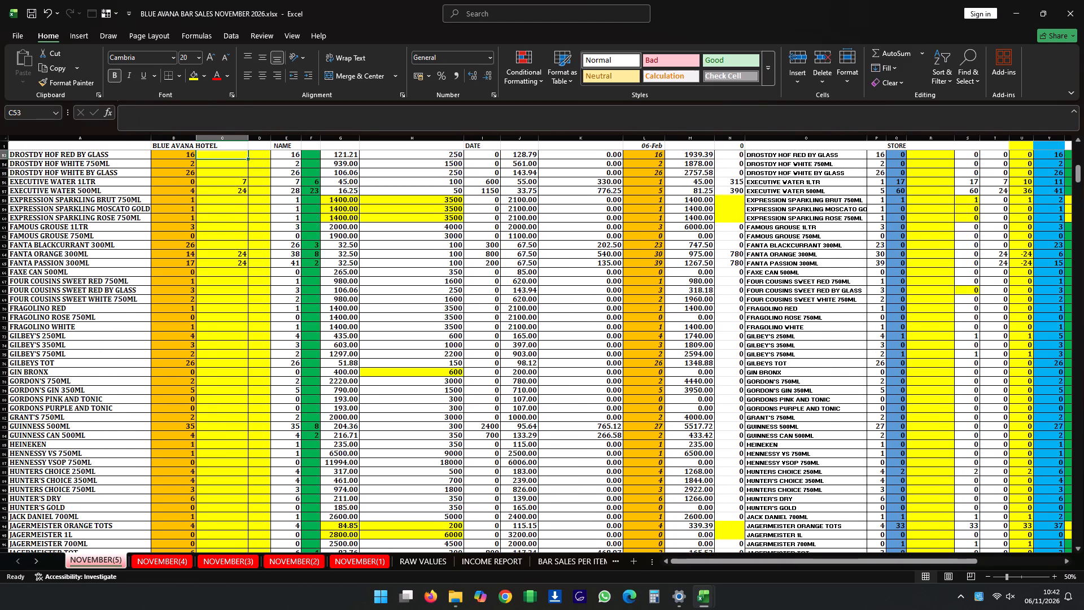
pyautogui.press('Up')
pyautogui.press('Up')
pyautogui.press('Up')
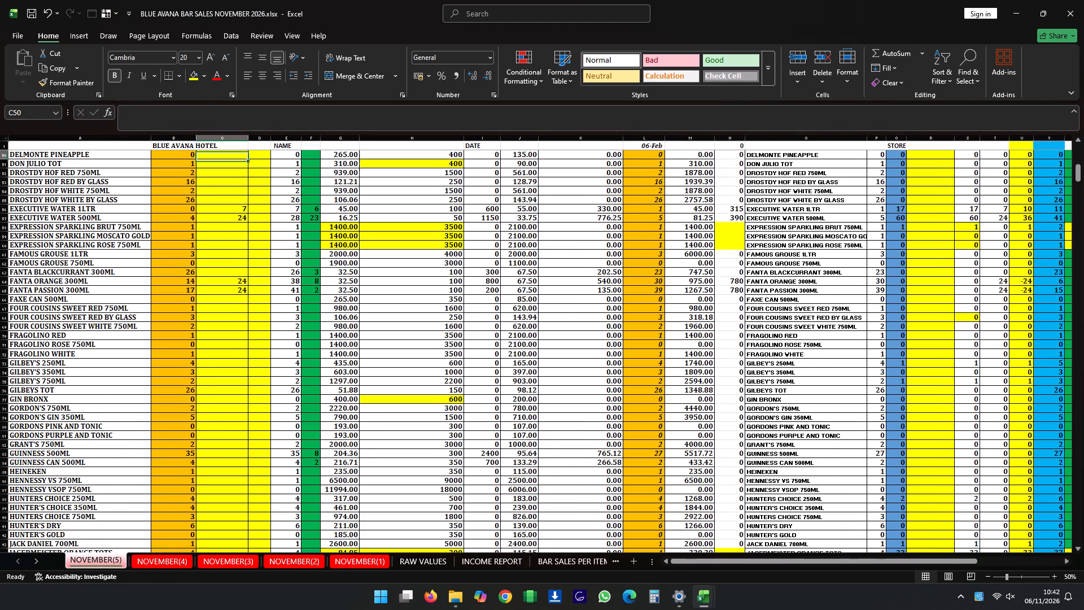
pyautogui.press('Up')
pyautogui.press('Up')
pyautogui.press('Up')
pyautogui.press('Up')
pyautogui.press('Up')
pyautogui.press('Up')
pyautogui.press('Up')
pyautogui.press('Up')
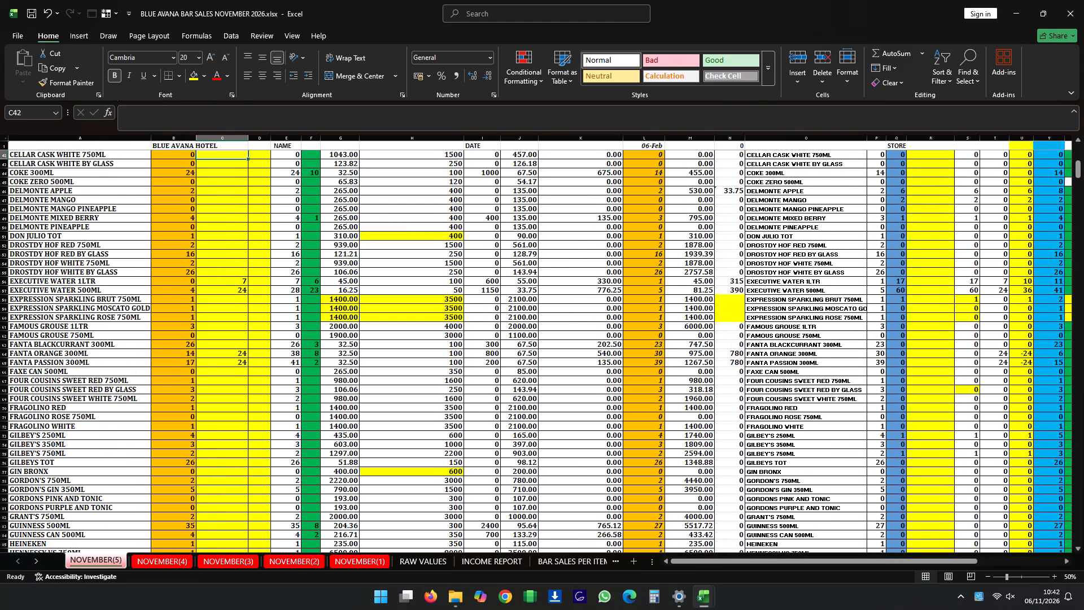
pyautogui.press('Down')
pyautogui.press('Down')
pyautogui.write('24')
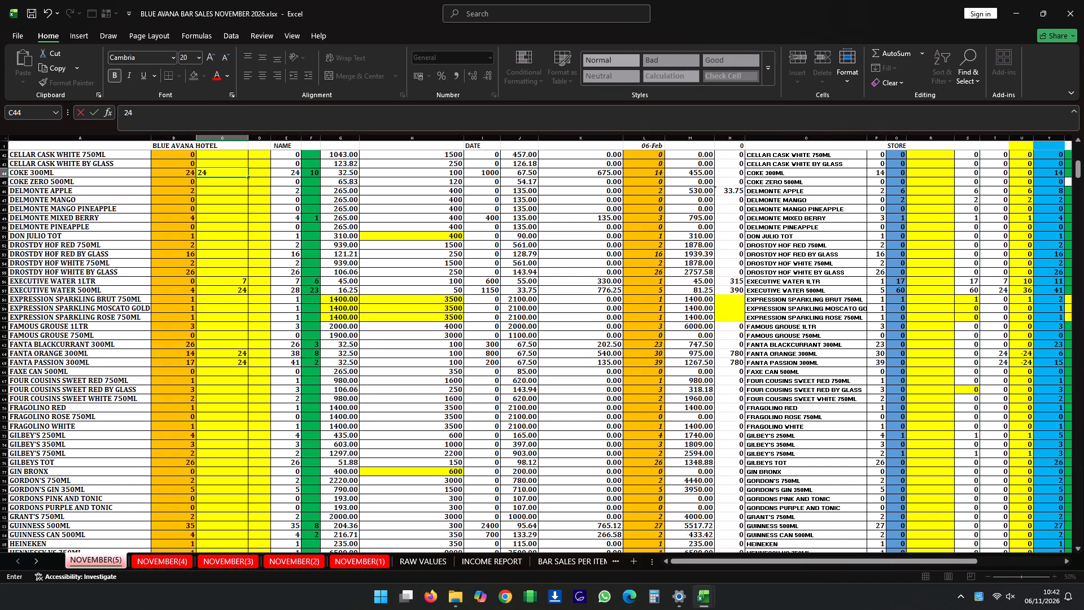
pyautogui.press('Down')
# Enter 50 as the received quantity for MANYATTA in the RECEIVED column.
pyautogui.press('Down')
pyautogui.press('Down')
pyautogui.press('Down')
pyautogui.press('Down')
pyautogui.press('Down')
pyautogui.press('Down')
pyautogui.press('Down')
pyautogui.press('Down')
pyautogui.press('Down')
pyautogui.press('Down')
pyautogui.press('Down')
pyautogui.press('Down')
pyautogui.press('Down')
pyautogui.press('Down')
pyautogui.press('Down')
pyautogui.press('Down')
pyautogui.press('Down')
pyautogui.press('Down')
pyautogui.press('Down')
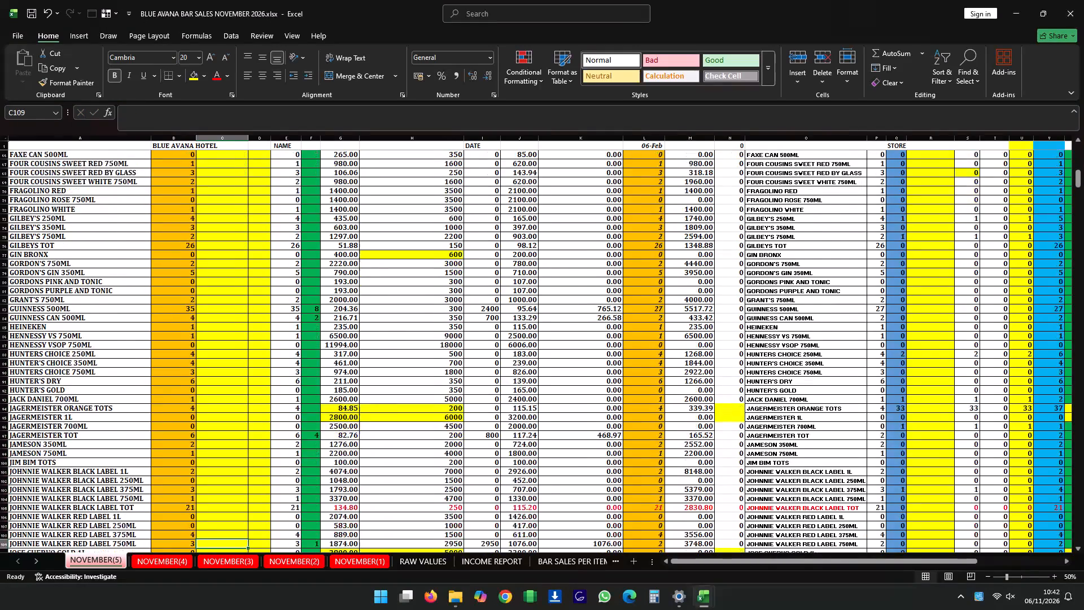
pyautogui.press('Up')
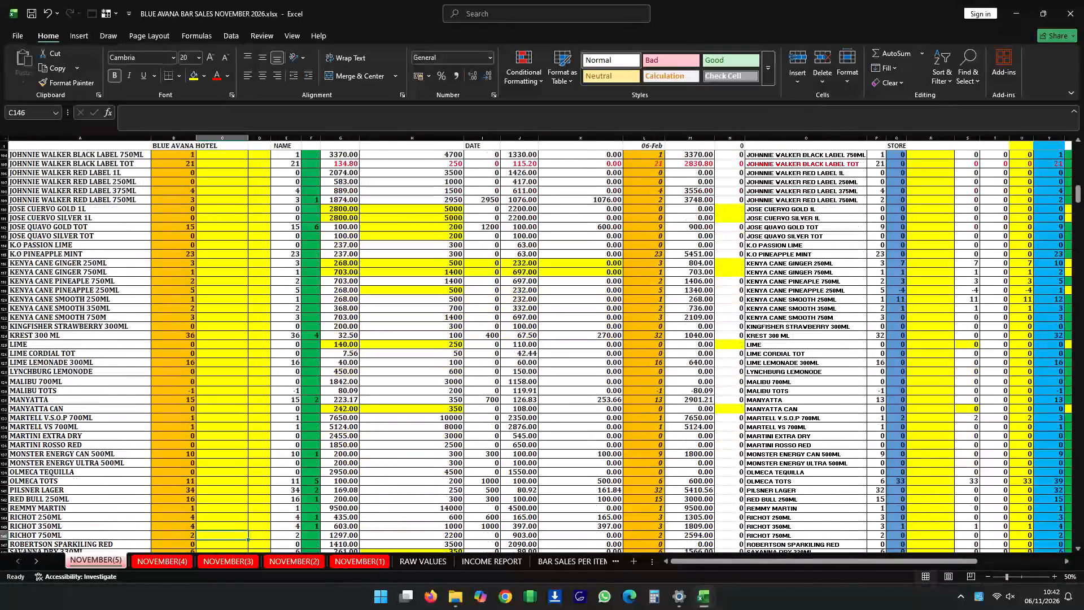
pyautogui.press('Up')
pyautogui.press('Up')
pyautogui.press('Up')
pyautogui.press('Up')
pyautogui.press('Up')
pyautogui.press('Up')
pyautogui.press('Up')
pyautogui.press('Up')
pyautogui.press('Up')
pyautogui.press('Up')
pyautogui.press('Up')
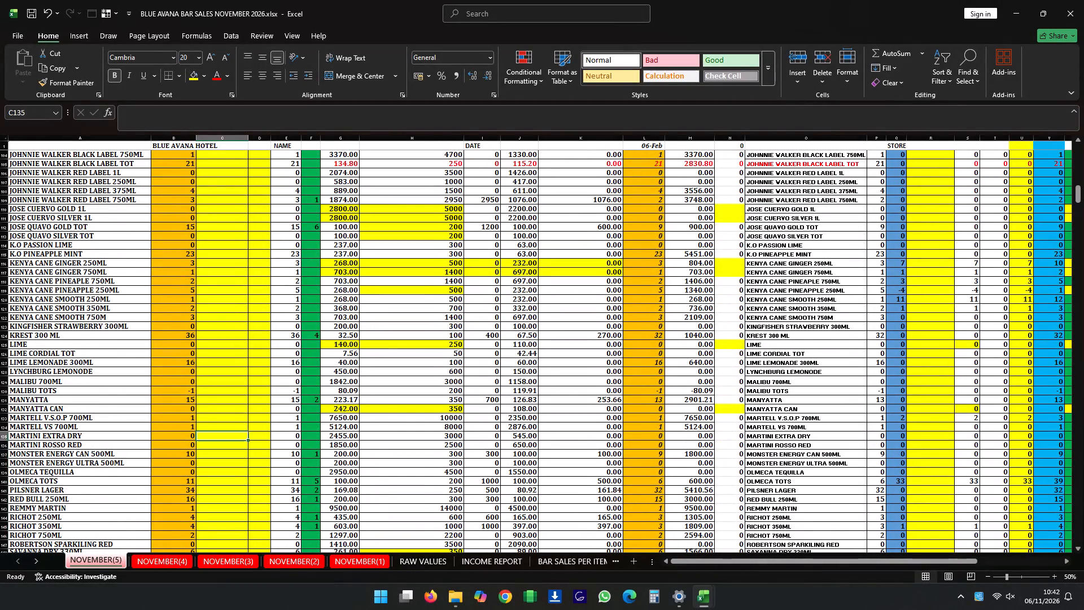
pyautogui.press('Up')
pyautogui.press('Up')
pyautogui.press('Up')
pyautogui.press('Up')
pyautogui.write('50')
pyautogui.press('Down')
# Enter 50 as the received quantity for TUSKER LAGER in C174 of the NOVEMBER(5) sheet.
pyautogui.press('Down')
pyautogui.press('Down')
pyautogui.press('Down')
pyautogui.press('Down')
pyautogui.press('Down')
pyautogui.press('Down')
pyautogui.press('Down')
pyautogui.press('Down')
pyautogui.press('Down')
pyautogui.press('Down')
pyautogui.press('Down')
pyautogui.press('Down')
pyautogui.press('Down')
pyautogui.press('Down')
pyautogui.press('Down')
pyautogui.press('Down')
pyautogui.press('Down')
pyautogui.press('Down')
pyautogui.press('Down')
pyautogui.press('Down')
pyautogui.press('Down')
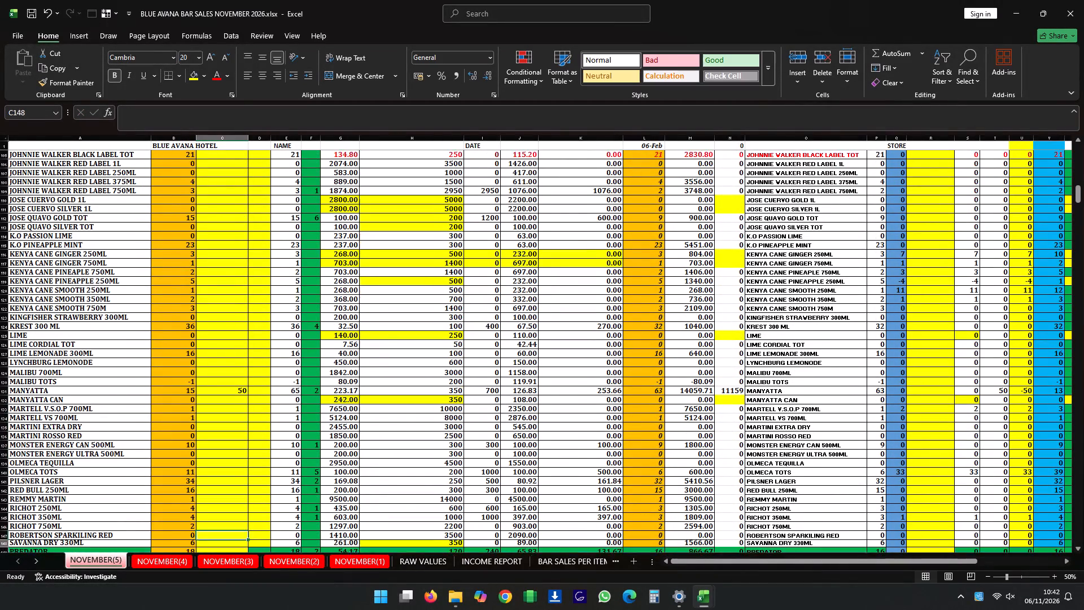
pyautogui.press('Down')
pyautogui.press('Down')
pyautogui.press('Down')
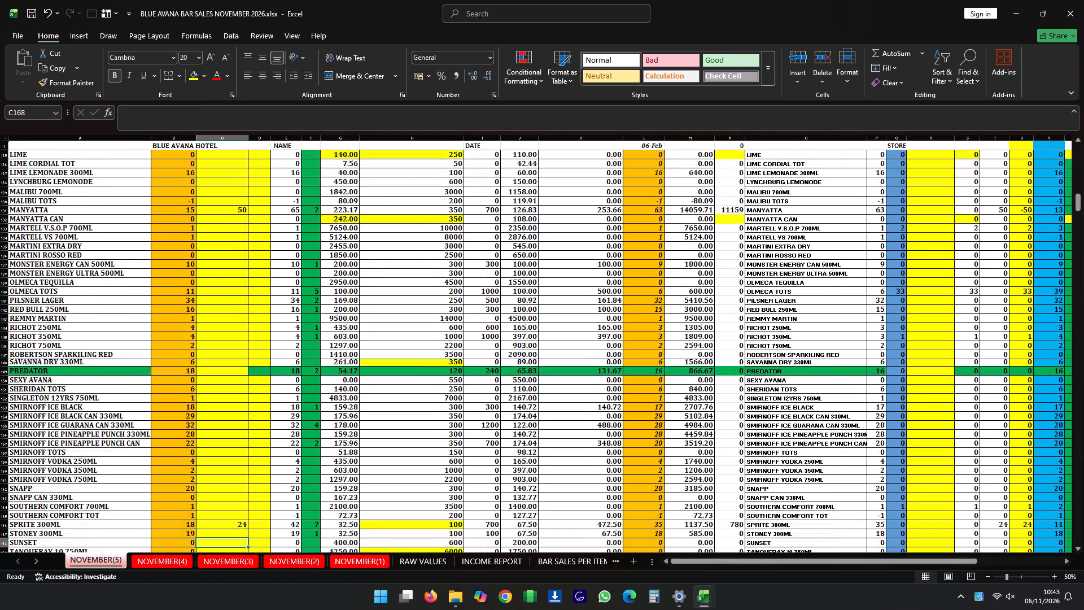
pyautogui.press('Down')
pyautogui.press('Down')
pyautogui.press('Down')
pyautogui.press('Down')
pyautogui.press('Down')
pyautogui.press('Down')
pyautogui.press('Up')
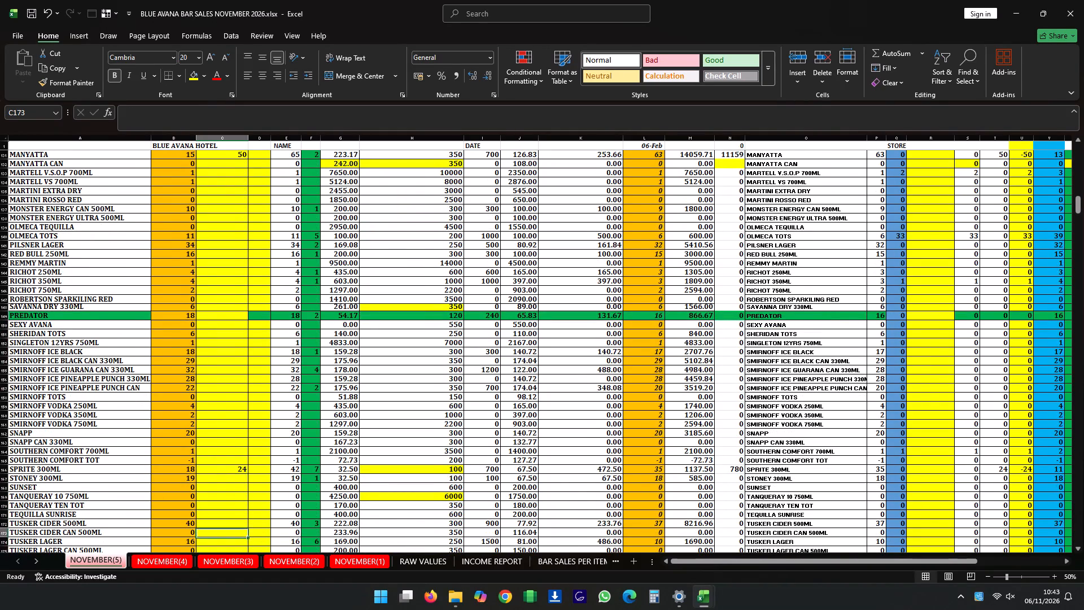
pyautogui.press('Down')
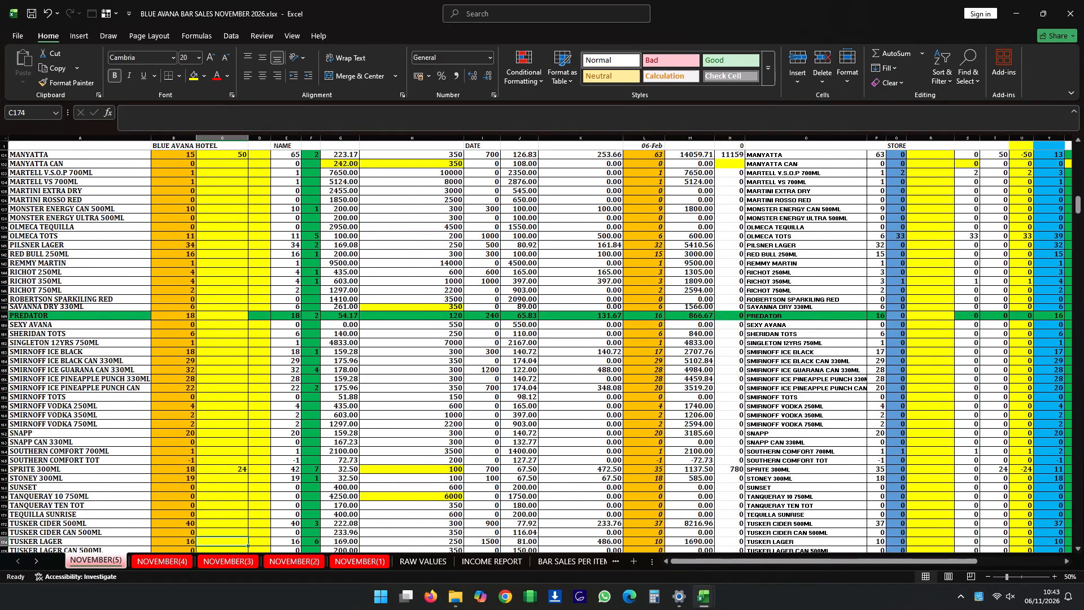
pyautogui.write('50')
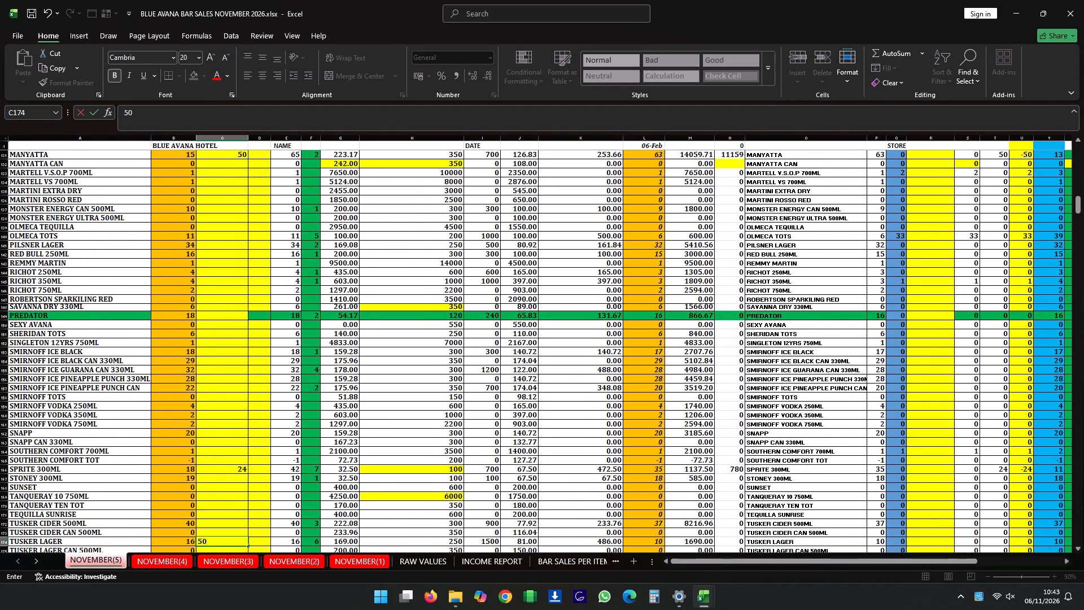
pyautogui.press('Up')
# Enter 24 as the received quantity for HEINEKEN in C85 of the NOVEMBER(5) sheet.
pyautogui.press('Up')
pyautogui.press('Up')
pyautogui.press('Up')
pyautogui.press('Up')
pyautogui.press('Up')
pyautogui.press('Up')
pyautogui.press('Up')
pyautogui.press('Up')
pyautogui.press('Up')
pyautogui.press('Up')
pyautogui.press('Up')
pyautogui.press('Up')
pyautogui.press('Up')
pyautogui.press('Up')
pyautogui.press('Up')
pyautogui.press('Up')
pyautogui.press('Up')
pyautogui.press('Up')
pyautogui.press('Up')
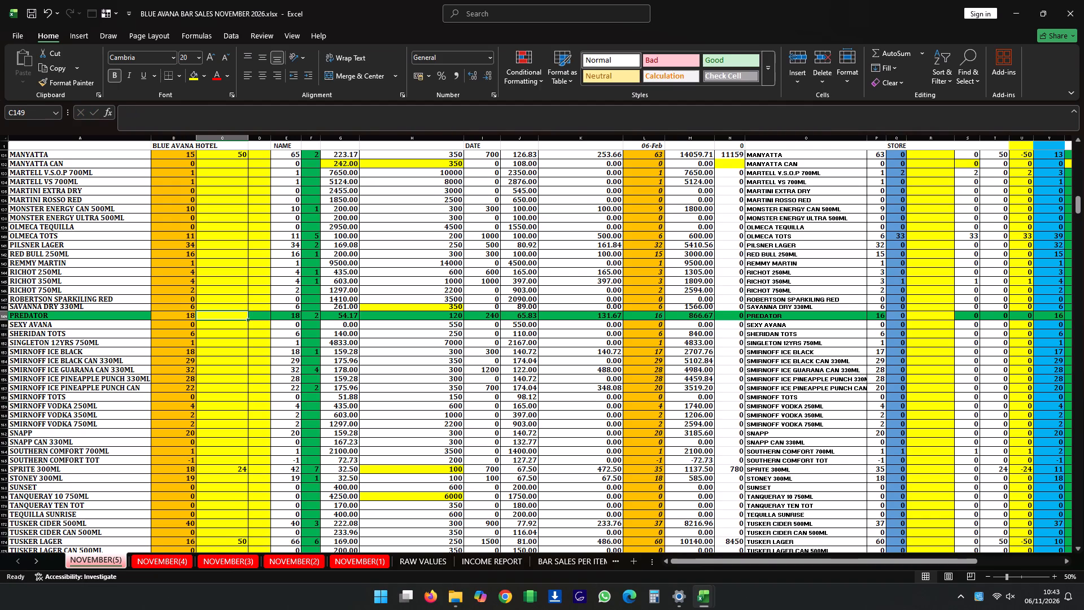
pyautogui.press('Up')
pyautogui.press('Up')
pyautogui.press('Up')
pyautogui.press('Up')
pyautogui.press('Up')
pyautogui.press('Up')
pyautogui.press('Up')
pyautogui.press('Up')
pyautogui.press('Up')
pyautogui.press('Up')
pyautogui.press('Up')
pyautogui.press('Up')
pyautogui.press('Up')
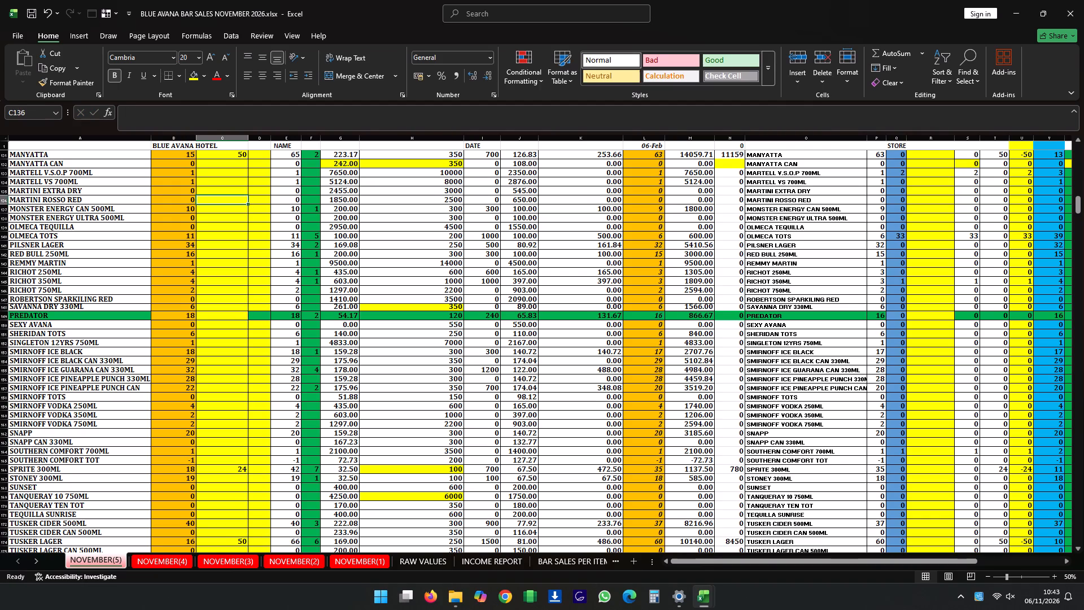
pyautogui.press('Up')
pyautogui.press('Up')
pyautogui.press('Up')
pyautogui.press('Up')
pyautogui.press('Up')
pyautogui.press('Up')
pyautogui.press('Up')
pyautogui.press('Up')
pyautogui.press('Up')
pyautogui.press('Up')
pyautogui.press('Up')
pyautogui.press('Up')
pyautogui.press('Up')
pyautogui.press('Up')
pyautogui.press('Up')
pyautogui.press('Up')
pyautogui.press('Up')
pyautogui.press('Up')
pyautogui.press('Up')
pyautogui.press('Up')
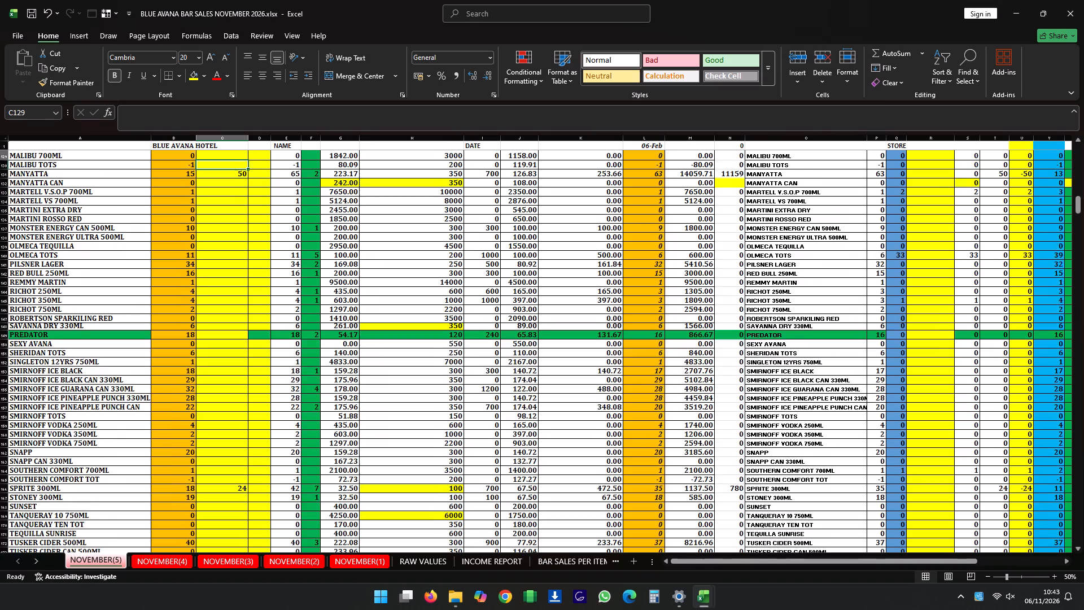
pyautogui.press('Up')
pyautogui.press('Up')
pyautogui.press('Up')
pyautogui.press('Up')
pyautogui.press('Up')
pyautogui.press('Up')
pyautogui.press('Up')
pyautogui.press('Up')
pyautogui.press('Up')
pyautogui.press('Up')
pyautogui.press('Up')
pyautogui.press('Up')
pyautogui.press('Up')
pyautogui.press('Up')
pyautogui.press('Up')
pyautogui.press('Up')
pyautogui.press('Up')
pyautogui.press('Up')
pyautogui.press('Up')
pyautogui.press('Up')
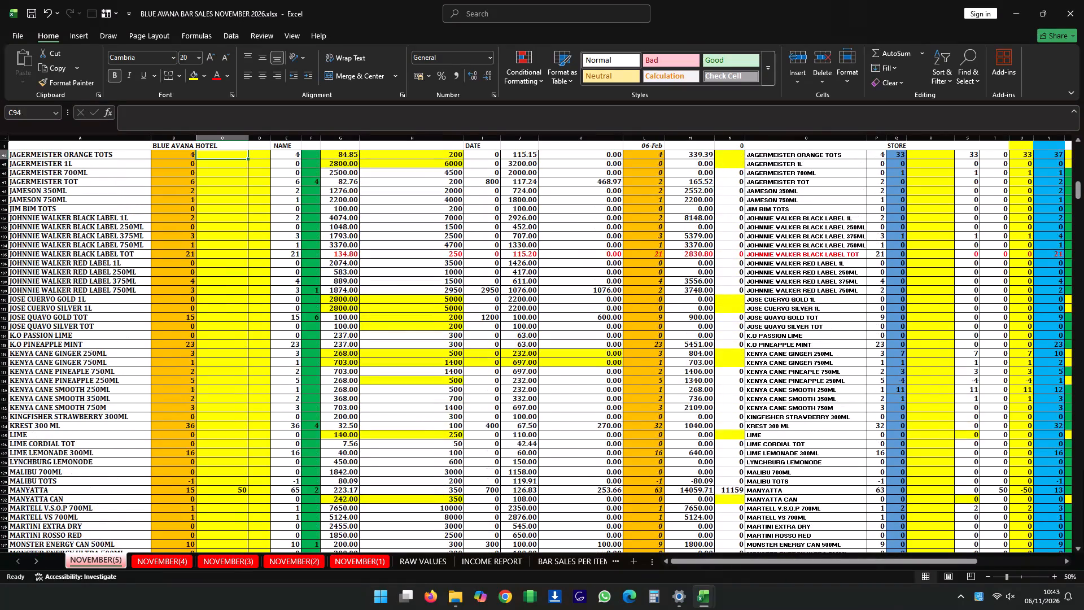
pyautogui.press('Down')
pyautogui.press('Down')
pyautogui.press('Down')
pyautogui.press('Down')
pyautogui.press('Down')
pyautogui.press('Down')
pyautogui.press('Down')
pyautogui.press('Down')
pyautogui.press('Down')
pyautogui.press('Down')
pyautogui.press('Down')
pyautogui.press('Down')
pyautogui.press('Down')
pyautogui.press('Down')
pyautogui.press('Down')
pyautogui.press('Down')
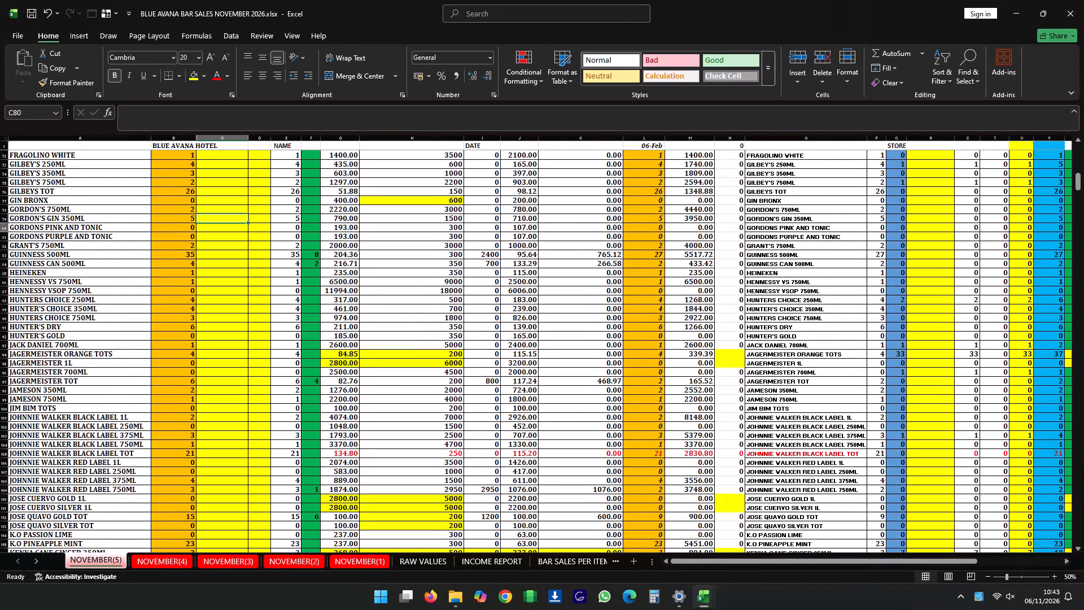
pyautogui.press('Up')
pyautogui.press('Up')
pyautogui.press('Up')
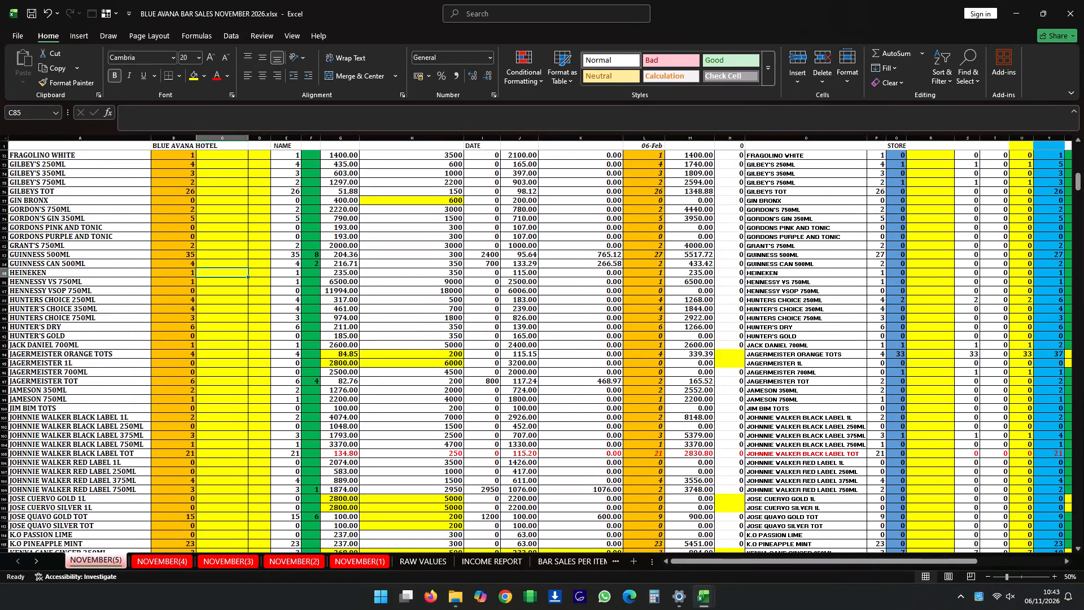
pyautogui.write('24')
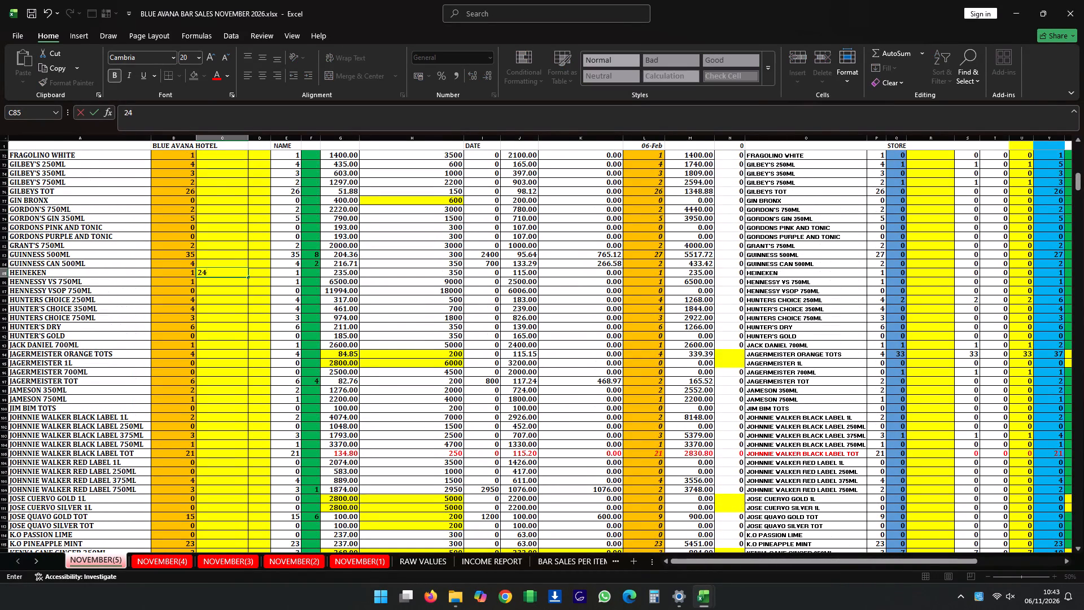
pyautogui.press('Up')
# Enter 25 as the received quantity for GUINNESS 500ML in C83 of the NOVEMBER(5) sheet.
pyautogui.press('Up')
pyautogui.press('Up')
pyautogui.press('Up')
pyautogui.press('Up')
pyautogui.press('Up')
pyautogui.press('Up')
pyautogui.press('Up')
pyautogui.press('Up')
pyautogui.press('Up')
pyautogui.press('Up')
pyautogui.press('Up')
pyautogui.press('Up')
pyautogui.press('Up')
pyautogui.press('Up')
pyautogui.press('Up')
pyautogui.press('Up')
pyautogui.press('Up')
pyautogui.press('Up')
pyautogui.press('Up')
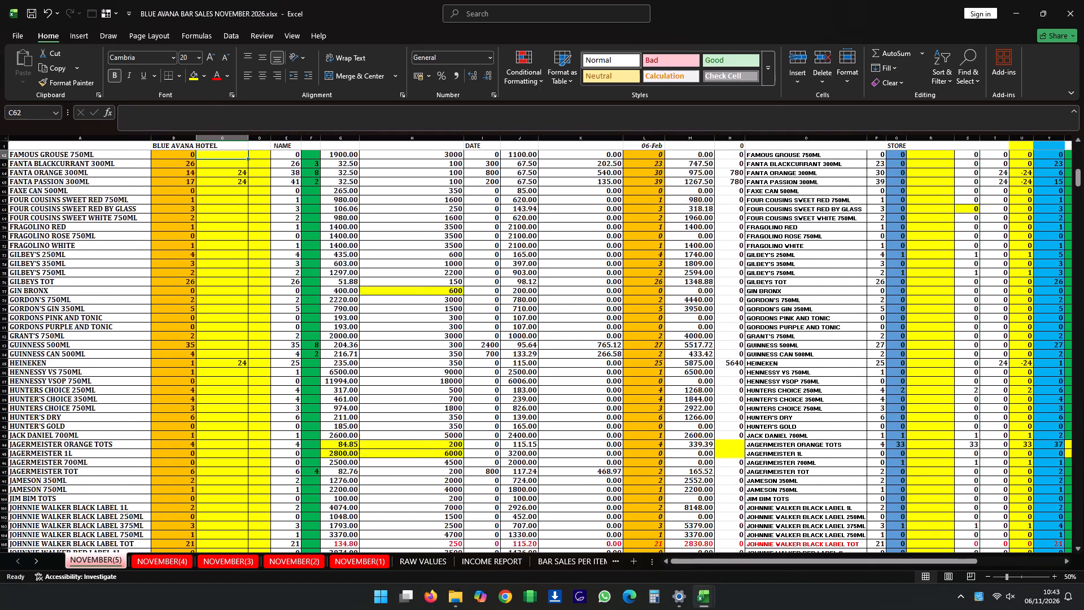
pyautogui.press('Down')
pyautogui.press('Down')
pyautogui.press('Down')
pyautogui.press('Down')
pyautogui.press('Down')
pyautogui.press('Down')
pyautogui.press('Down')
pyautogui.press('Down')
pyautogui.press('Down')
pyautogui.press('Down')
pyautogui.press('Down')
pyautogui.press('Down')
pyautogui.press('Down')
pyautogui.press('Down')
pyautogui.press('Down')
pyautogui.press('Down')
pyautogui.press('Down')
pyautogui.press('Down')
pyautogui.press('Down')
pyautogui.press('Down')
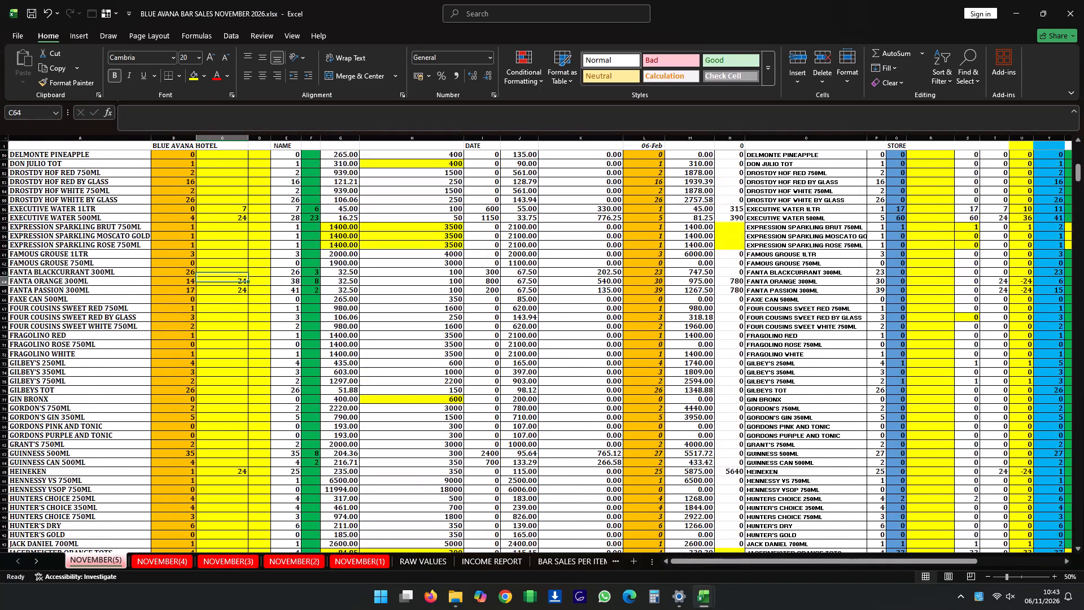
pyautogui.press('Down')
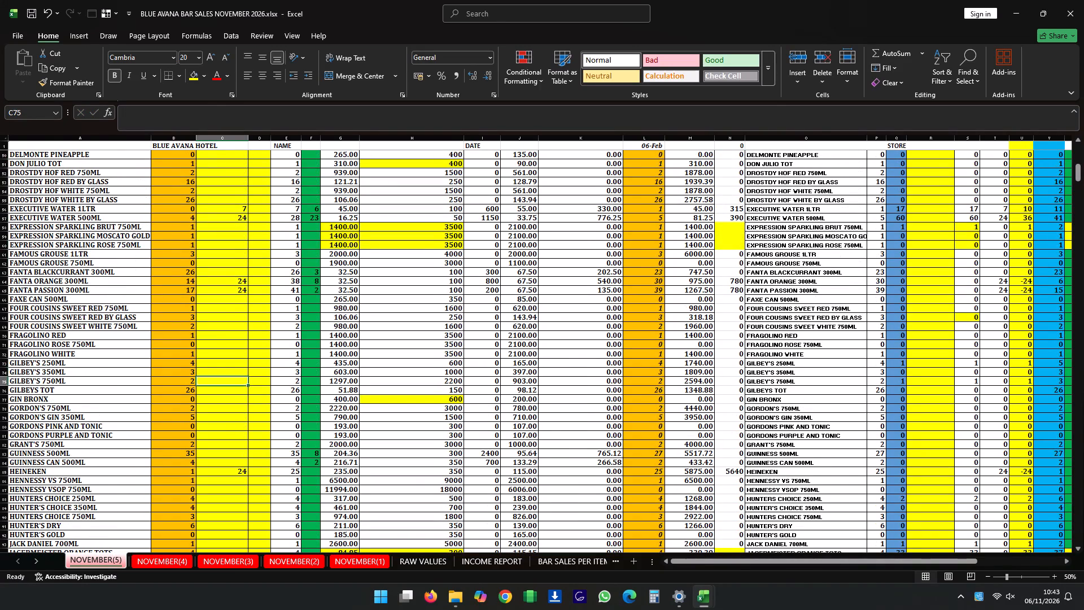
pyautogui.press('Down')
pyautogui.press('Down')
pyautogui.press('Down')
pyautogui.press('Down')
pyautogui.press('Down')
pyautogui.press('Down')
pyautogui.press('Down')
pyautogui.press('Down')
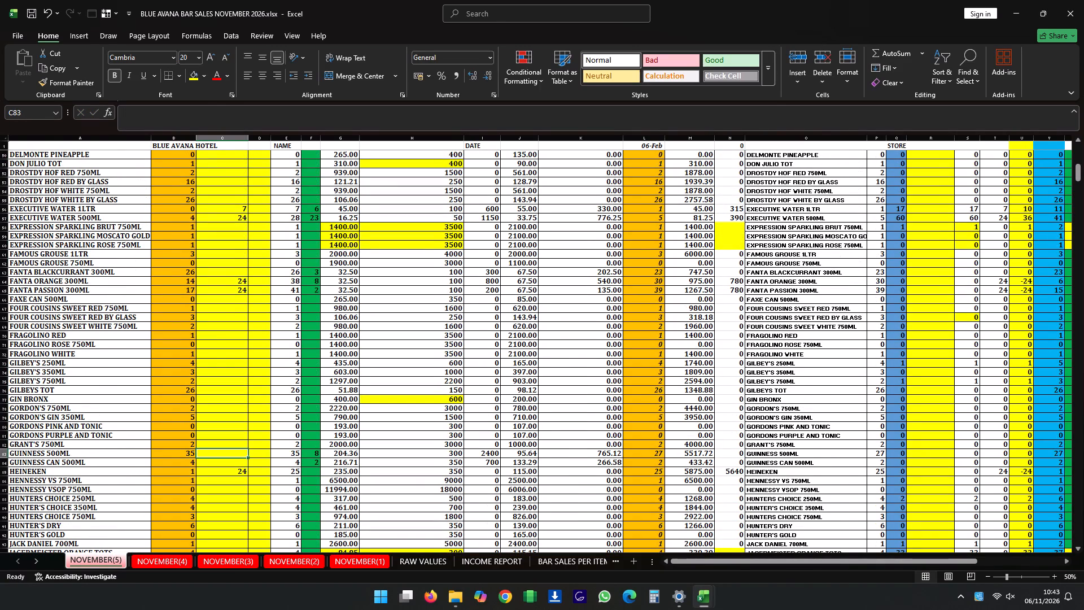
pyautogui.write('25')
pyautogui.press('Up')
# Change the received quantity for EXECUTIVE WATER 1LTR in C56 of the NOVEMBER(5) sheet to 11.
pyautogui.press('Up')
pyautogui.press('Up')
pyautogui.press('Up')
pyautogui.press('Up')
pyautogui.press('Up')
pyautogui.press('Up')
pyautogui.press('Up')
pyautogui.press('Up')
pyautogui.press('Up')
pyautogui.press('Up')
pyautogui.press('Up')
pyautogui.press('Up')
pyautogui.press('Up')
pyautogui.press('Up')
pyautogui.press('Up')
pyautogui.press('Up')
pyautogui.press('Up')
pyautogui.press('Up')
pyautogui.press('Up')
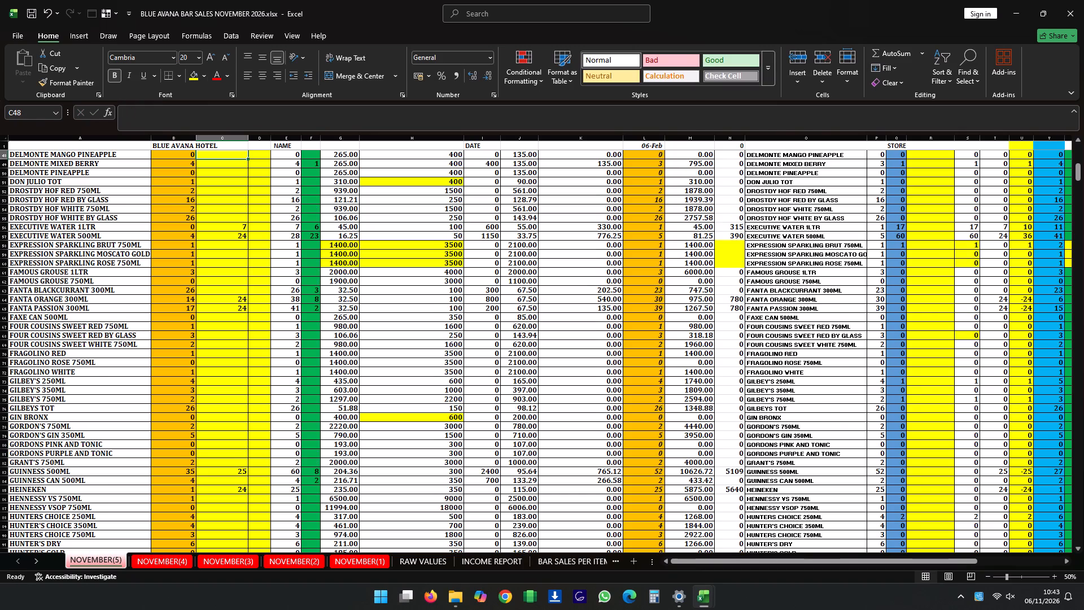
pyautogui.press('Up')
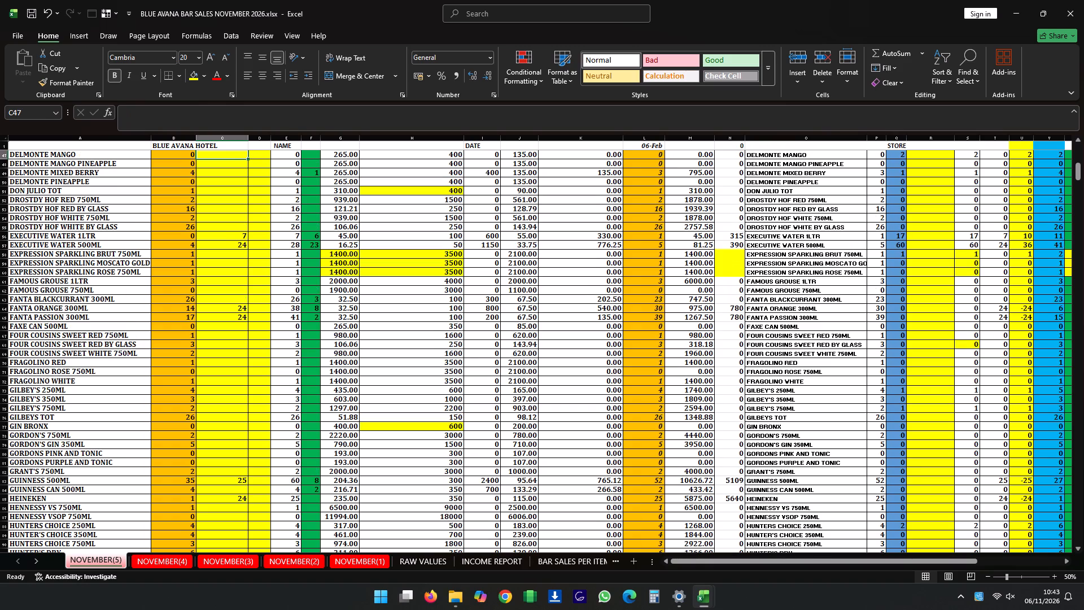
pyautogui.press('Up')
pyautogui.press('Up')
pyautogui.press('Up')
pyautogui.press('Up')
pyautogui.press('Up')
pyautogui.press('Up')
pyautogui.press('Up')
pyautogui.press('Up')
pyautogui.press('Up')
pyautogui.press('Up')
pyautogui.press('Up')
pyautogui.press('Up')
pyautogui.press('Up')
pyautogui.press('Up')
pyautogui.press('Up')
pyautogui.press('Up')
pyautogui.press('Up')
pyautogui.press('Up')
pyautogui.press('Up')
pyautogui.press('Up')
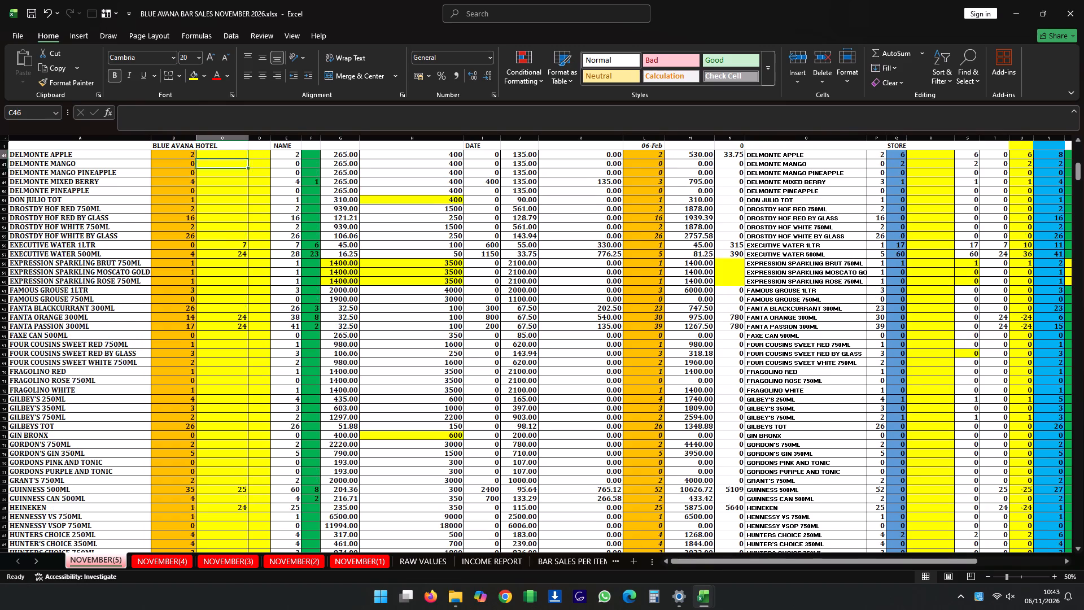
pyautogui.press('Down')
pyautogui.press('Down')
pyautogui.press('Down')
pyautogui.press('Down')
pyautogui.press('Down')
pyautogui.press('Down')
pyautogui.press('Down')
pyautogui.press('Down')
pyautogui.press('Down')
pyautogui.press('Down')
pyautogui.press('Down')
pyautogui.press('Down')
pyautogui.press('Down')
pyautogui.press('Down')
pyautogui.press('Down')
pyautogui.press('Down')
pyautogui.press('Down')
pyautogui.press('Down')
pyautogui.press('Down')
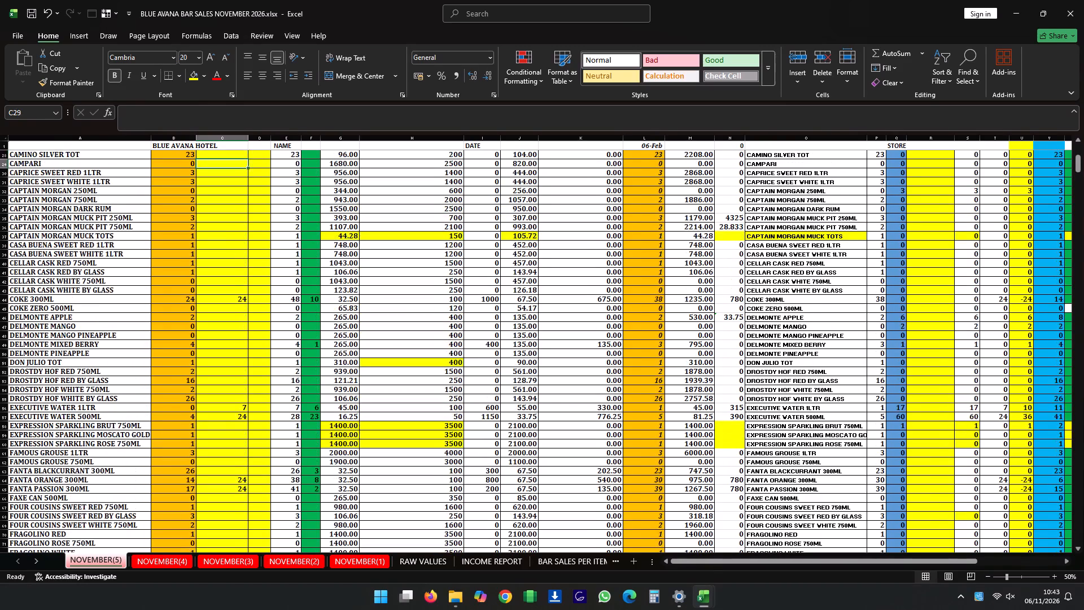
pyautogui.press('Down')
pyautogui.press('Down')
pyautogui.press('Down')
pyautogui.press('Down')
pyautogui.press('Down')
pyautogui.press('Down')
pyautogui.press('Down')
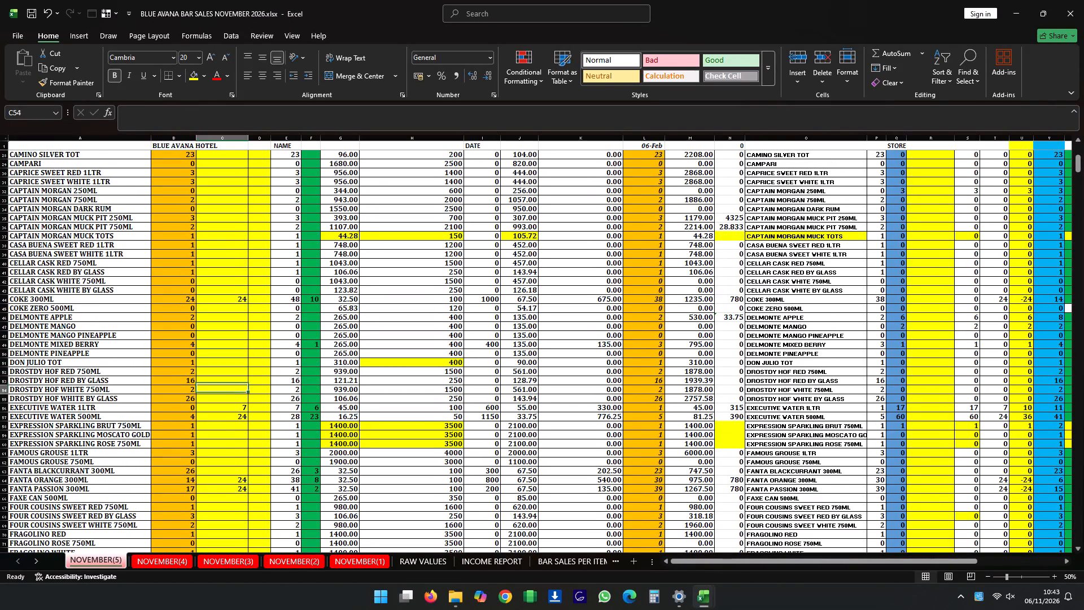
pyautogui.press('Down')
pyautogui.press('Down')
pyautogui.write('11')
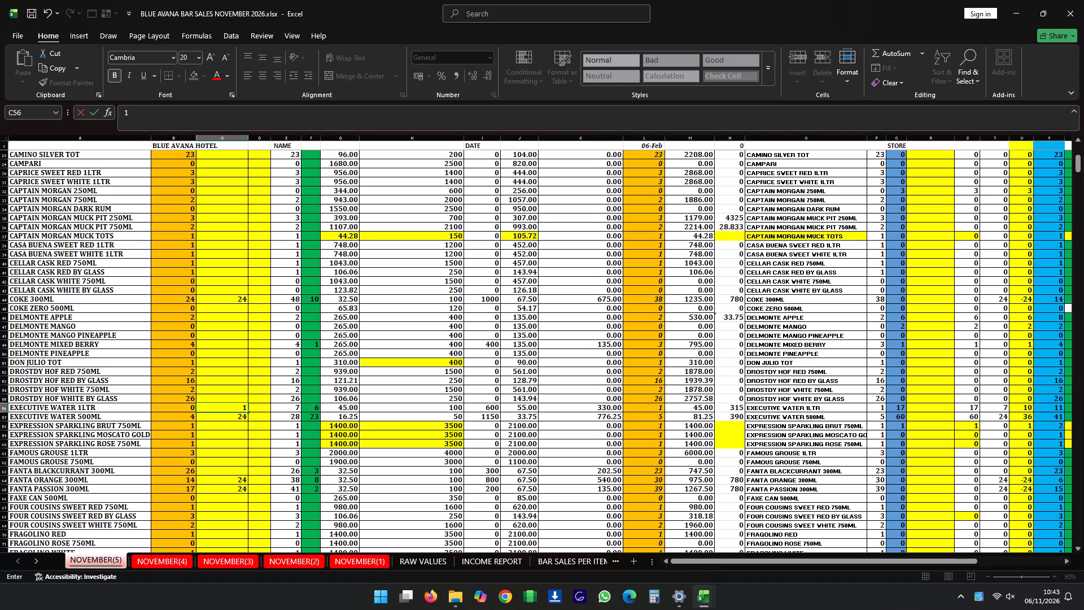
pyautogui.press('Up')
# Enter 25 as the received quantity for BALOZI LAGER in C12 of the NOVEMBER(5) sheet.
pyautogui.press('Up')
pyautogui.press('Up')
pyautogui.press('Up')
pyautogui.press('Up')
pyautogui.press('Up')
pyautogui.press('Up')
pyautogui.press('Up')
pyautogui.press('Up')
pyautogui.press('Up')
pyautogui.press('Up')
pyautogui.press('Up')
pyautogui.press('Up')
pyautogui.press('Up')
pyautogui.press('Up')
pyautogui.press('Up')
pyautogui.press('Up')
pyautogui.press('Up')
pyautogui.press('Up')
pyautogui.press('Up')
pyautogui.press('Up')
pyautogui.press('Up')
pyautogui.press('Up')
pyautogui.press('Up')
pyautogui.press('Up')
pyautogui.press('Up')
pyautogui.press('Up')
pyautogui.press('Up')
pyautogui.press('Up')
pyautogui.press('Up')
pyautogui.press('Up')
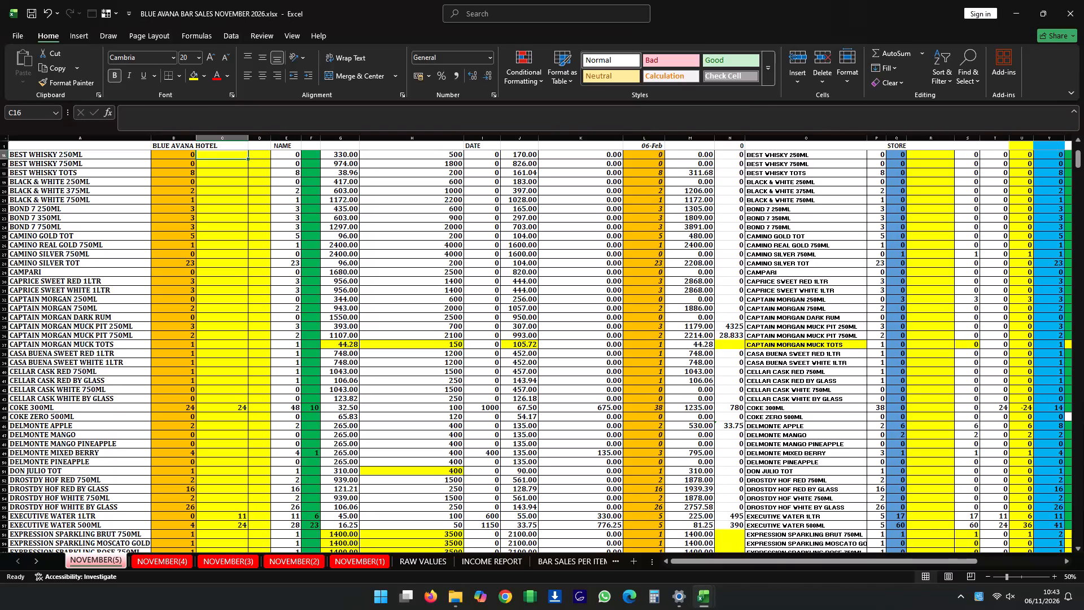
pyautogui.press('Up')
pyautogui.press('Up')
pyautogui.press('Up')
pyautogui.press('Up')
pyautogui.press('Up')
pyautogui.press('Up')
pyautogui.press('Up')
pyautogui.press('Up')
pyautogui.press('Up')
pyautogui.press('Up')
pyautogui.press('Up')
pyautogui.press('Up')
pyautogui.press('Up')
pyautogui.press('Up')
pyautogui.press('Up')
pyautogui.press('Up')
pyautogui.press('Up')
pyautogui.press('Up')
pyautogui.press('Up')
pyautogui.press('Up')
pyautogui.press('Down')
pyautogui.press('Down')
pyautogui.press('Down')
pyautogui.press('Down')
pyautogui.press('Down')
pyautogui.press('Down')
pyautogui.press('Down')
pyautogui.press('Down')
pyautogui.press('Down')
pyautogui.press('Down')
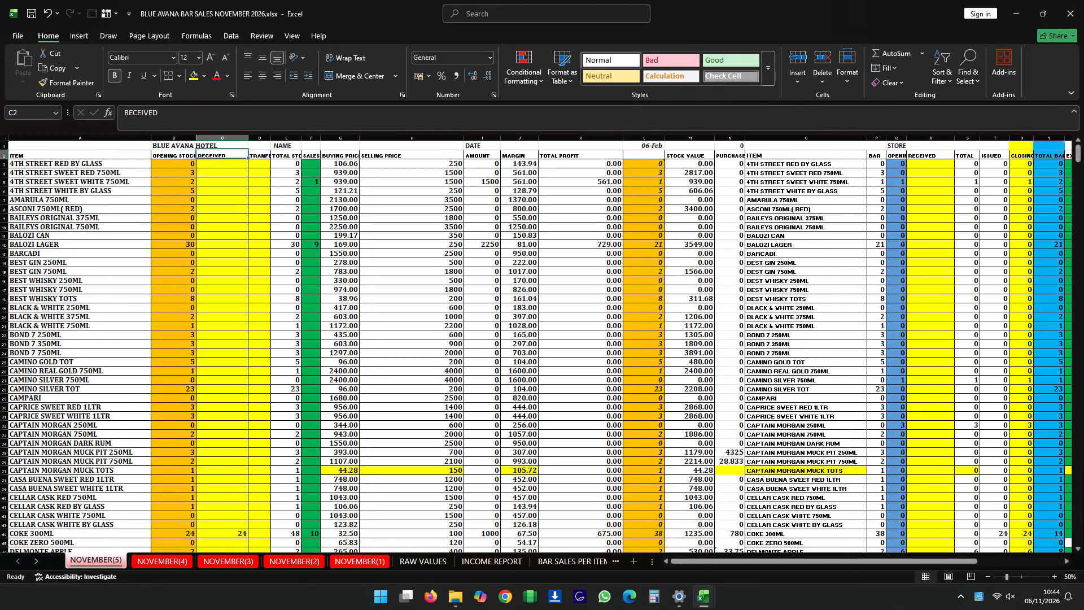
pyautogui.press('Down')
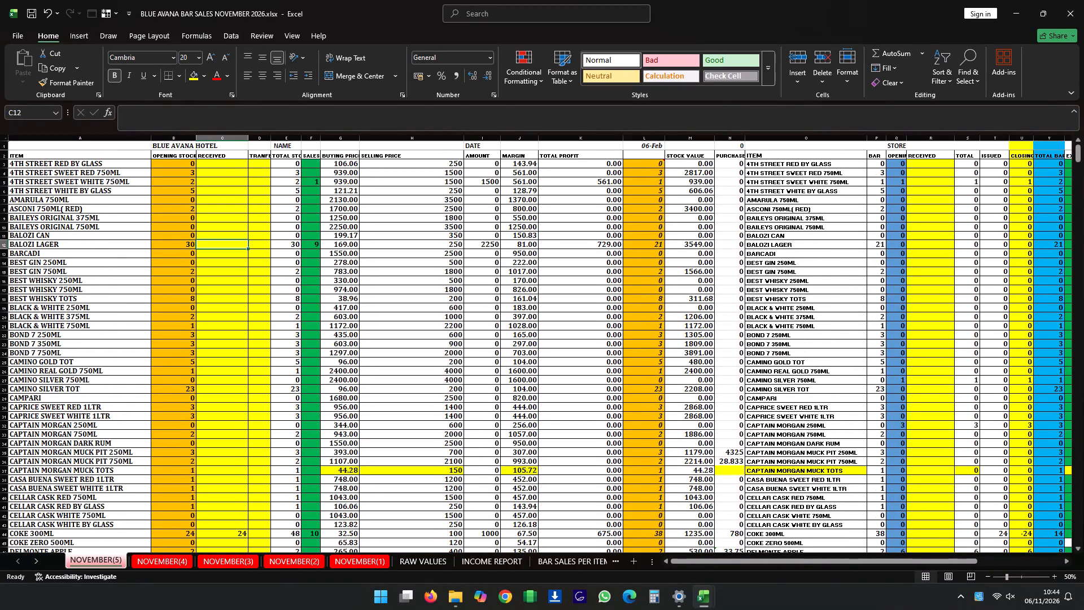
pyautogui.write('25')
pyautogui.press('Return')
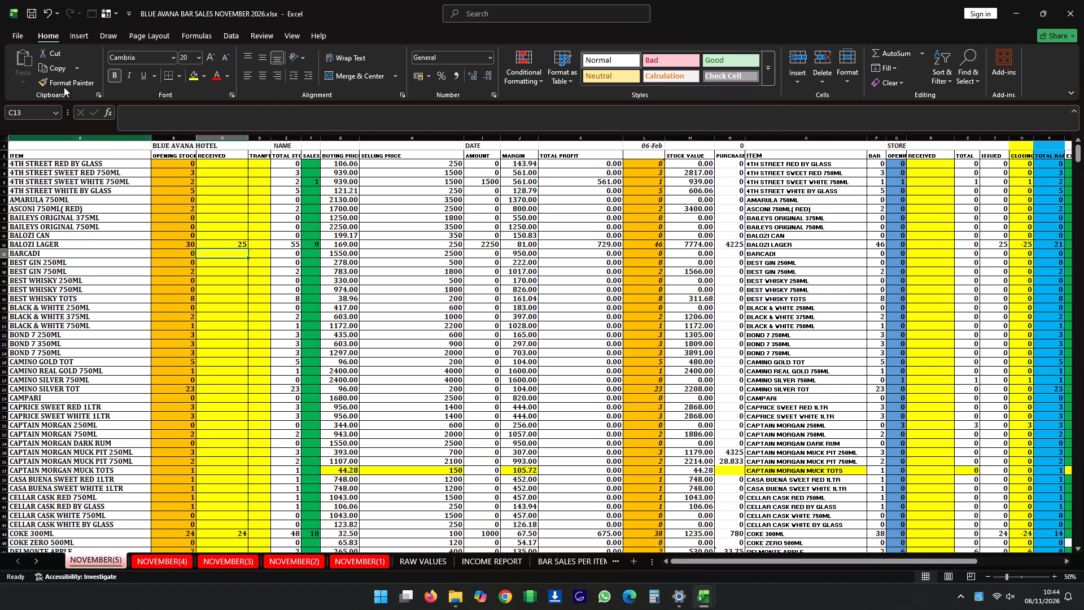
# Save the November bar sales workbook.
pyautogui.click(32, 12)
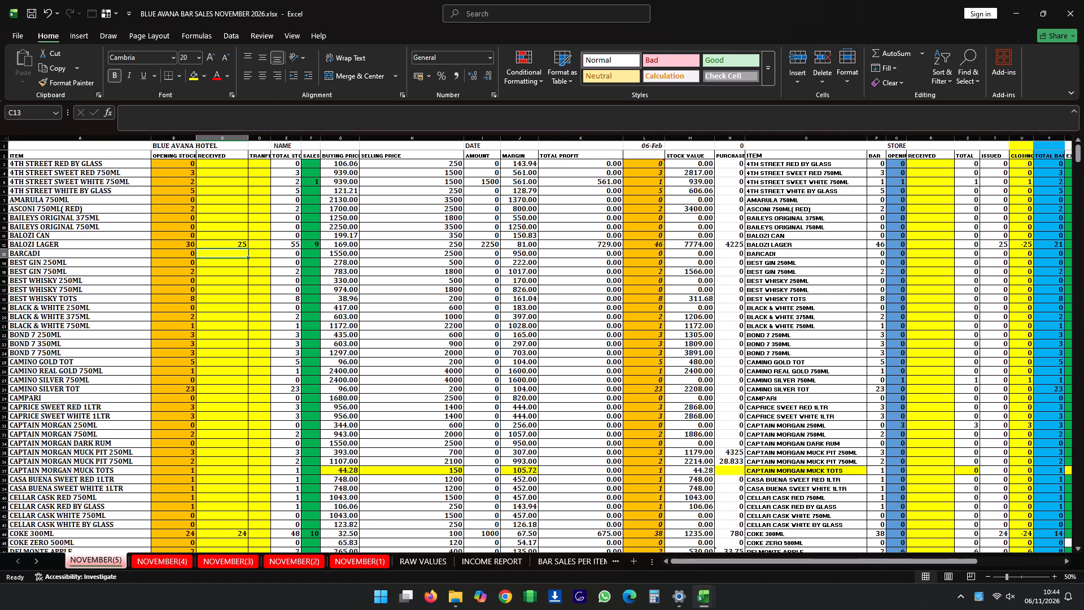
# On the NOVEMBER(1) sheet, replace the October-linked opening stock formulas in column B, from B3 down to the TOTALS row, with their values.
pyautogui.click(373, 564)
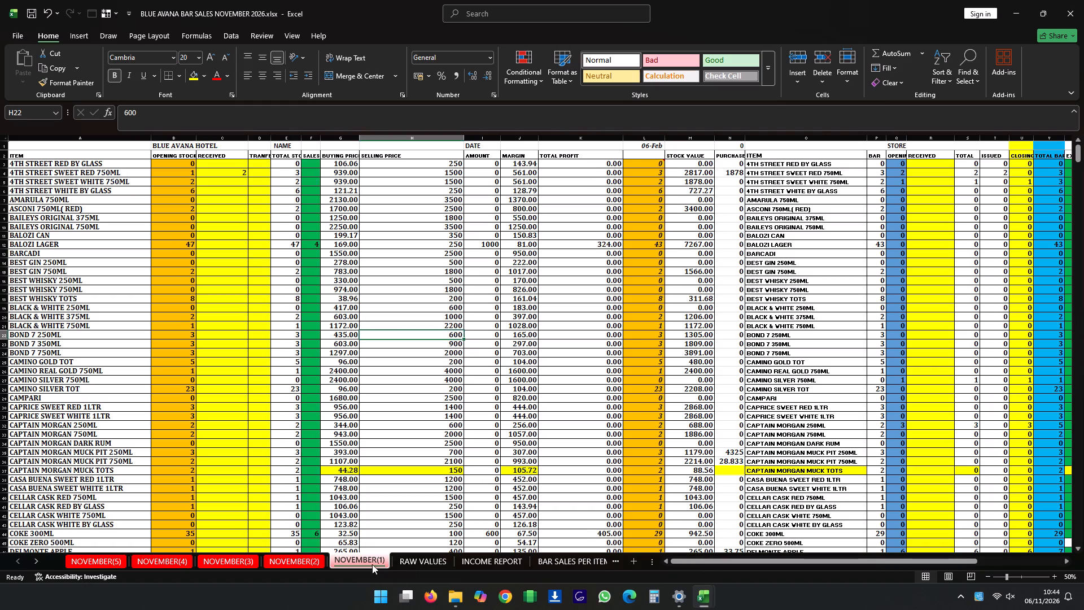
pyautogui.click(293, 164)
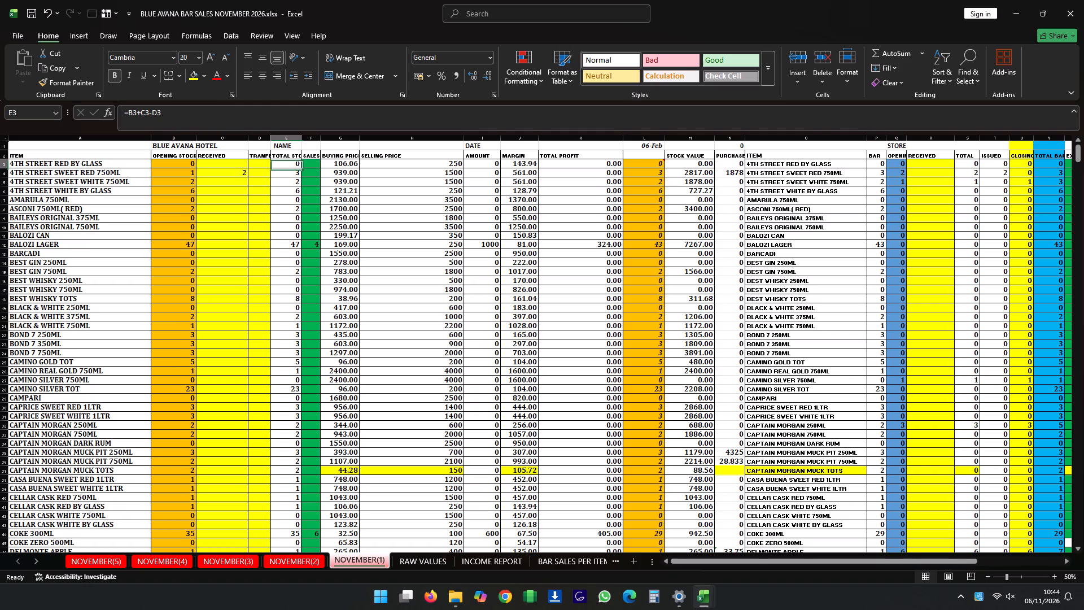
pyautogui.click(181, 351)
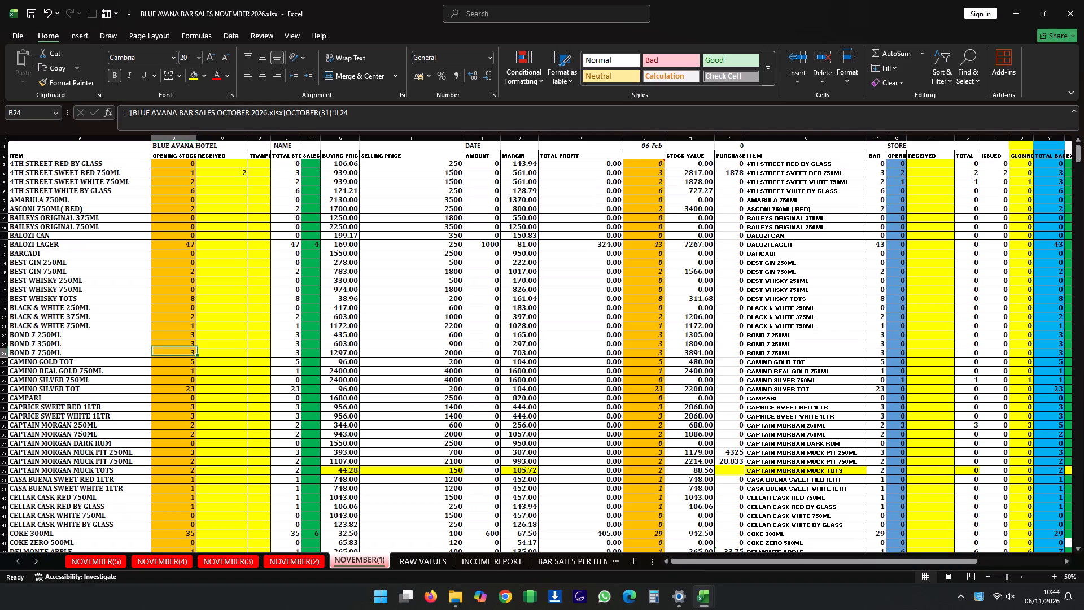
pyautogui.moveTo(179, 162); pyautogui.dragTo(212, 609)
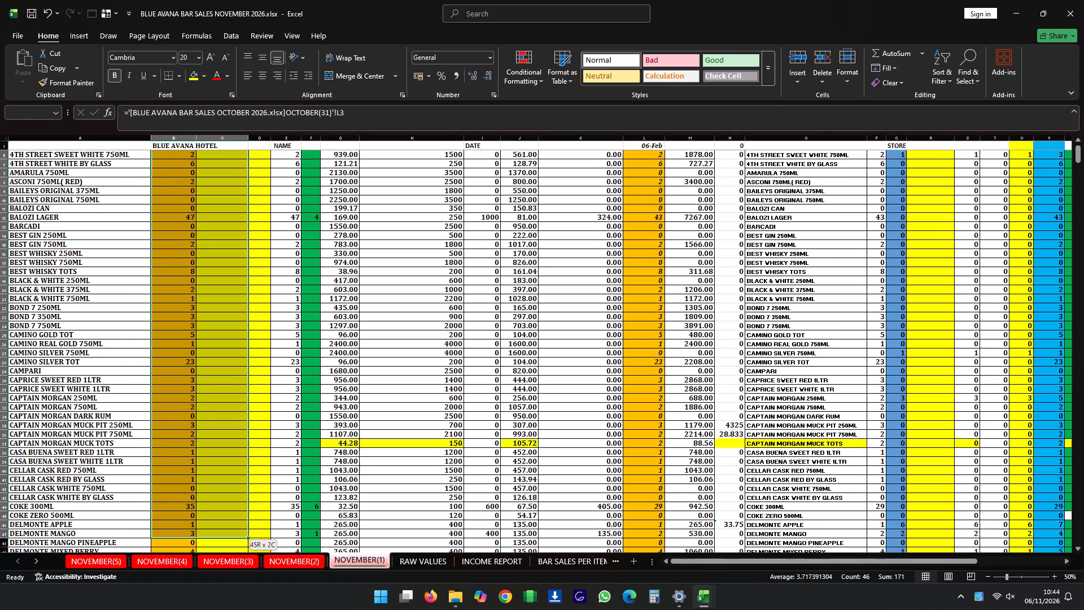
pyautogui.moveTo(212, 609); pyautogui.dragTo(171, 503)
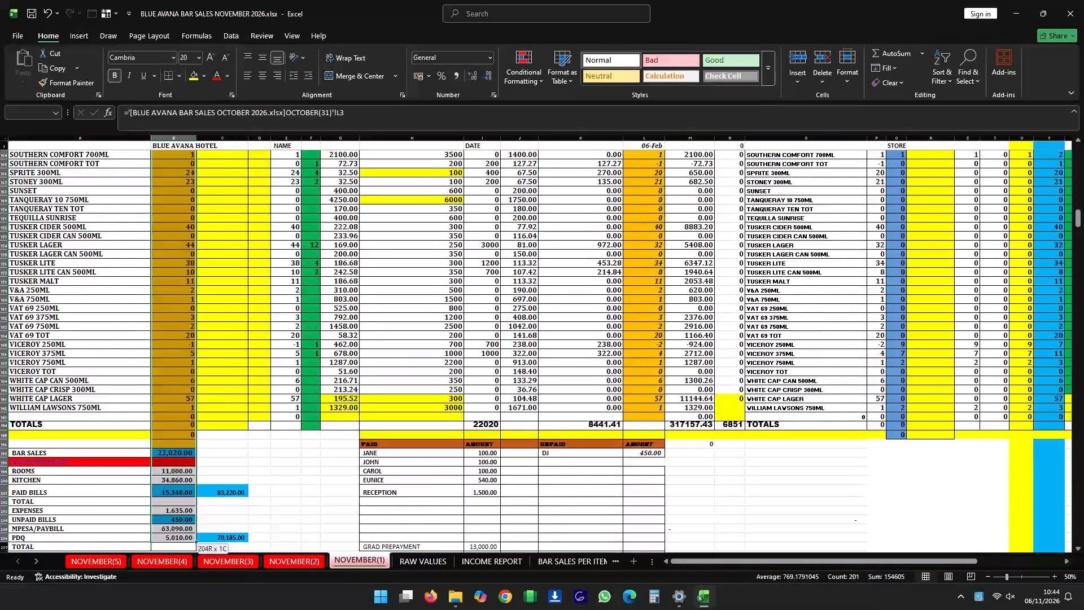
pyautogui.moveTo(171, 503); pyautogui.dragTo(178, 428)
pyautogui.rightClick(173, 273)
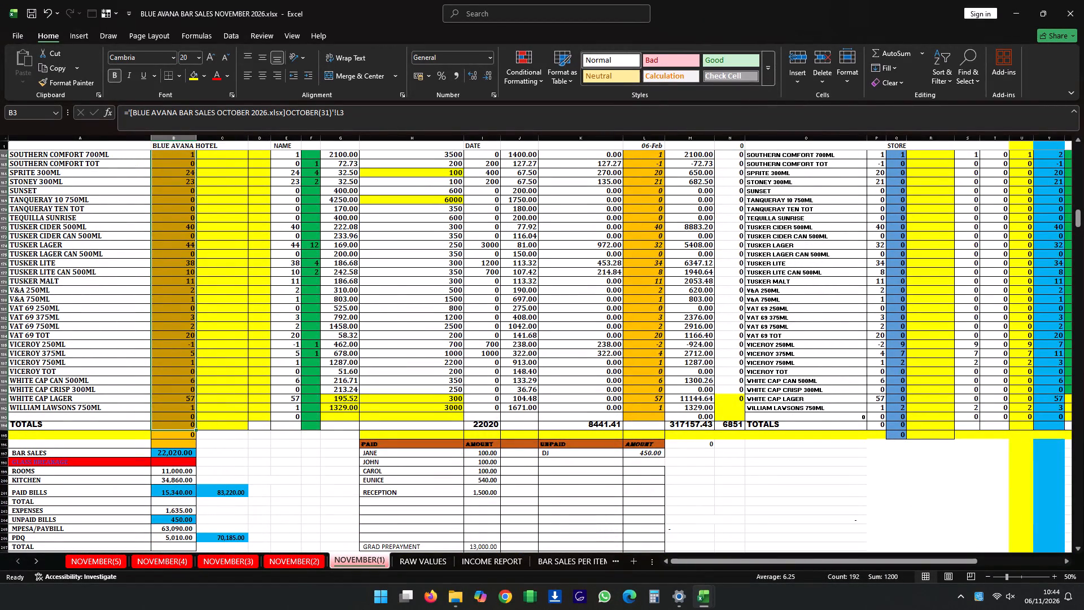
pyautogui.click(205, 303)
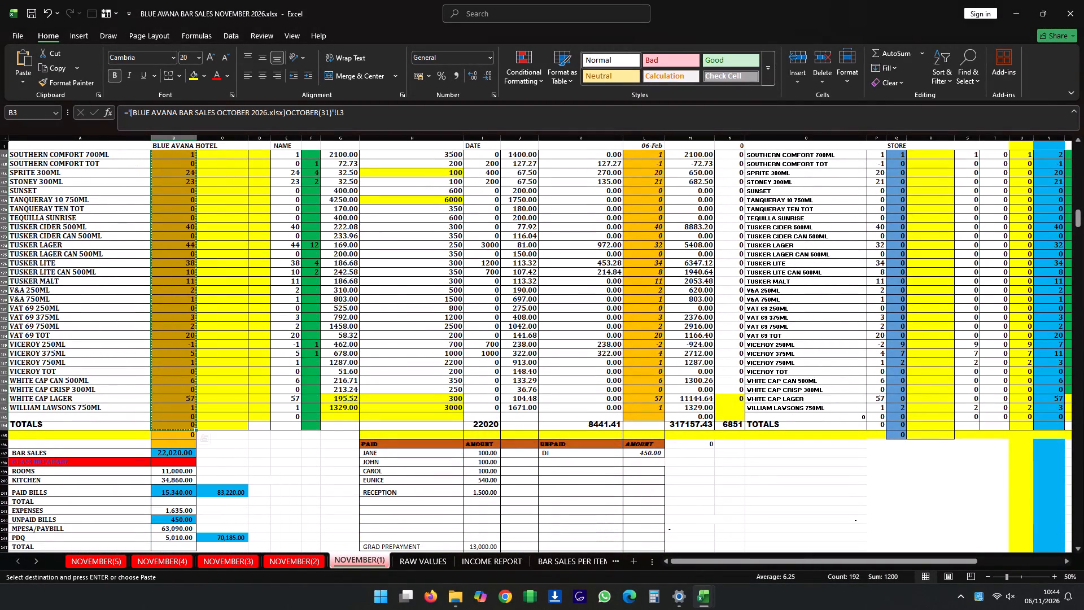
pyautogui.scroll(6, 195, 293)
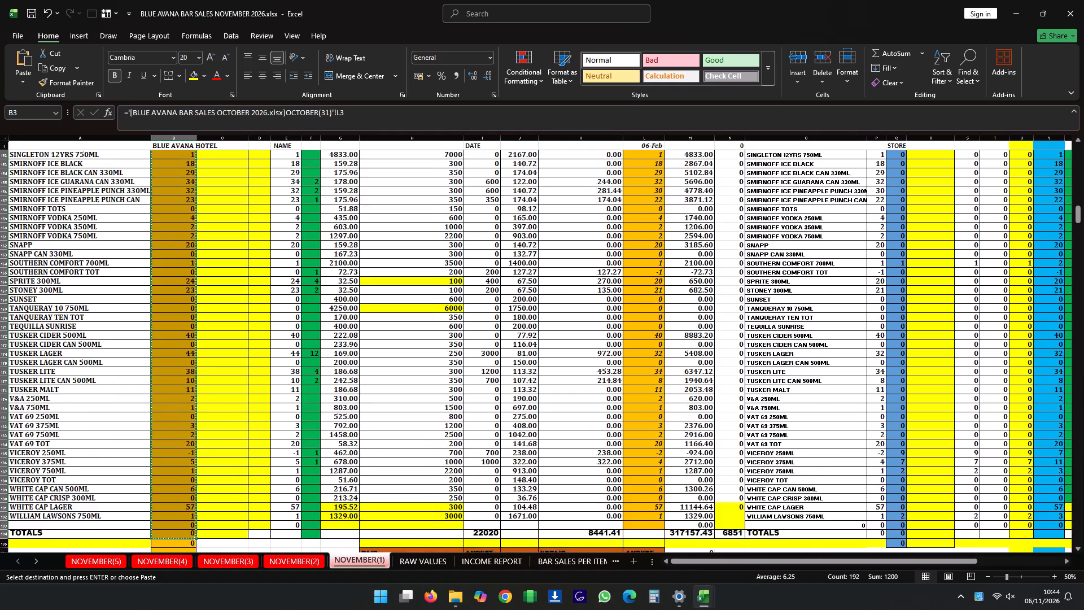
pyautogui.scroll(20, 195, 293)
pyautogui.scroll(20, 195, 293)
pyautogui.scroll(5, 195, 293)
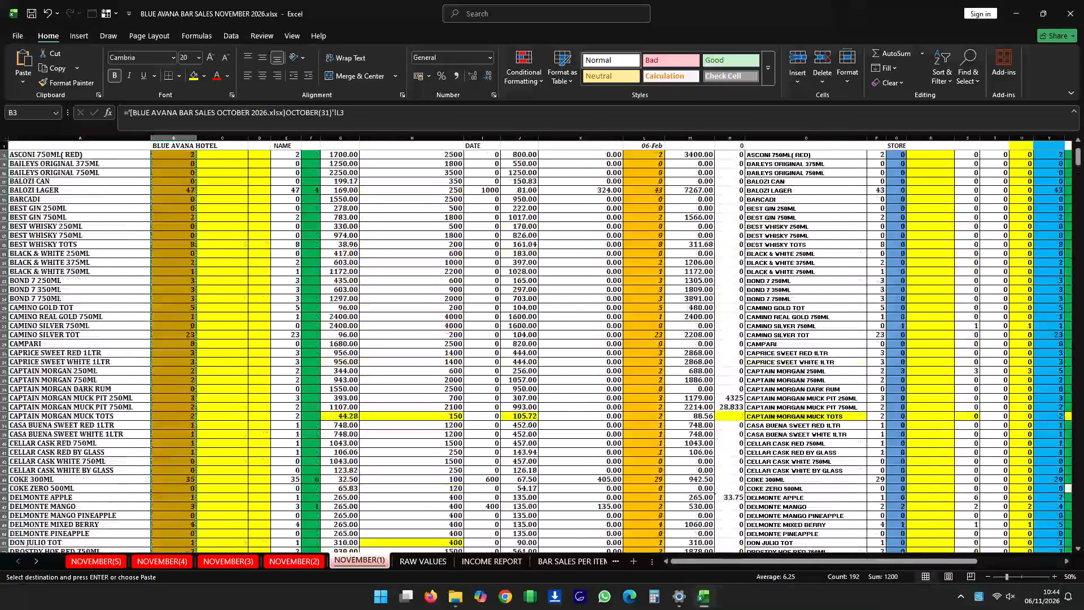
pyautogui.scroll(8, 200, 298)
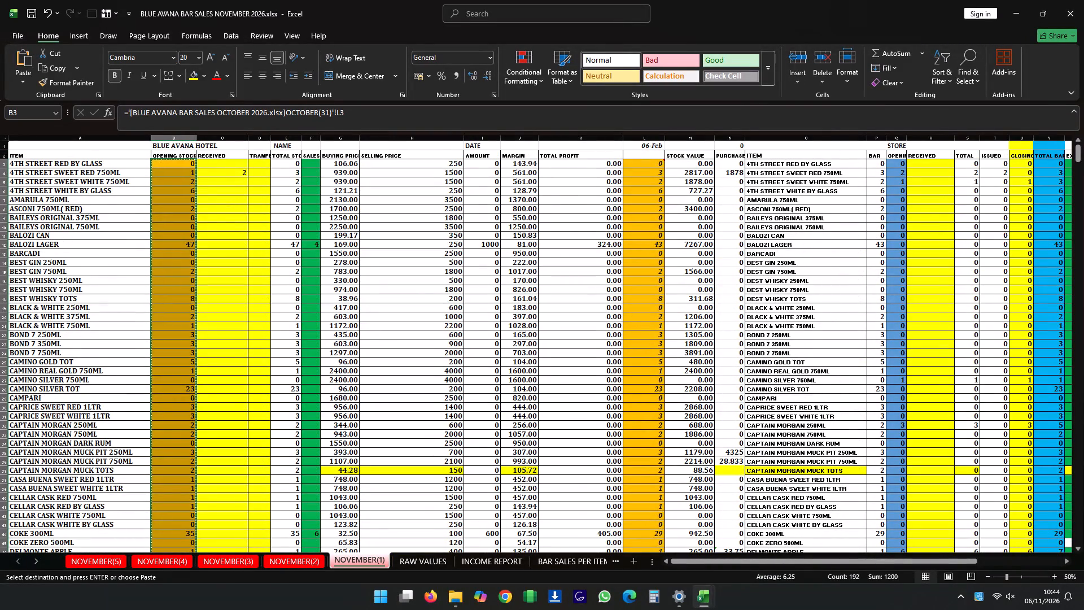
pyautogui.rightClick(175, 164)
pyautogui.click(222, 238)
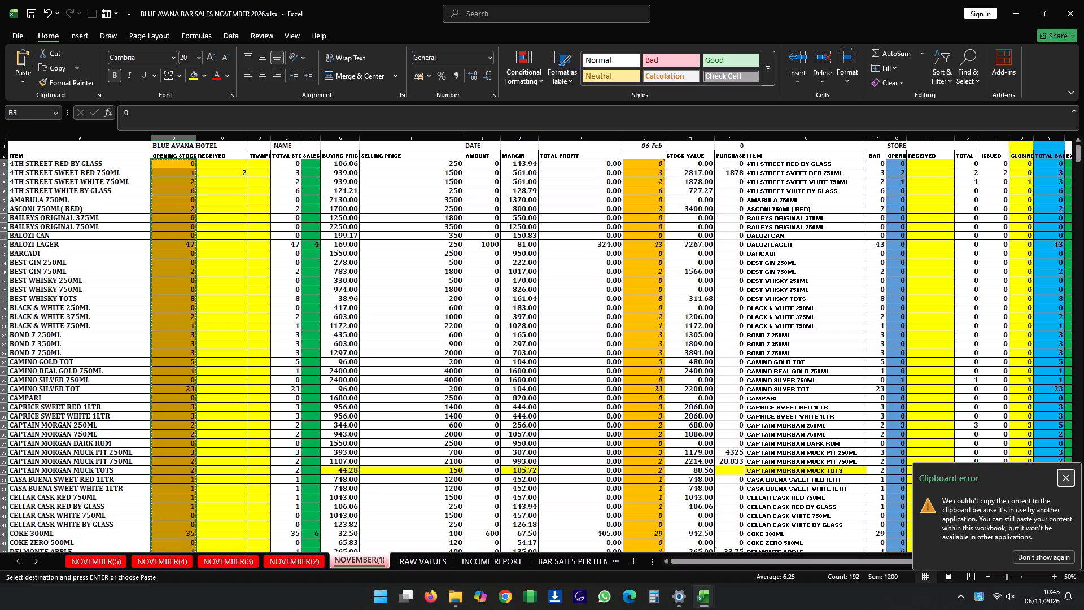
pyautogui.click(1040, 561)
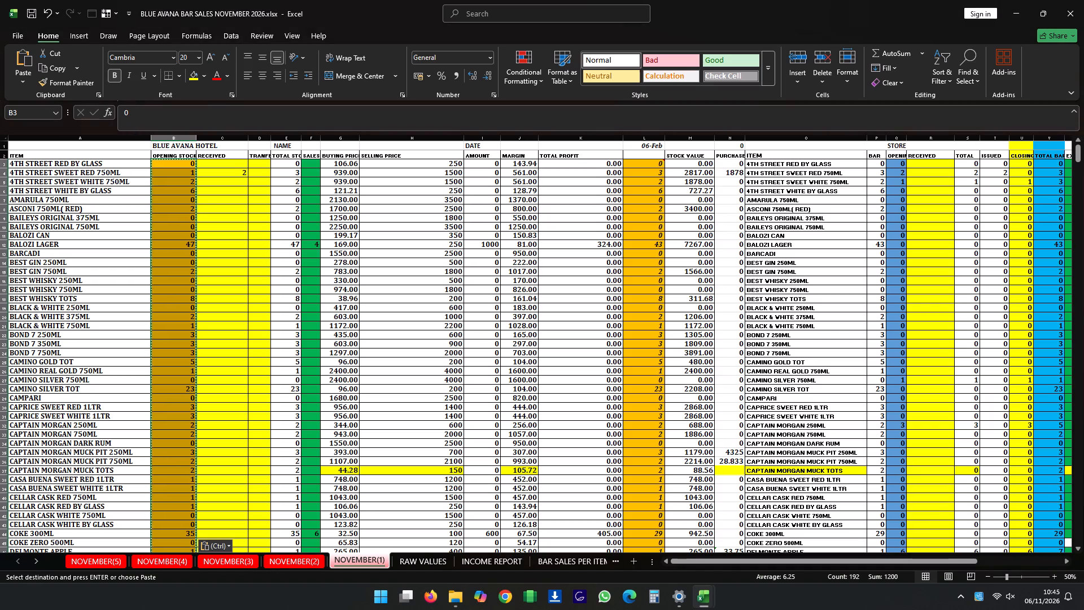
pyautogui.rightClick(177, 164)
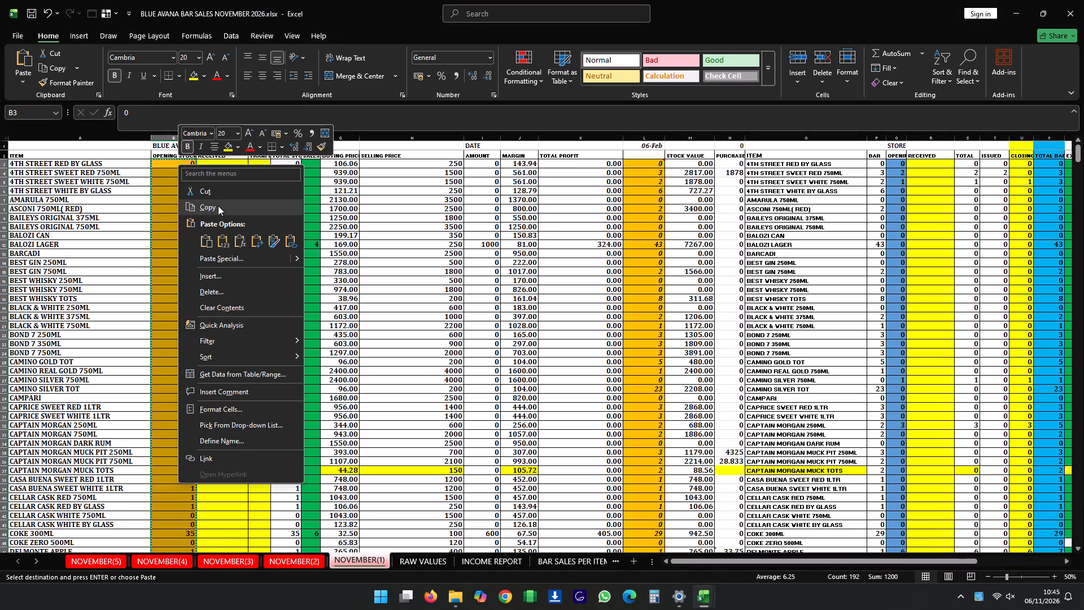
pyautogui.click(224, 240)
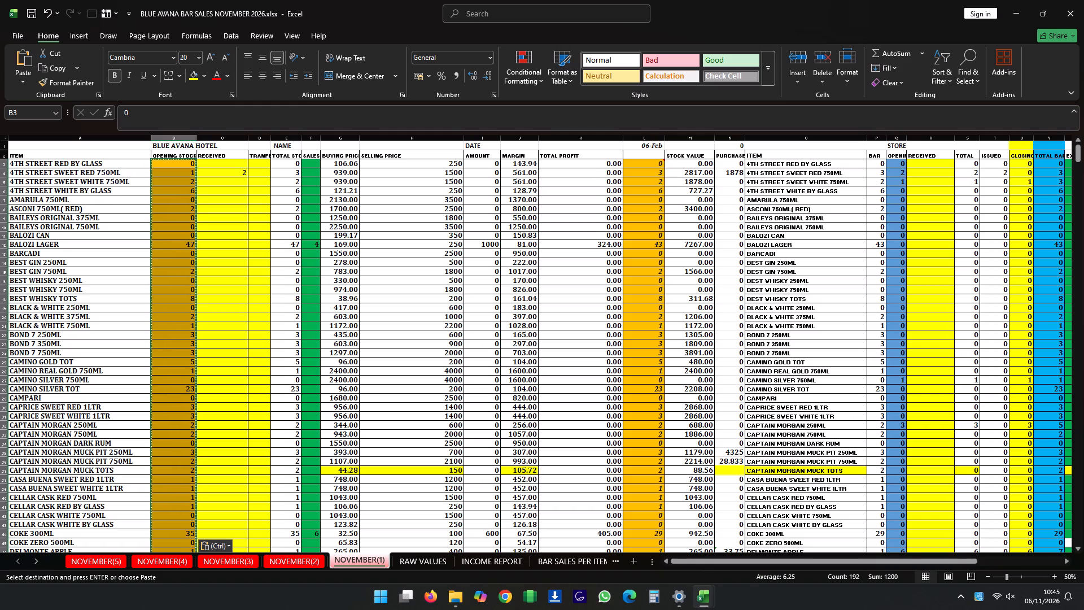
# Replace the October-linked STORE opening stock formulas in column Q of NOVEMBER(1), from Q3 to just below the TOTALS row, with their values.
pyautogui.moveTo(901, 162); pyautogui.dragTo(925, 609)
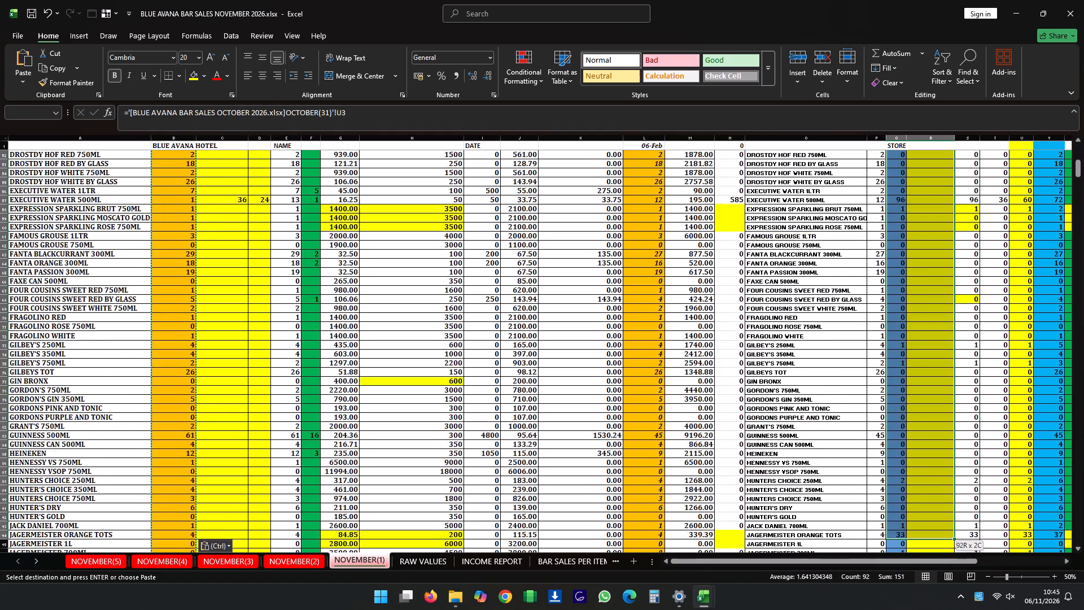
pyautogui.moveTo(925, 609); pyautogui.dragTo(901, 412)
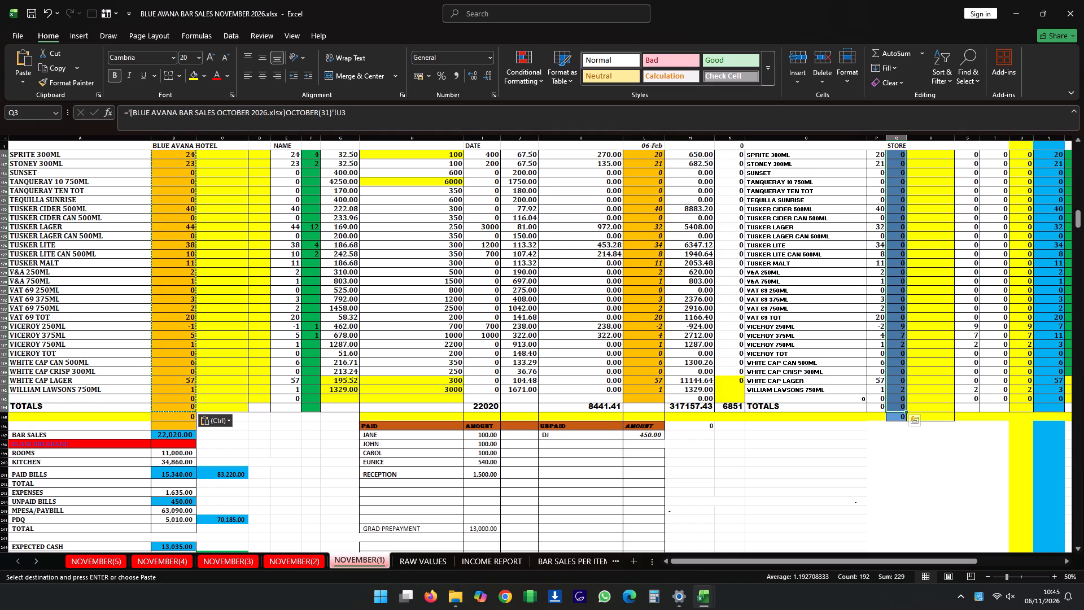
pyautogui.rightClick(894, 326)
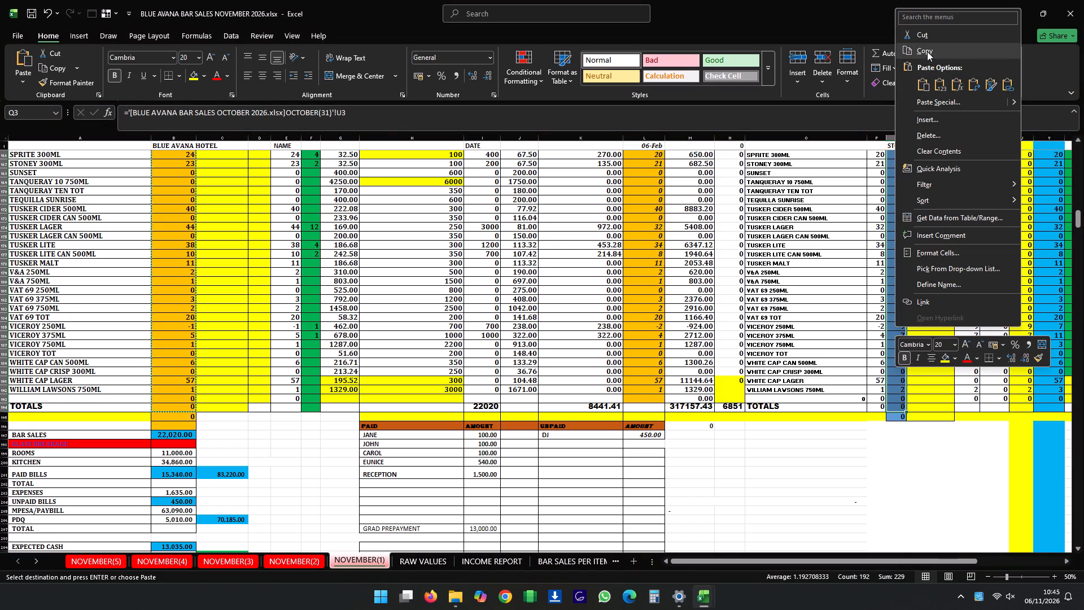
pyautogui.click(927, 51)
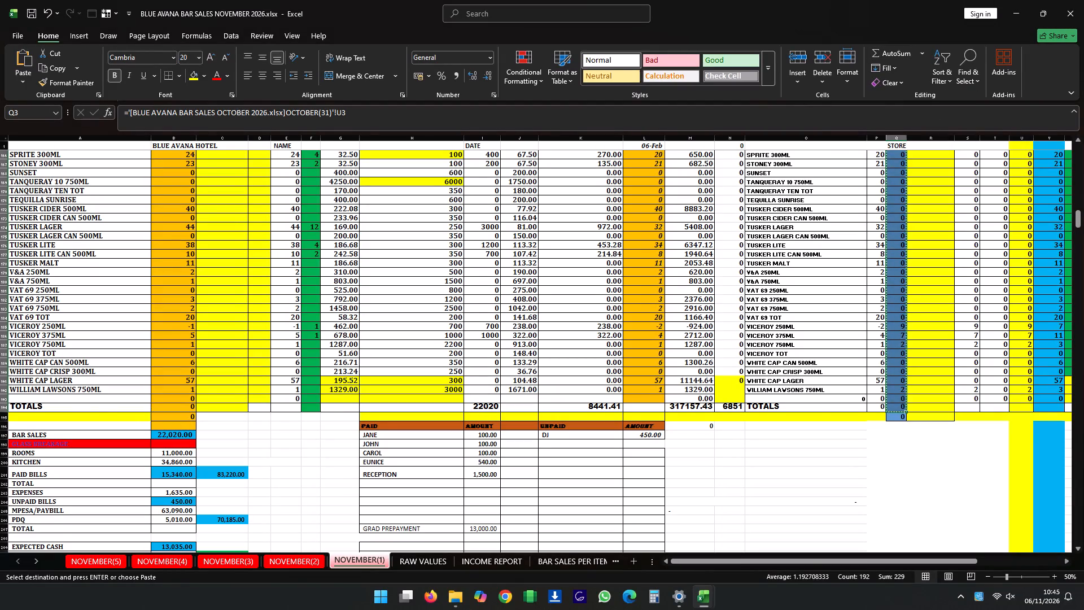
pyautogui.scroll(20, 929, 271)
pyautogui.scroll(15, 929, 271)
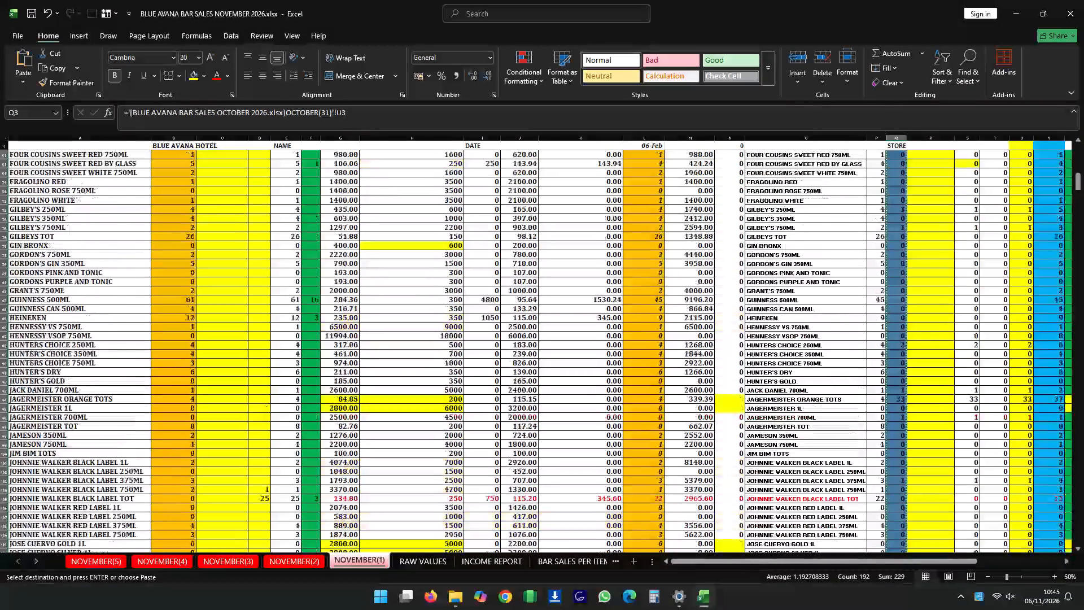
pyautogui.scroll(13, 941, 272)
pyautogui.scroll(14, 943, 272)
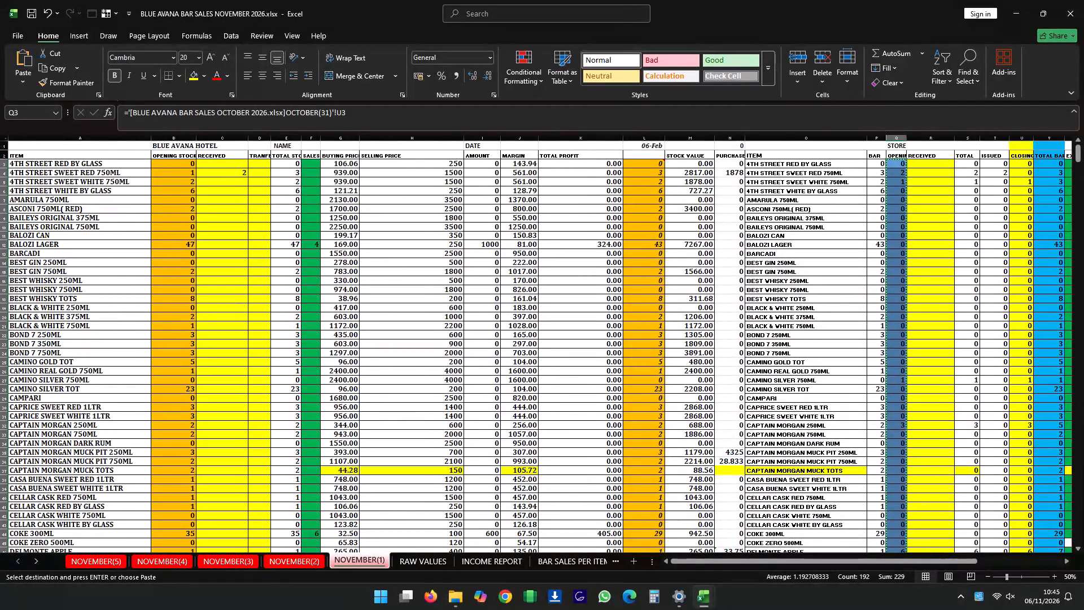
pyautogui.rightClick(898, 163)
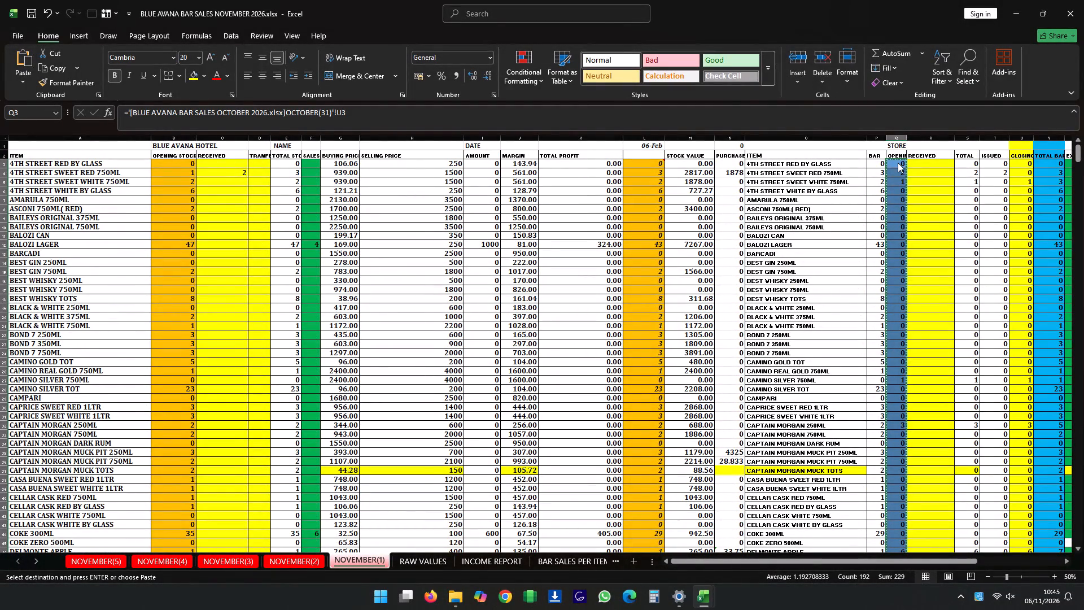
pyautogui.click(944, 241)
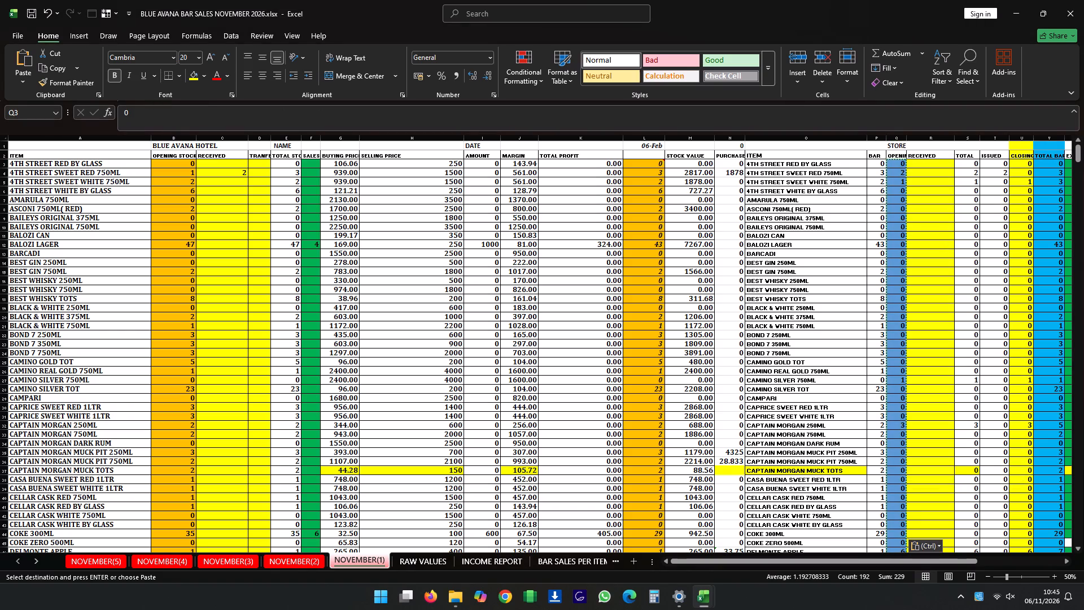
# Enter 1 as the received quantity for SOUTHERN COMFORT 700ML in C164 of the NOVEMBER(1) sheet.
pyautogui.click(934, 326)
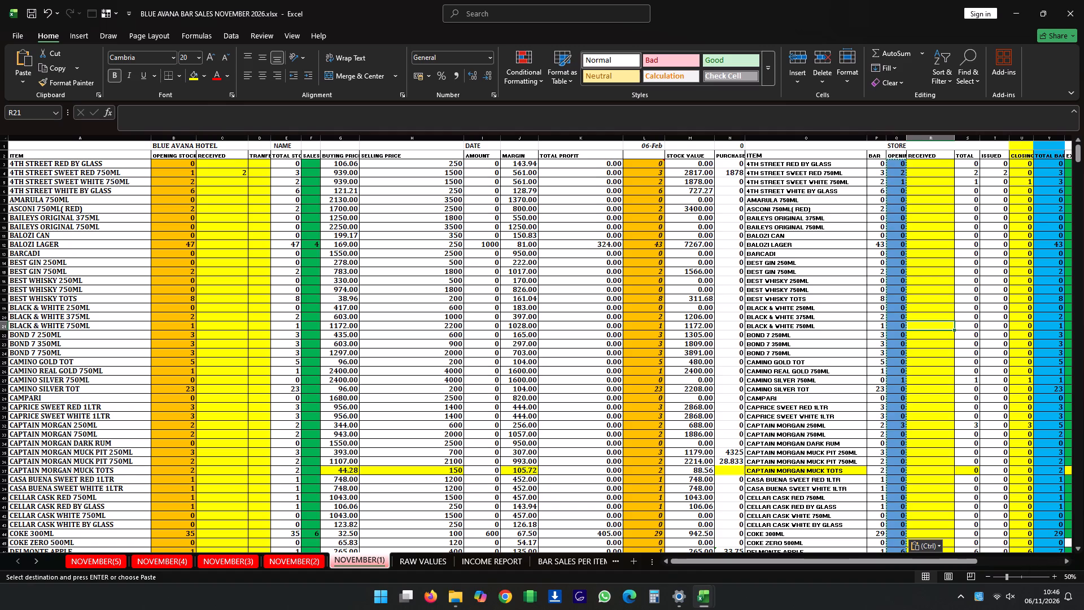
pyautogui.scroll(-15, 255, 392)
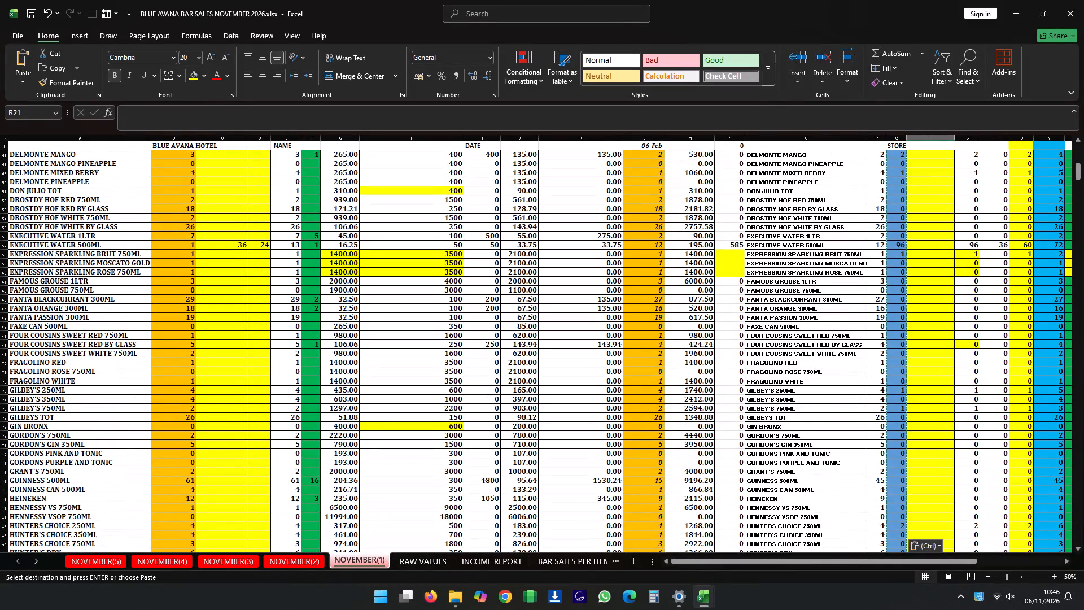
pyautogui.scroll(-8, 258, 399)
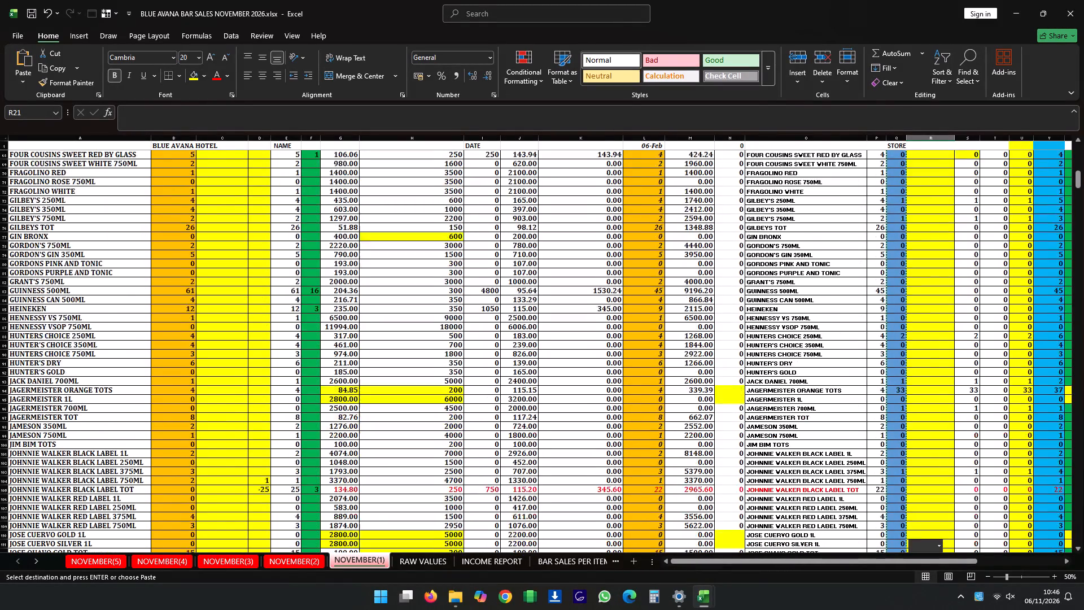
pyautogui.scroll(-5, 259, 400)
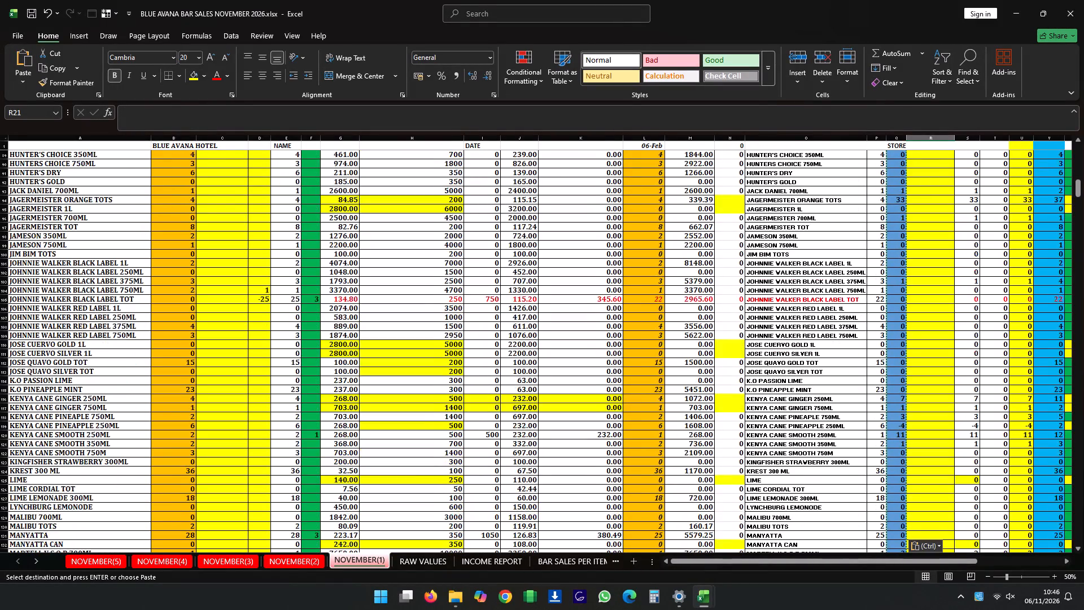
pyautogui.scroll(-13, 259, 400)
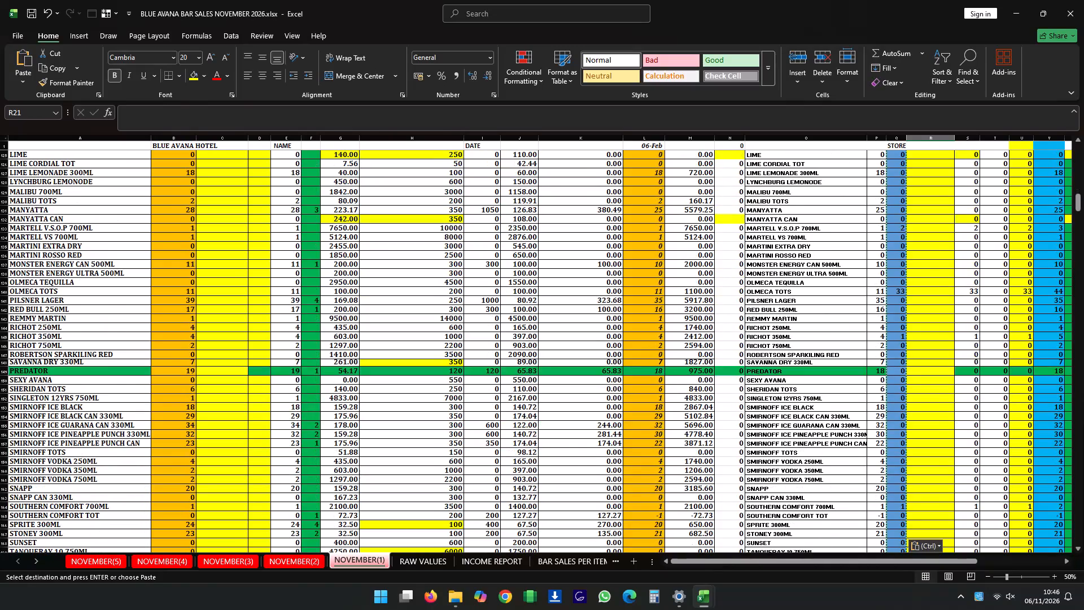
pyautogui.scroll(-3, 259, 402)
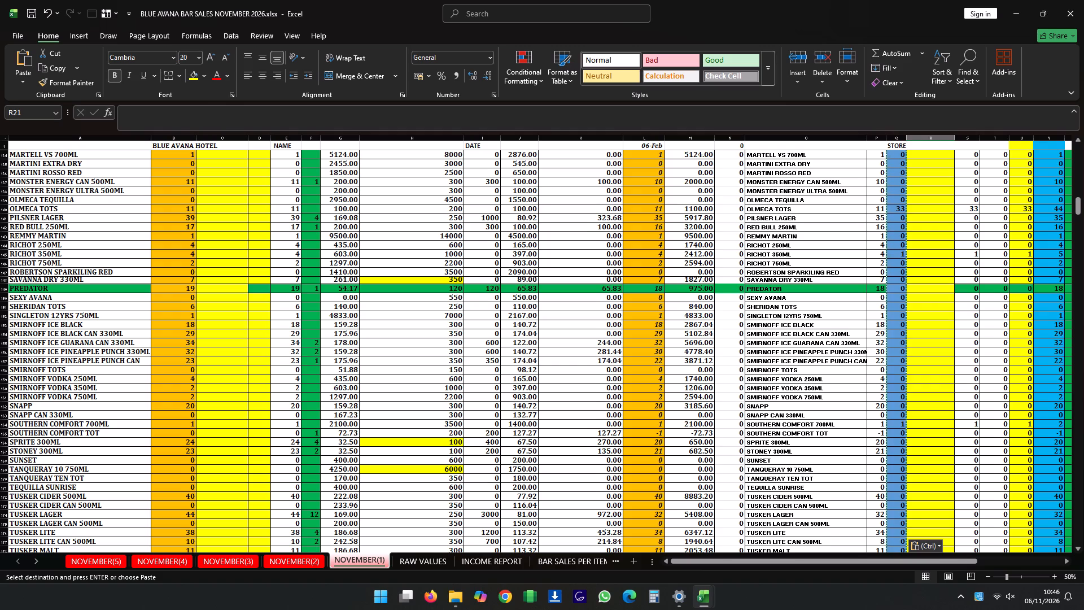
pyautogui.click(238, 422)
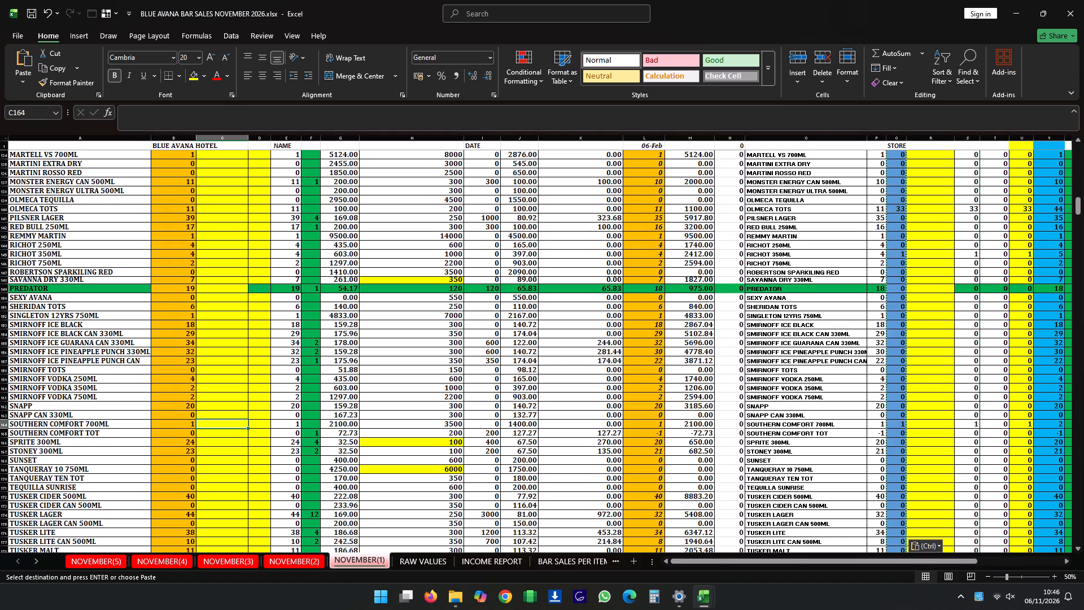
pyautogui.press('1')
pyautogui.press('Right')
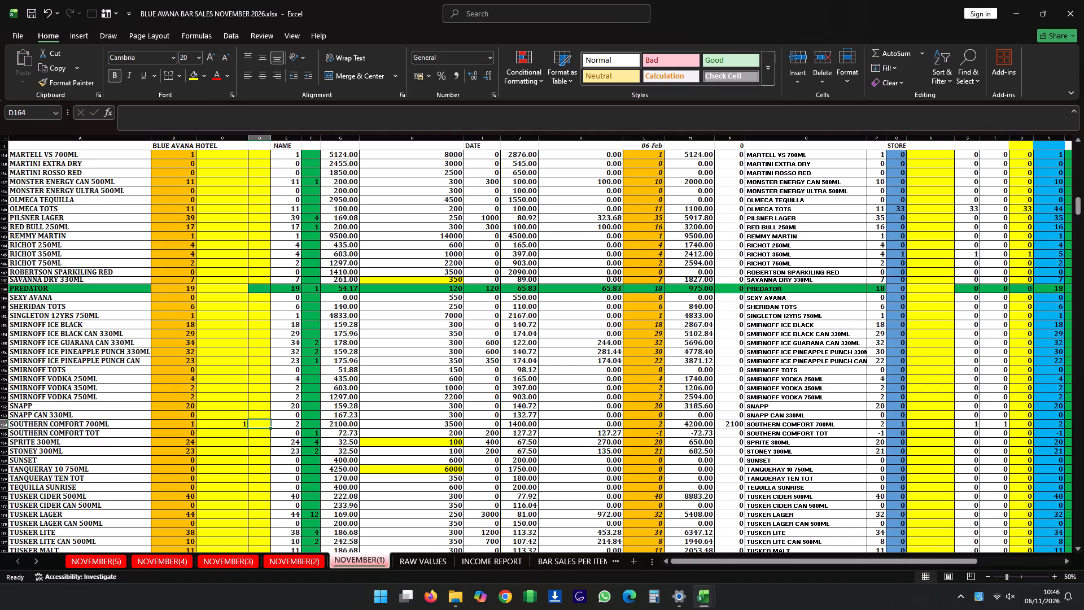
# In transfer column D of NOVEMBER(1), enter 1 for SOUTHERN COMFORT 700ML (D164) and -23 for SOUTHERN COMFORT TOT (D165).
pyautogui.press('1')
pyautogui.press('Down')
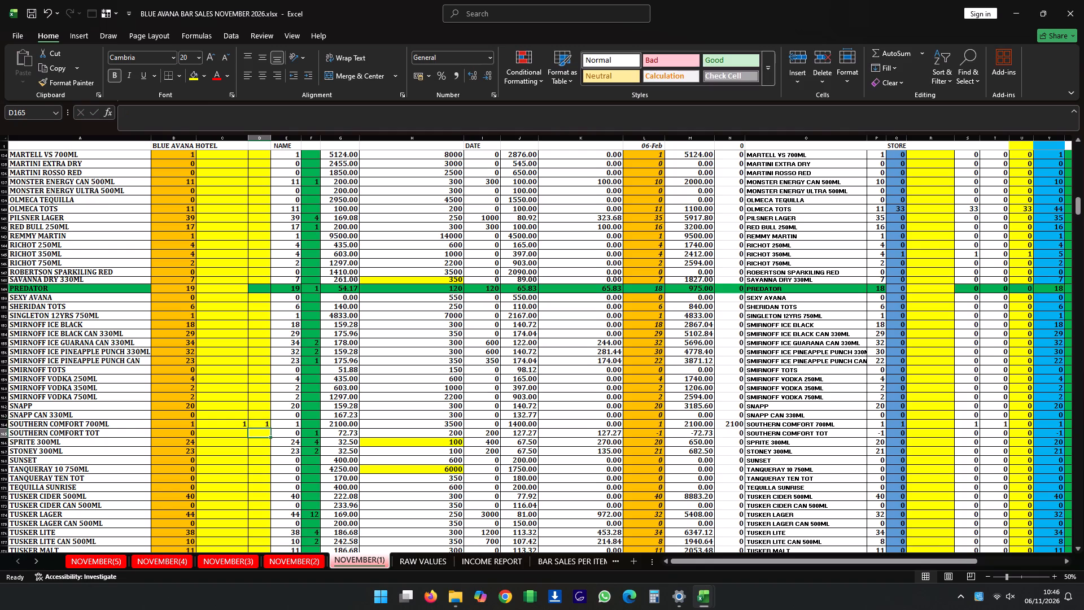
pyautogui.press('-')
pyautogui.write('23')
pyautogui.press('Return')
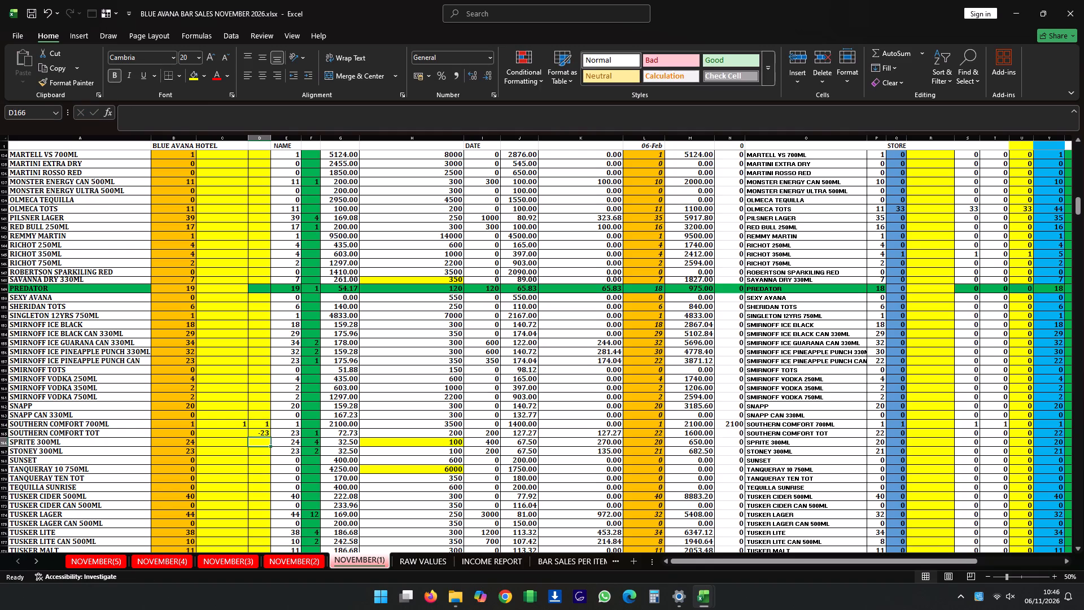
# Enter 5 as the received quantity for VICEROY 250ML in C185 of the NOVEMBER(1) sheet.
pyautogui.scroll(-9, 261, 490)
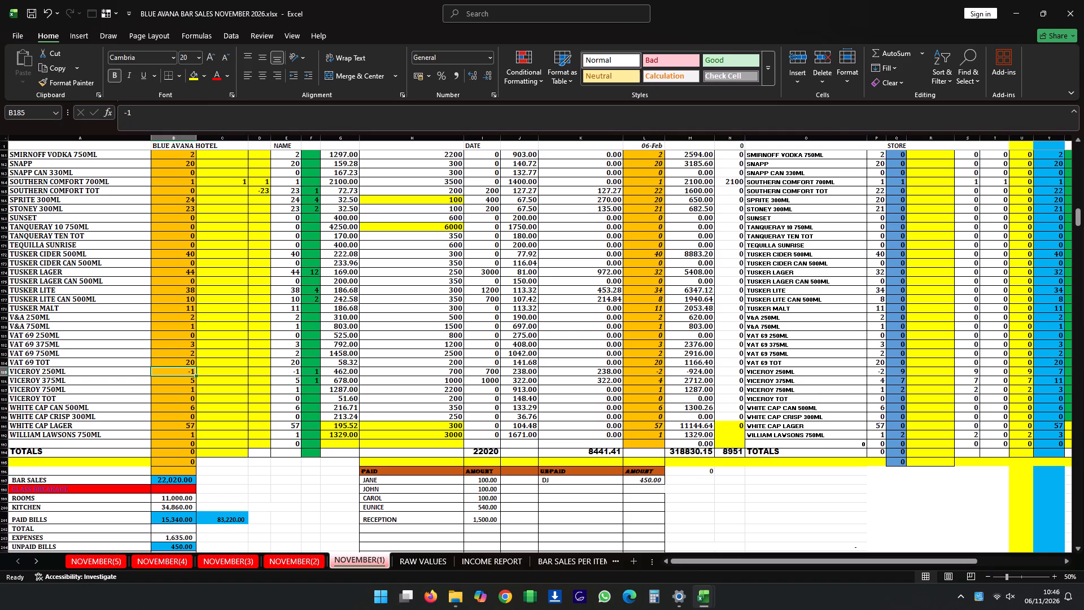
pyautogui.click(230, 373)
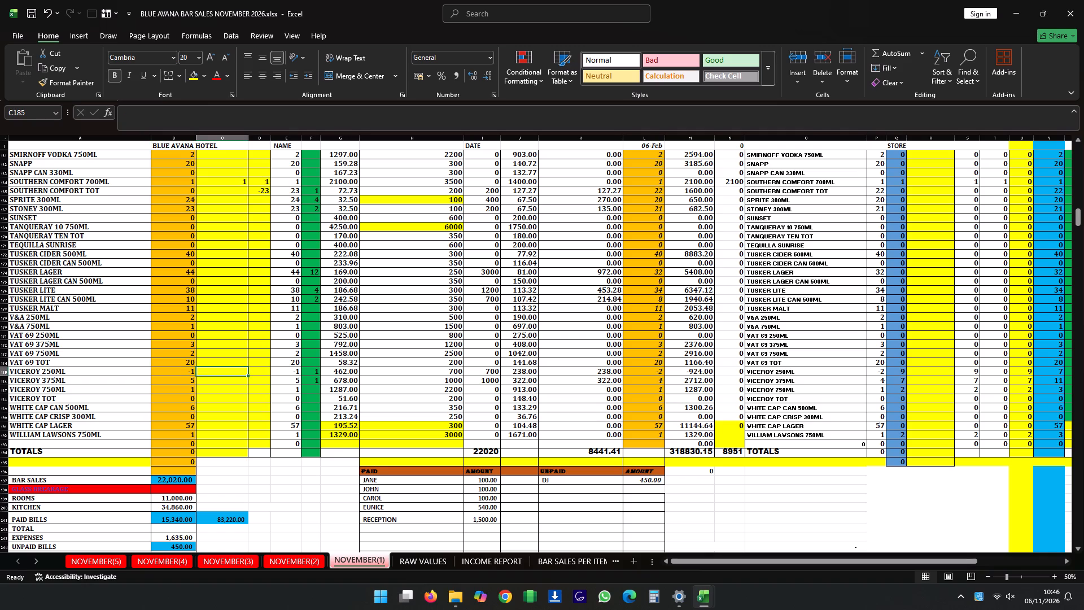
pyautogui.press('5')
pyautogui.press('Return')
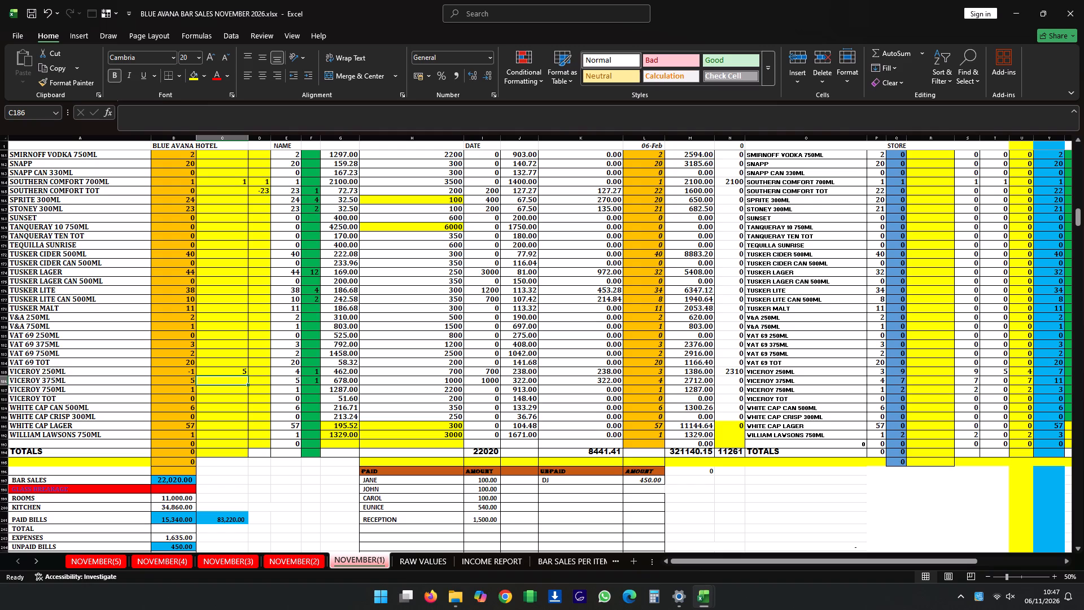
# Switch to the NOVEMBER(5) sheet.
pyautogui.click(92, 556)
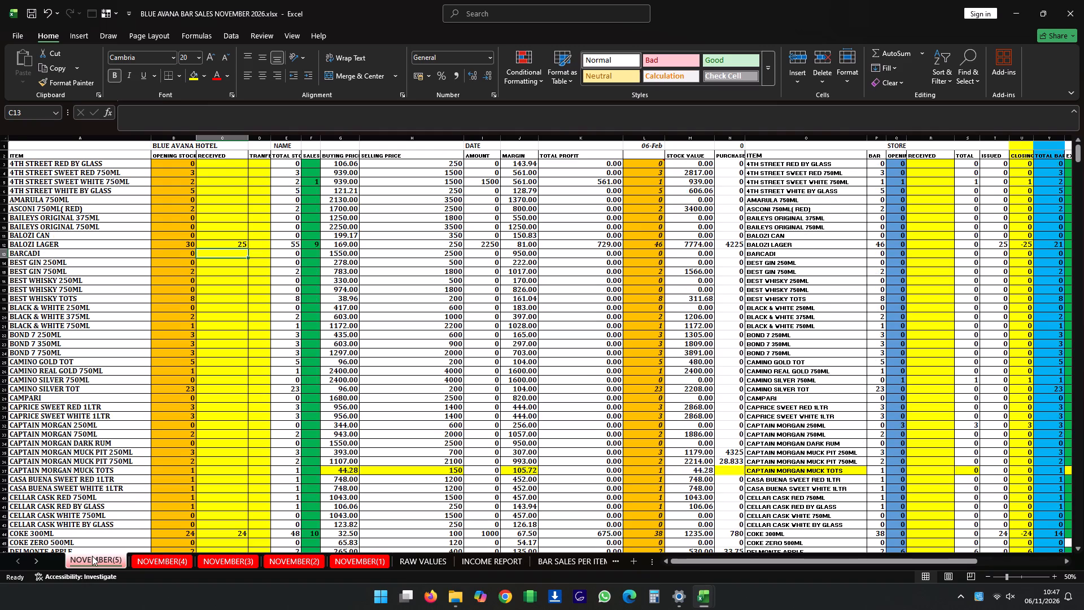
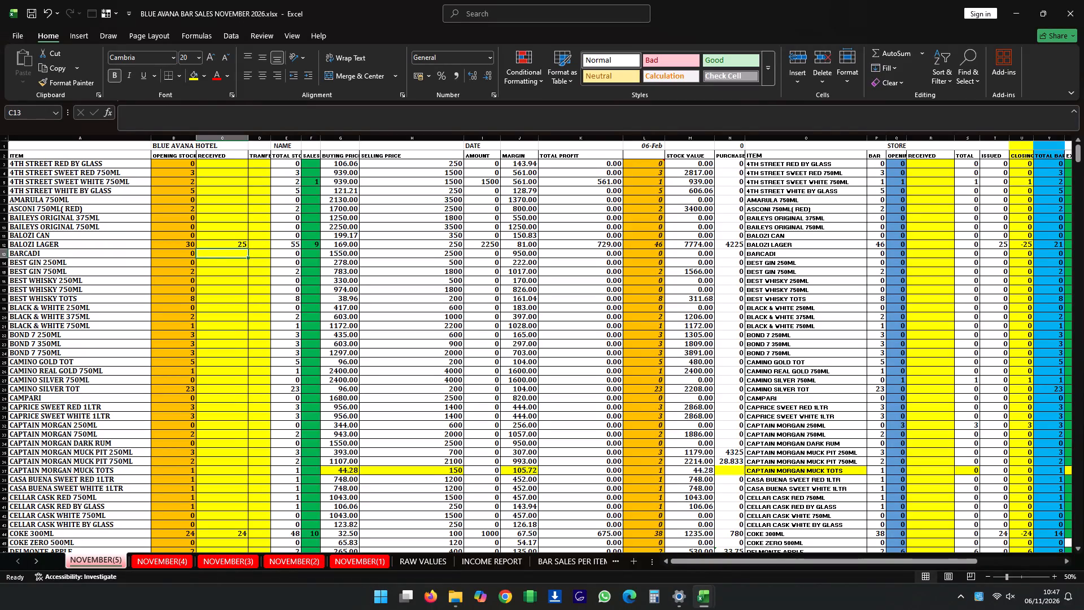
# In the store received column of NOVEMBER(5), enter 6 for DELMONTE MANGO (R47) and 6 for DELMONTE MIXED BERRY (R49).
pyautogui.scroll(-9, 934, 529)
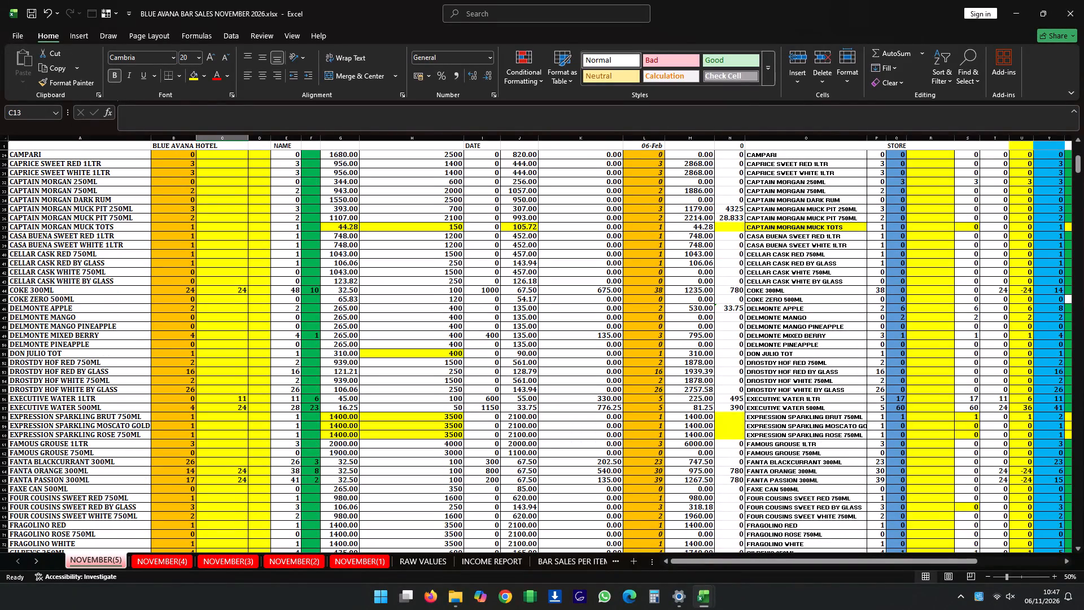
pyautogui.click(929, 316)
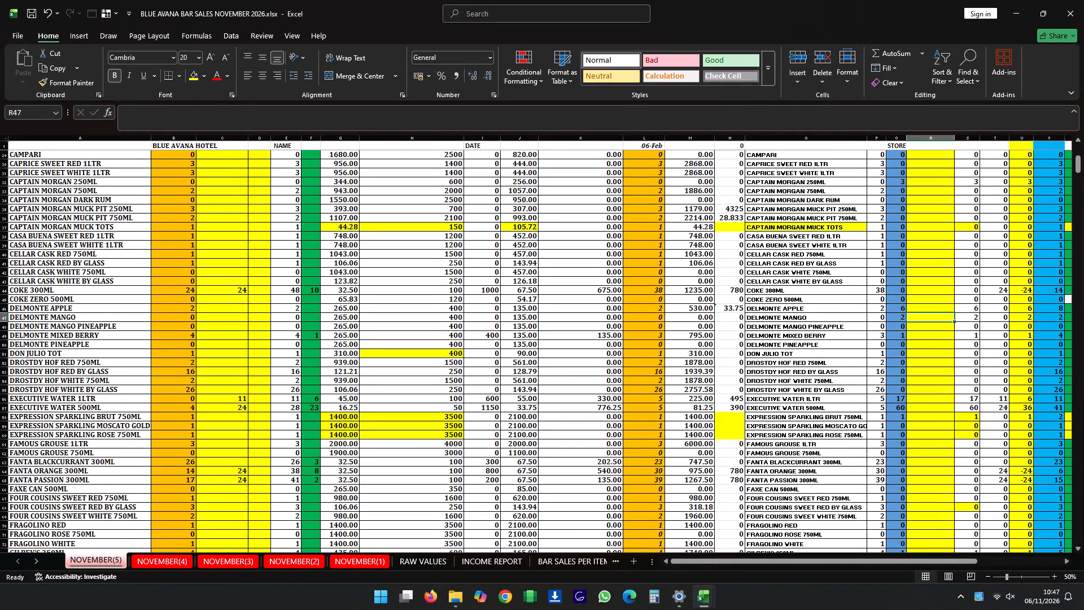
pyautogui.press('6')
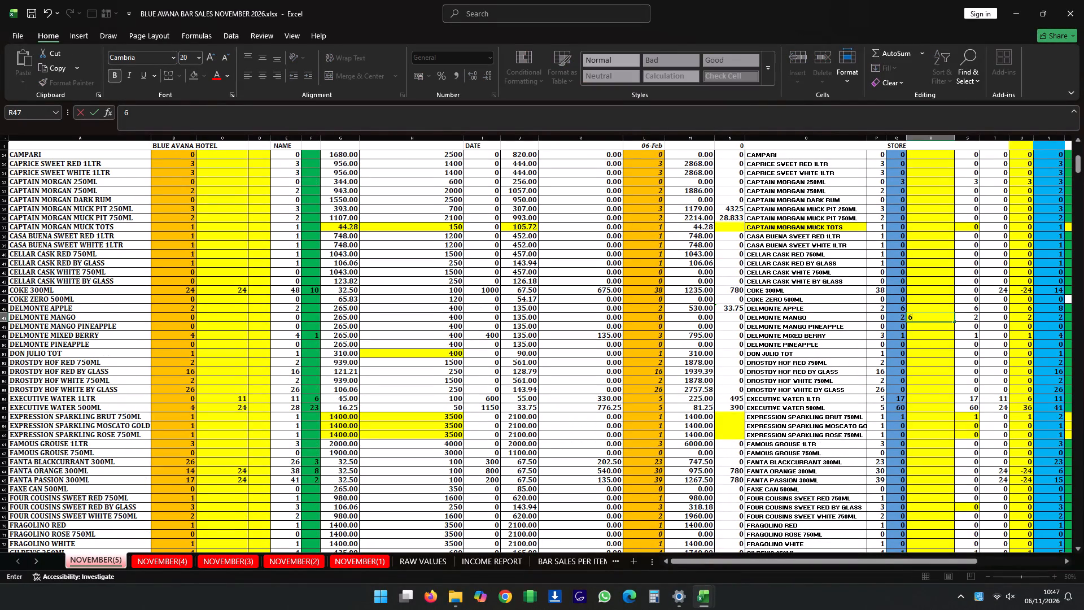
pyautogui.press('Down')
pyautogui.press('Down')
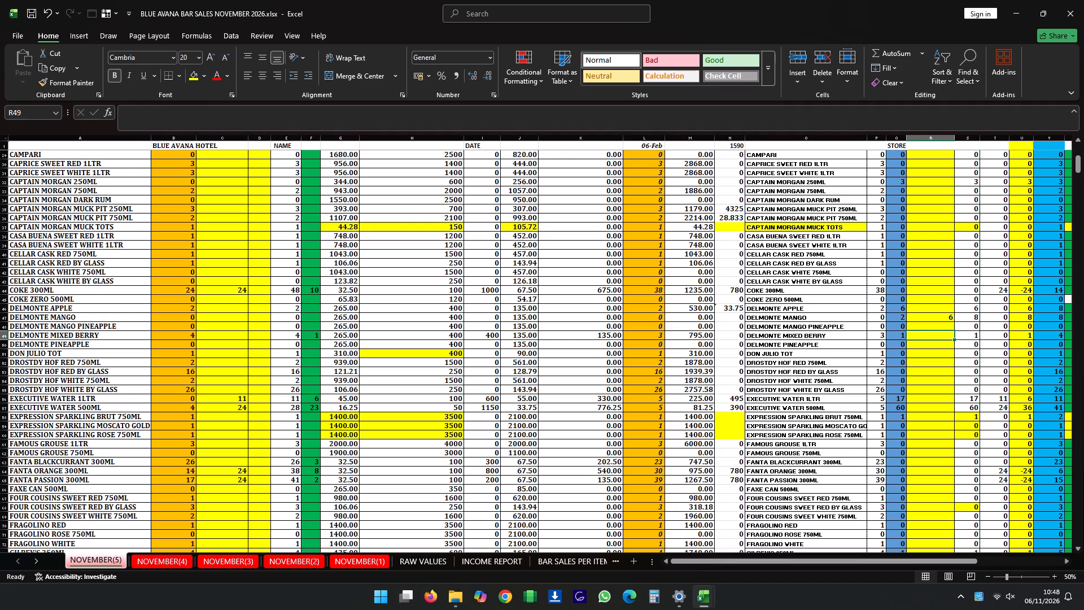
pyautogui.press('6')
pyautogui.press('Return')
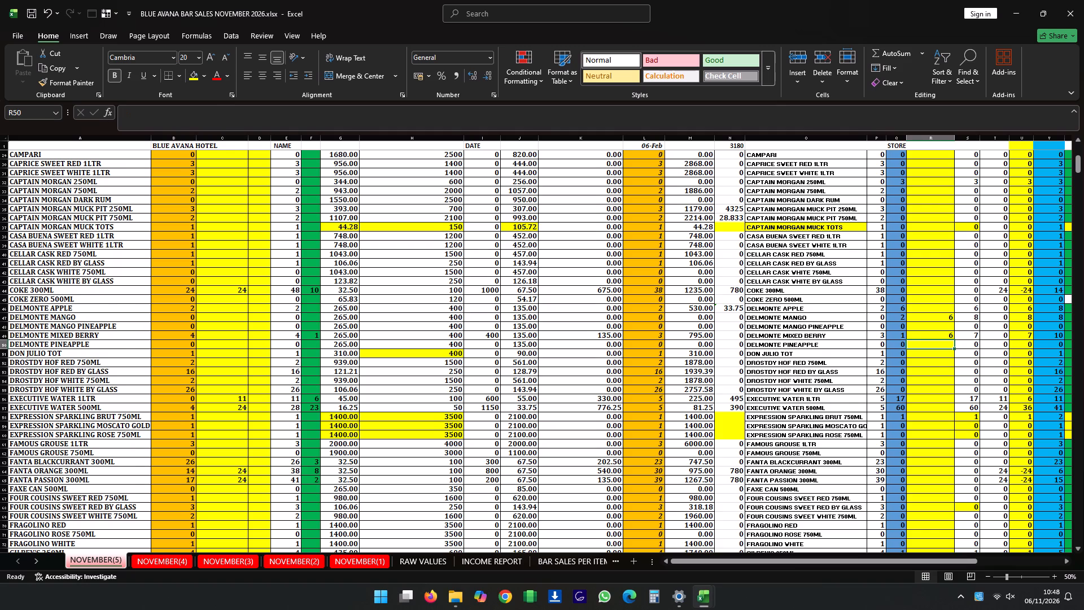
# Enter 4 as the store received quantity for V&A 250ML in R179 of NOVEMBER(5).
pyautogui.scroll(-17, 902, 325)
pyautogui.scroll(-5, 903, 330)
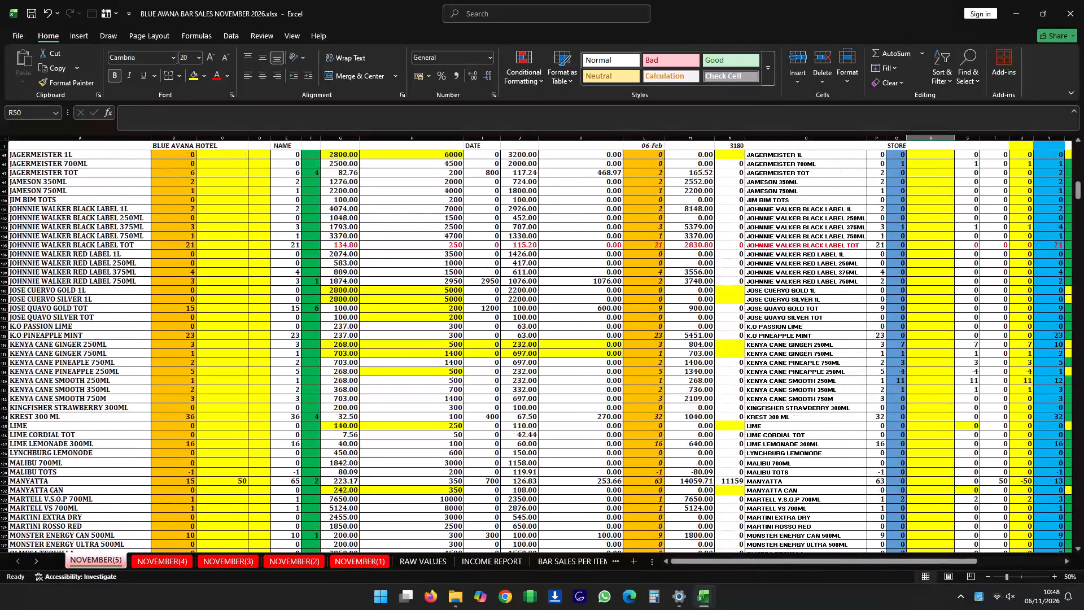
pyautogui.scroll(-16, 903, 330)
pyautogui.scroll(-5, 904, 330)
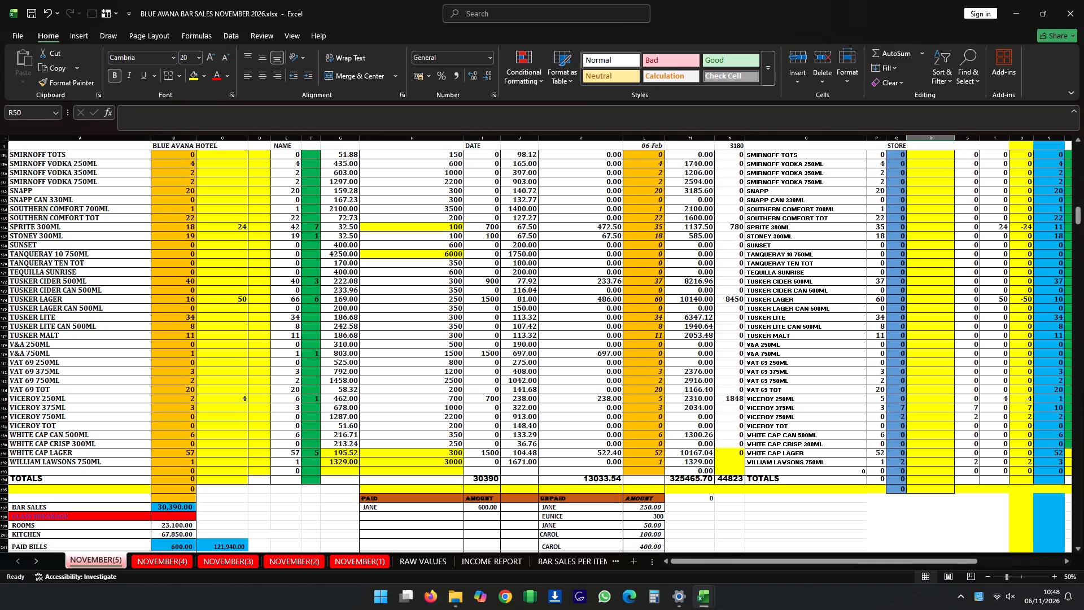
pyautogui.click(929, 345)
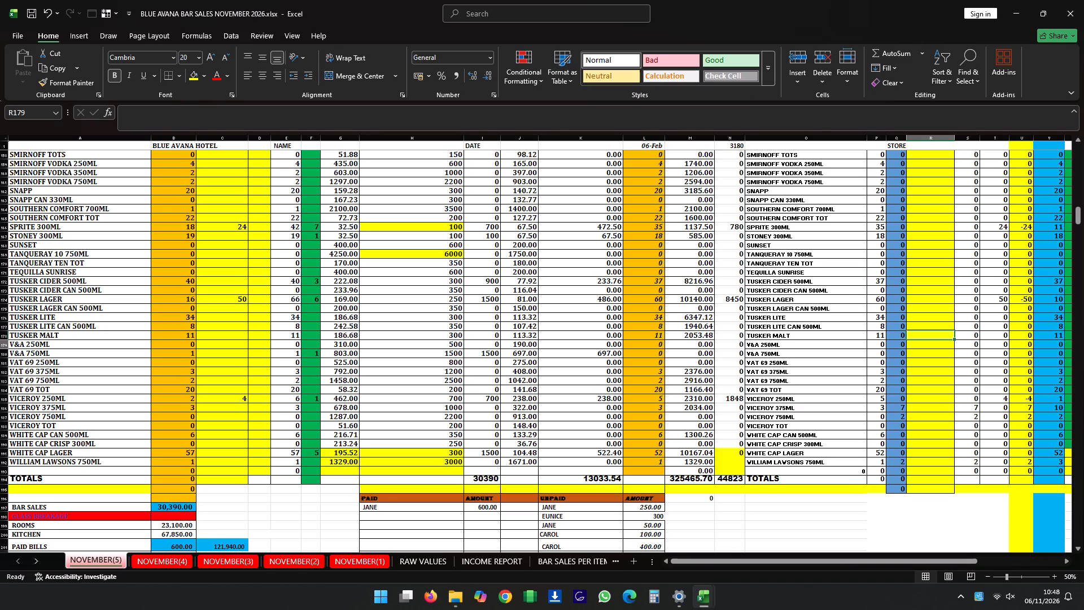
pyautogui.press('4')
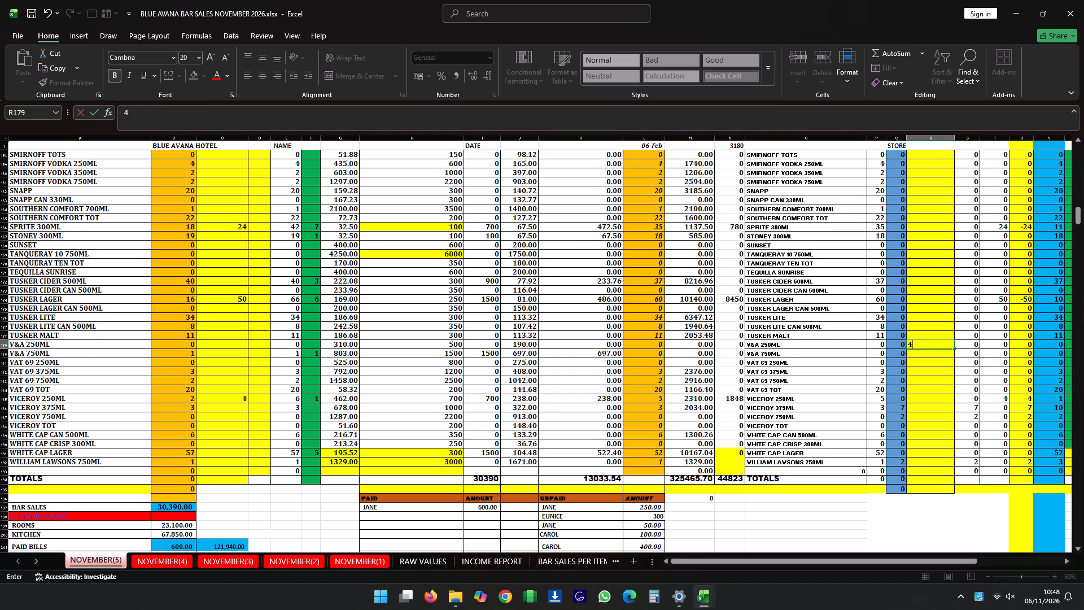
pyautogui.press('Down')
pyautogui.press('Down')
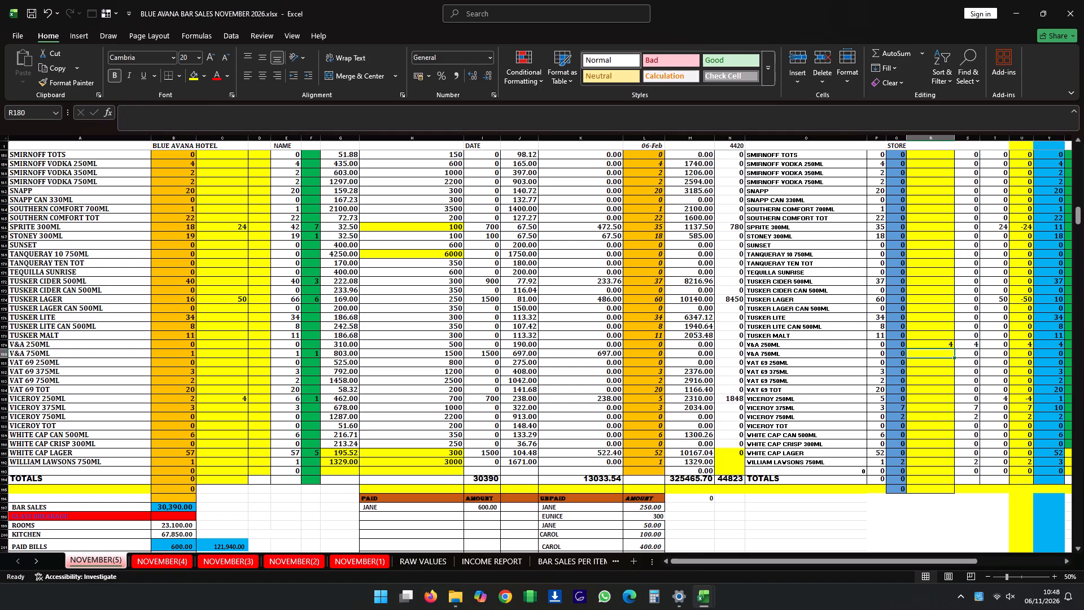
# In the store received column of NOVEMBER(5), enter 12 for VICEROY 250ML (R185) and 4 for VICEROY 750ML (R187).
pyautogui.press('Down')
pyautogui.press('Down')
pyautogui.press('Down')
pyautogui.press('Down')
pyautogui.write('12')
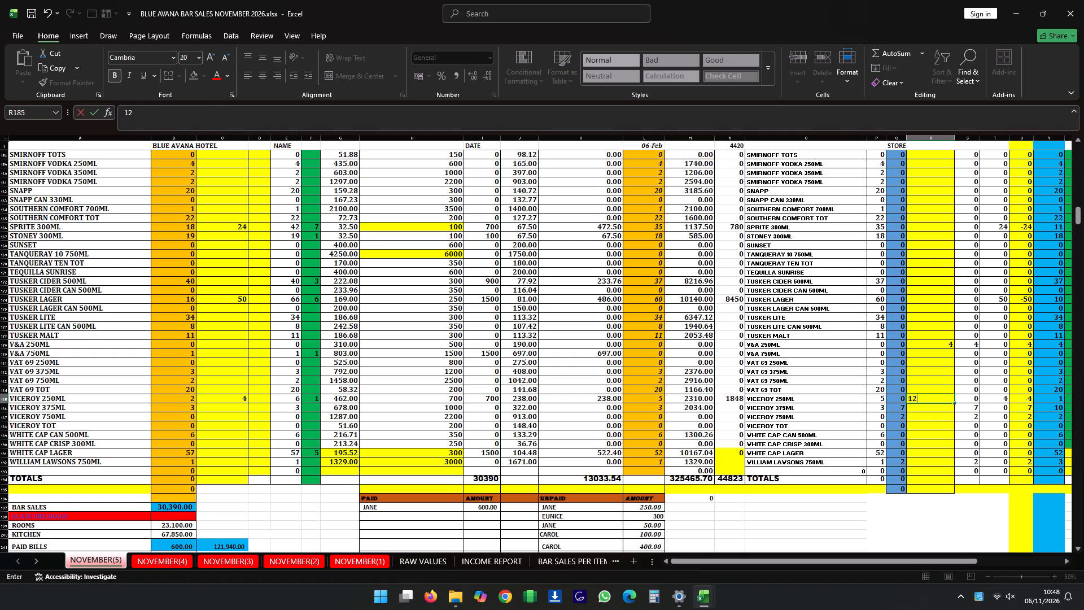
pyautogui.press('Down')
pyautogui.press('Down')
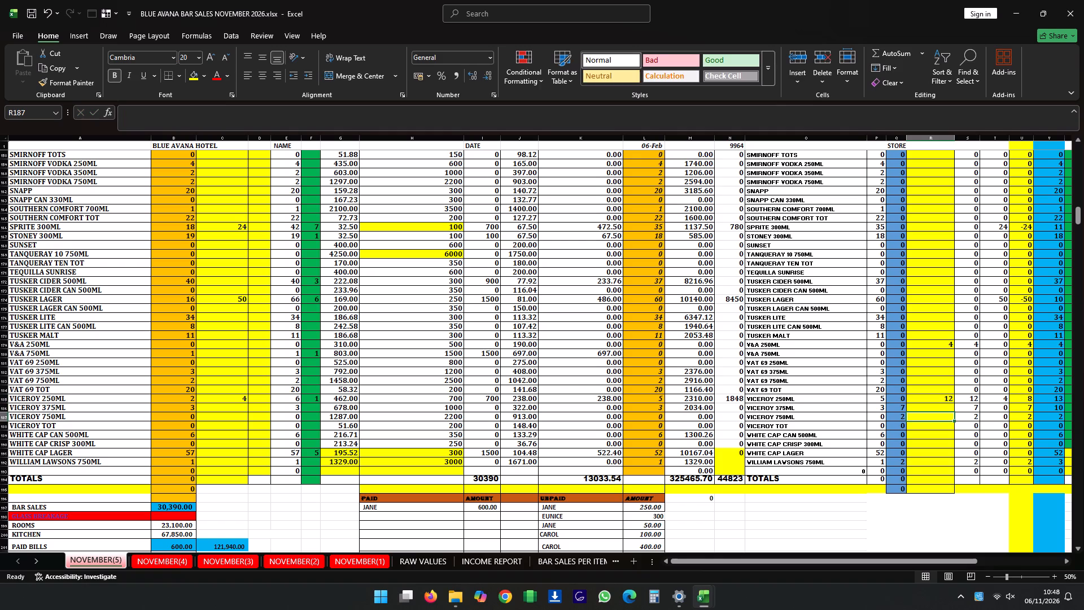
pyautogui.press('4')
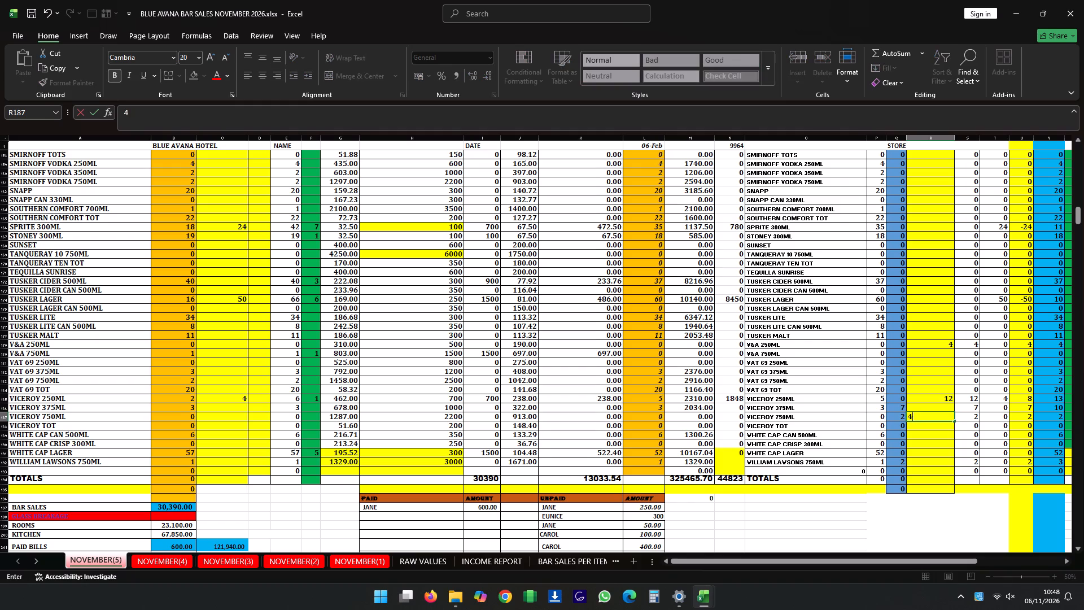
pyautogui.press('Down')
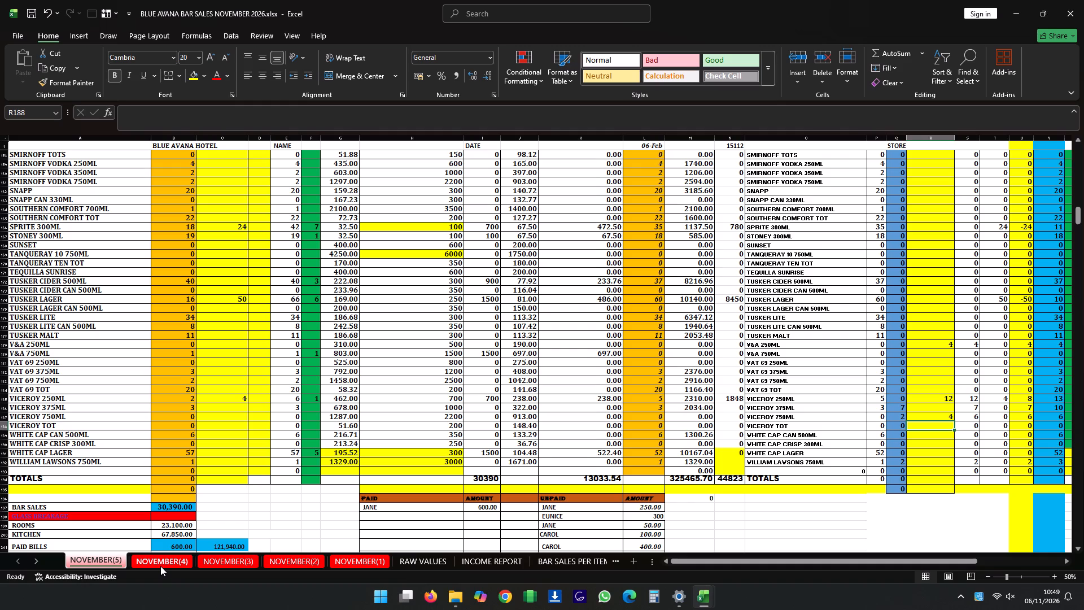
# Enter 24 as the store received quantity for HEINEKEN in R85 of NOVEMBER(5).
pyautogui.scroll(5, 929, 212)
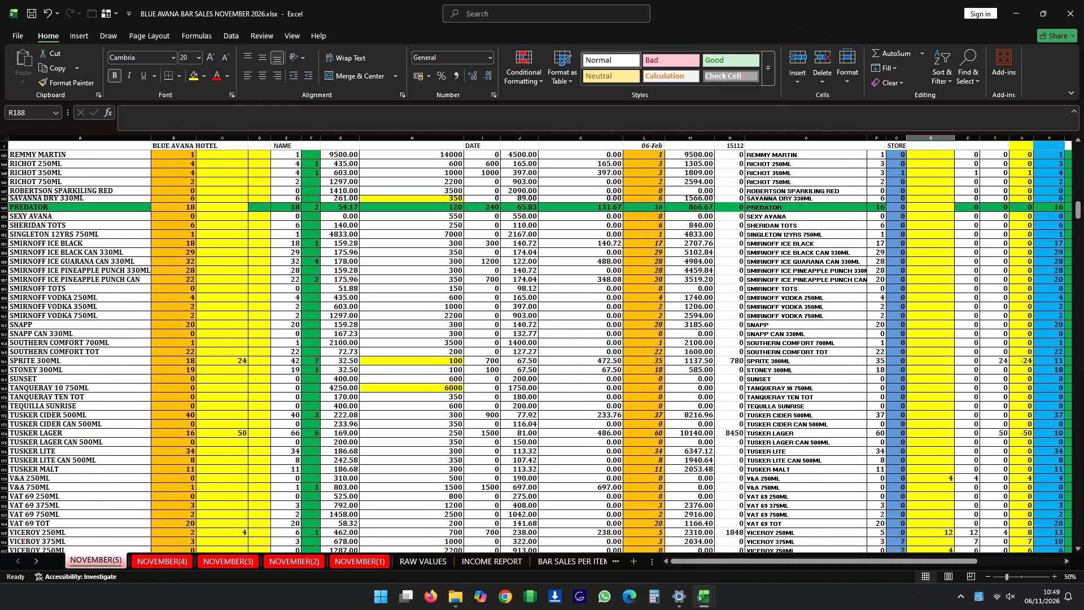
pyautogui.scroll(10, 929, 212)
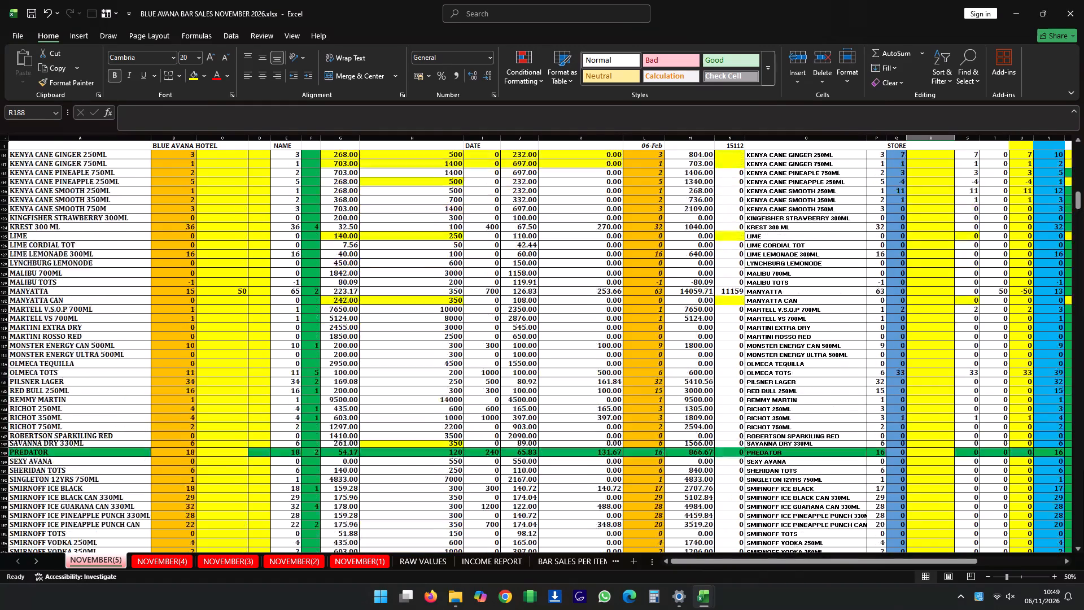
pyautogui.scroll(8, 933, 211)
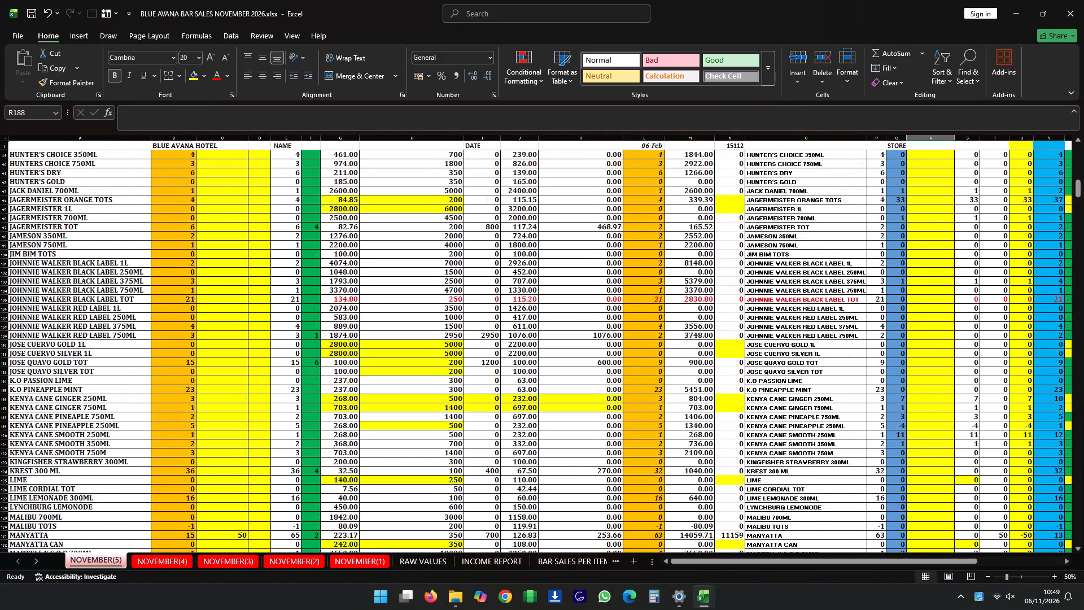
pyautogui.scroll(3, 933, 211)
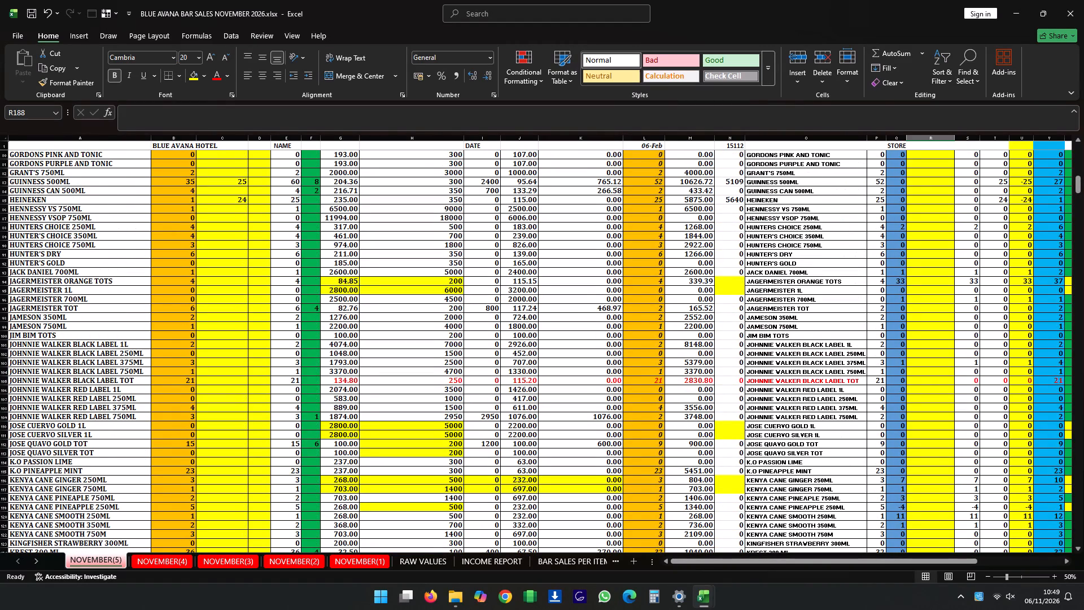
pyautogui.click(939, 199)
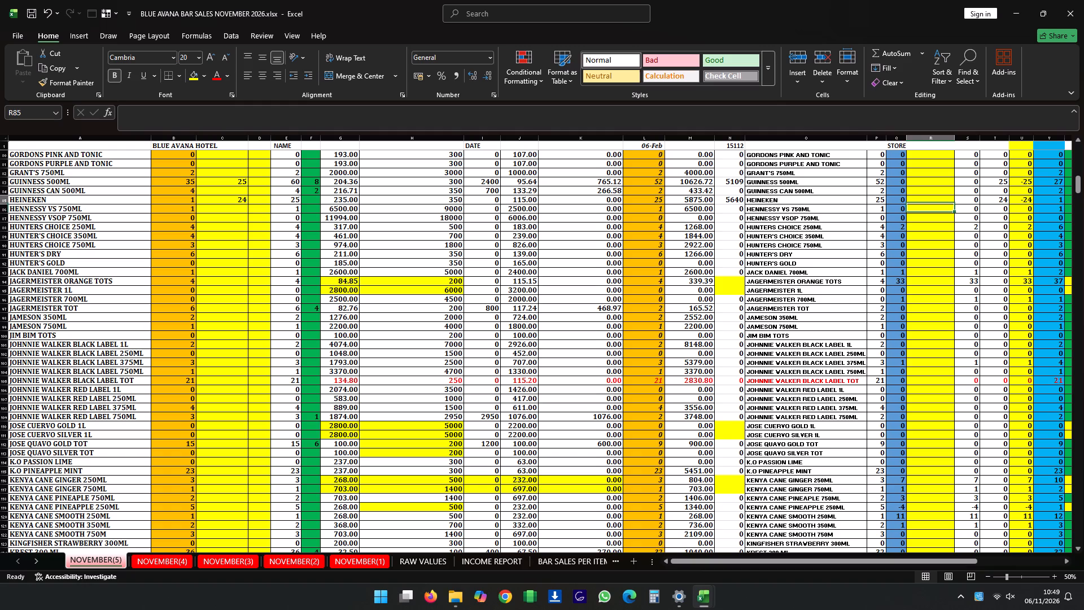
pyautogui.write('24')
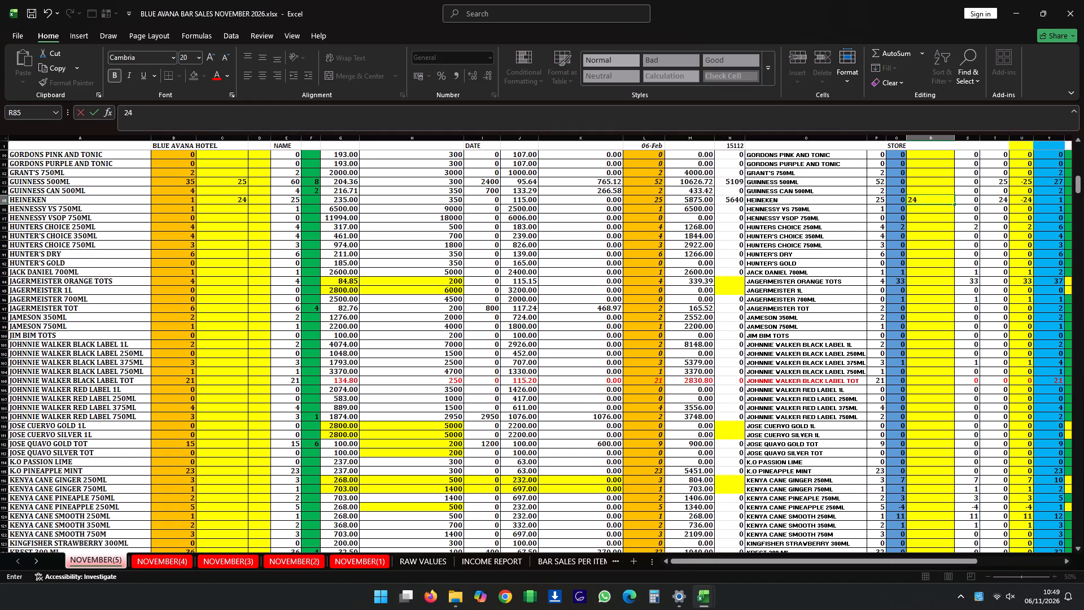
pyautogui.press('Down')
# Enter 50 as the store received quantity for MANYATTA in R131 of NOVEMBER(5).
pyautogui.press('Down')
pyautogui.press('Down')
pyautogui.press('Down')
pyautogui.press('Down')
pyautogui.press('Down')
pyautogui.press('Down')
pyautogui.press('Down')
pyautogui.press('Down')
pyautogui.press('Down')
pyautogui.press('Down')
pyautogui.press('Down')
pyautogui.press('Down')
pyautogui.press('Down')
pyautogui.press('Down')
pyautogui.press('Down')
pyautogui.press('Down')
pyautogui.press('Down')
pyautogui.press('Down')
pyautogui.press('Down')
pyautogui.press('Down')
pyautogui.press('Down')
pyautogui.press('Down')
pyautogui.press('Down')
pyautogui.press('Down')
pyautogui.press('Down')
pyautogui.press('Down')
pyautogui.press('Down')
pyautogui.press('Down')
pyautogui.press('Down')
pyautogui.press('Down')
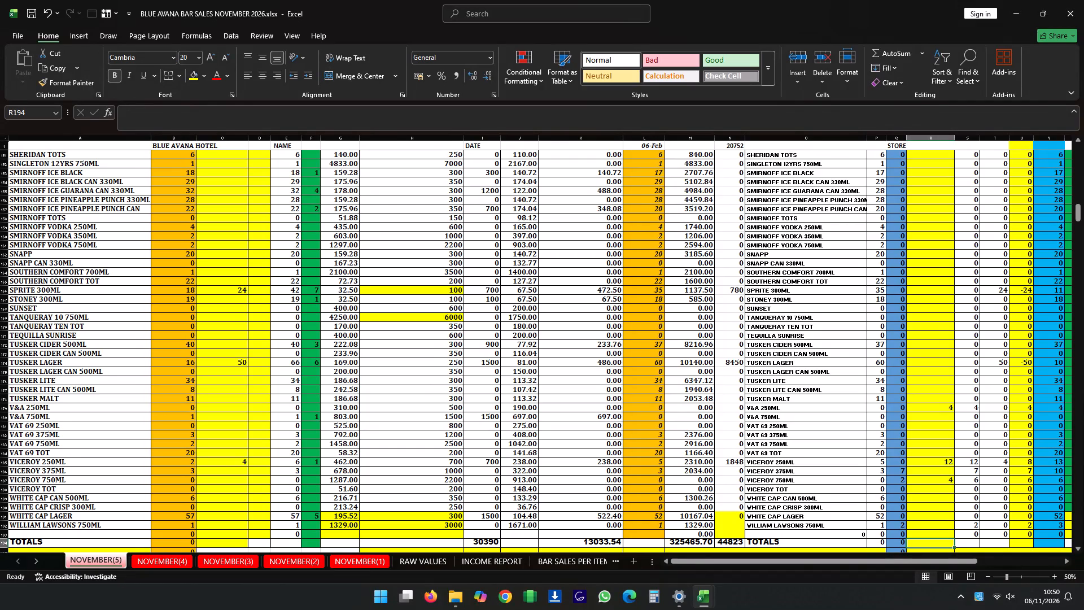
pyautogui.press('Up')
pyautogui.press('Up')
pyautogui.press('Up')
pyautogui.press('Up')
pyautogui.press('Up')
pyautogui.press('Up')
pyautogui.press('Up')
pyautogui.press('Up')
pyautogui.press('Up')
pyautogui.press('Up')
pyautogui.press('Up')
pyautogui.press('Up')
pyautogui.press('Up')
pyautogui.press('Up')
pyautogui.press('Up')
pyautogui.press('Up')
pyautogui.press('Up')
pyautogui.press('Up')
pyautogui.press('Up')
pyautogui.press('Up')
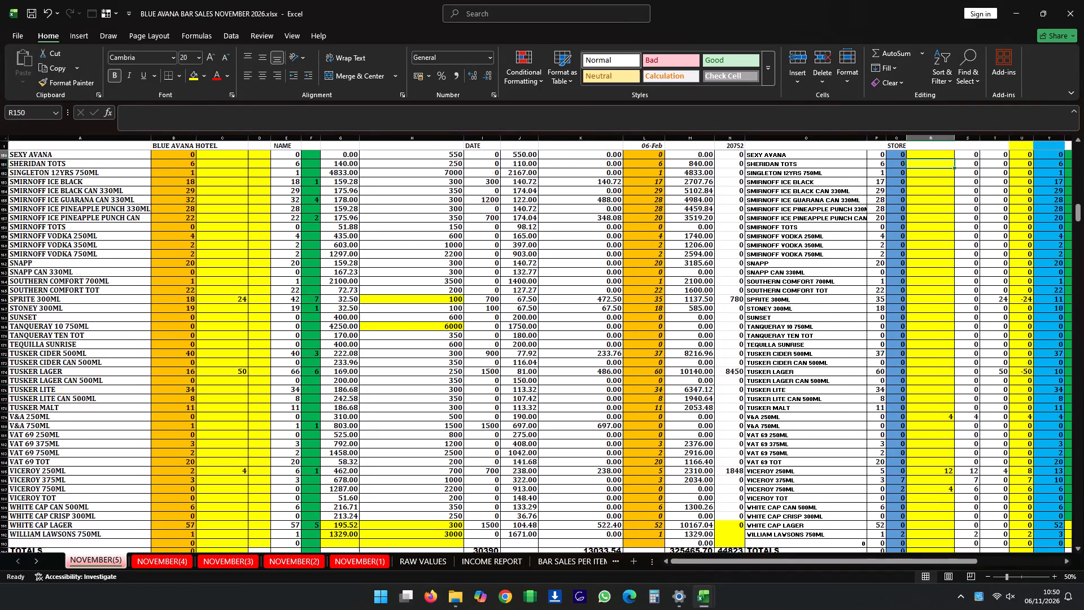
pyautogui.press('Down')
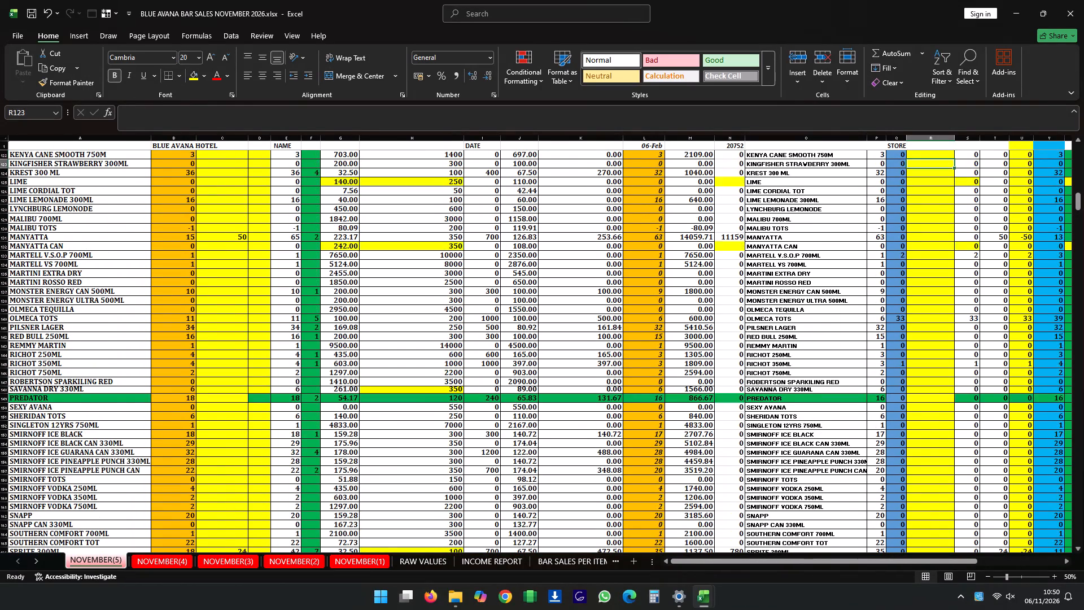
pyautogui.press('Down')
pyautogui.press('Down')
pyautogui.press('Down')
pyautogui.press('Down')
pyautogui.press('Down')
pyautogui.press('Down')
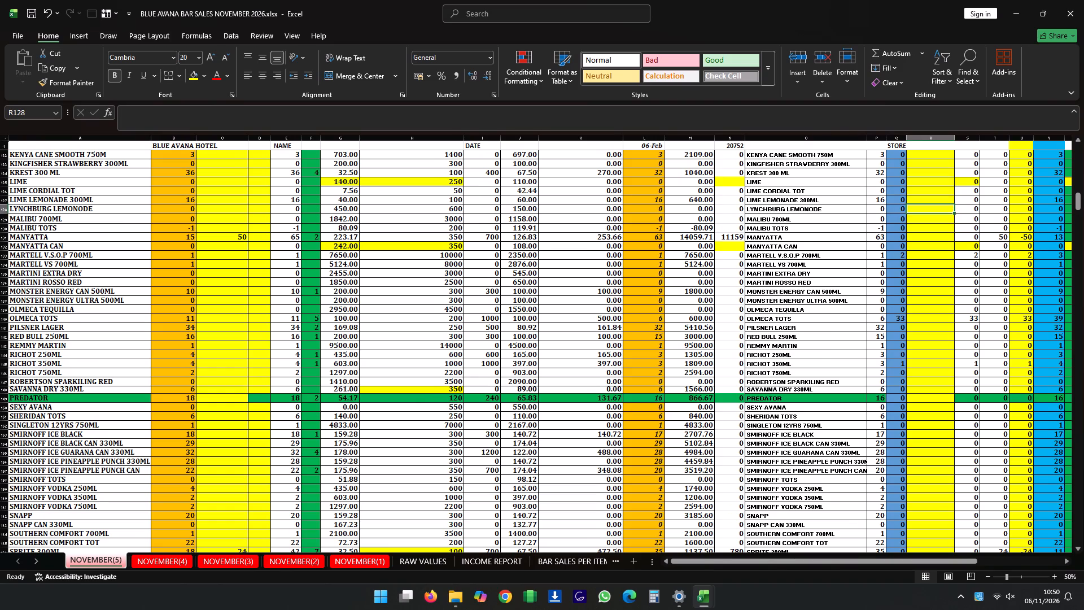
pyautogui.press('Down')
pyautogui.press('Down')
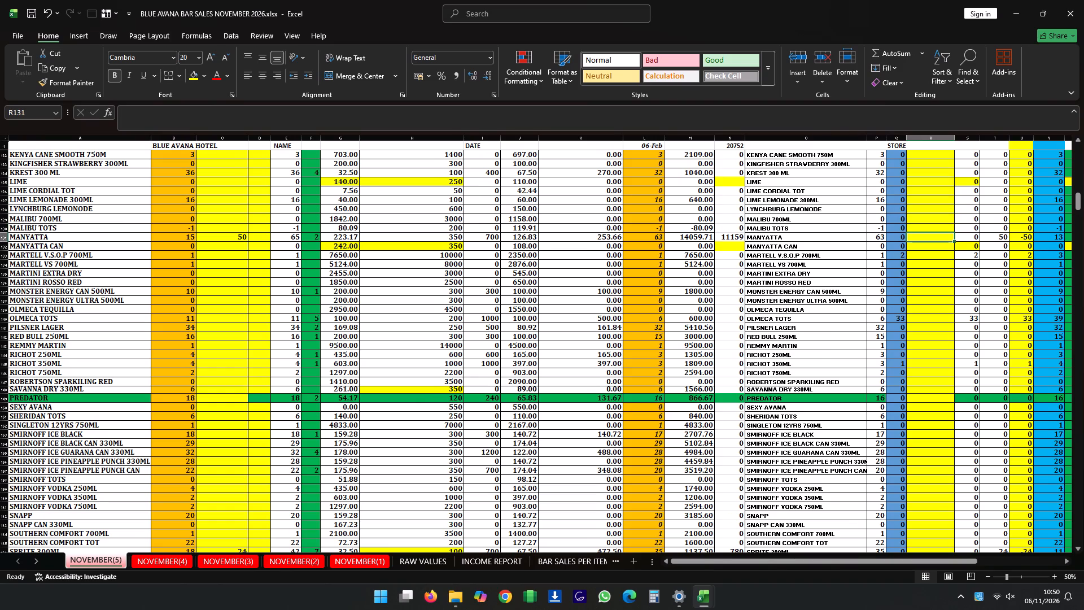
pyautogui.write('50')
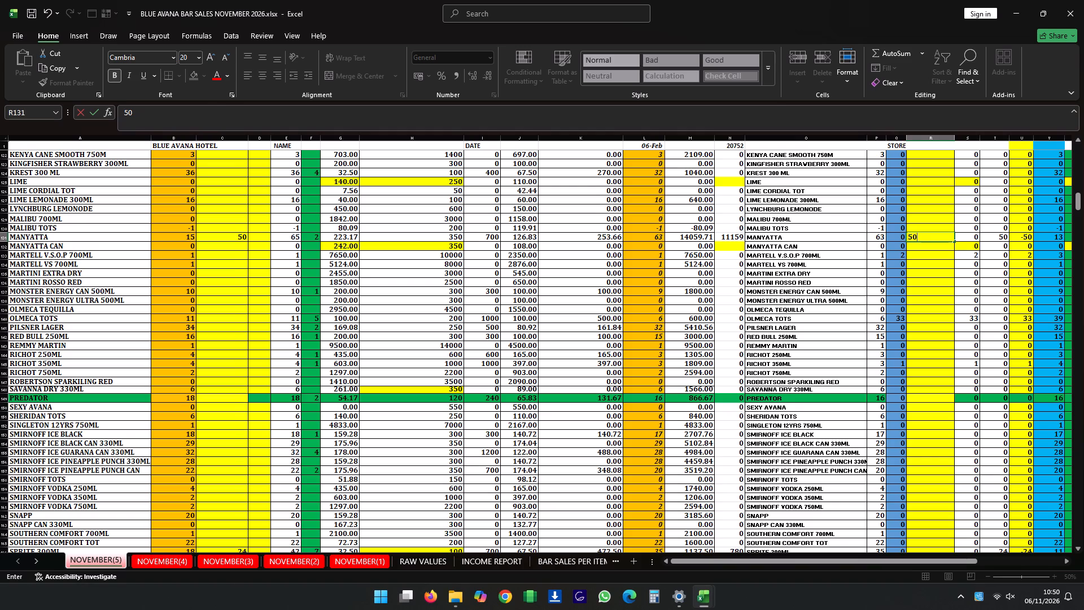
# On the NOVEMBER(1) sheet, set the opening stock of MALIBU TOTS in B130 to 3.
pyautogui.click(348, 558)
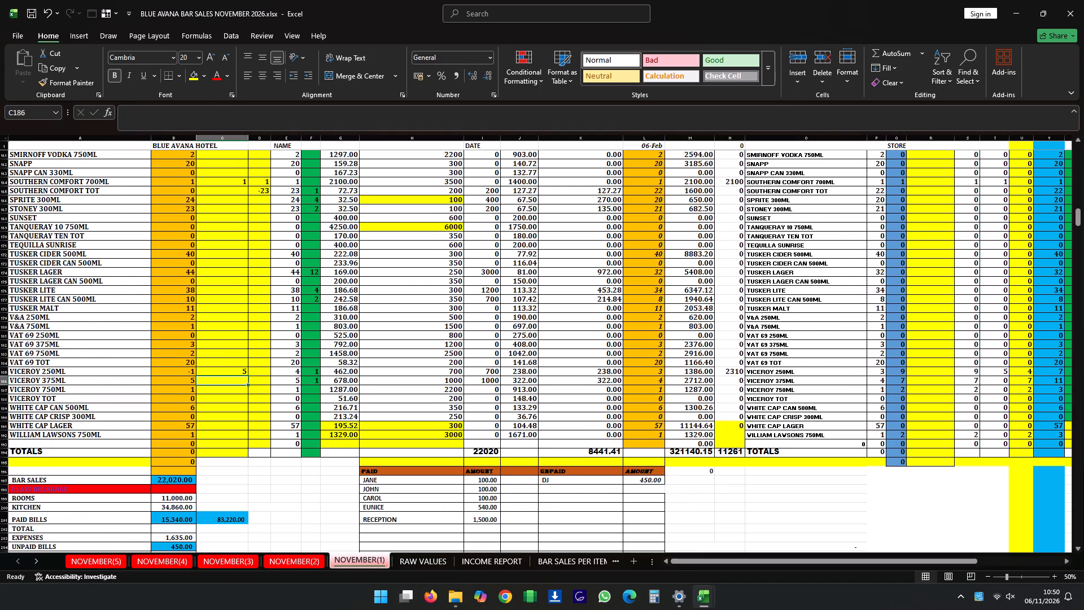
pyautogui.scroll(10, 275, 368)
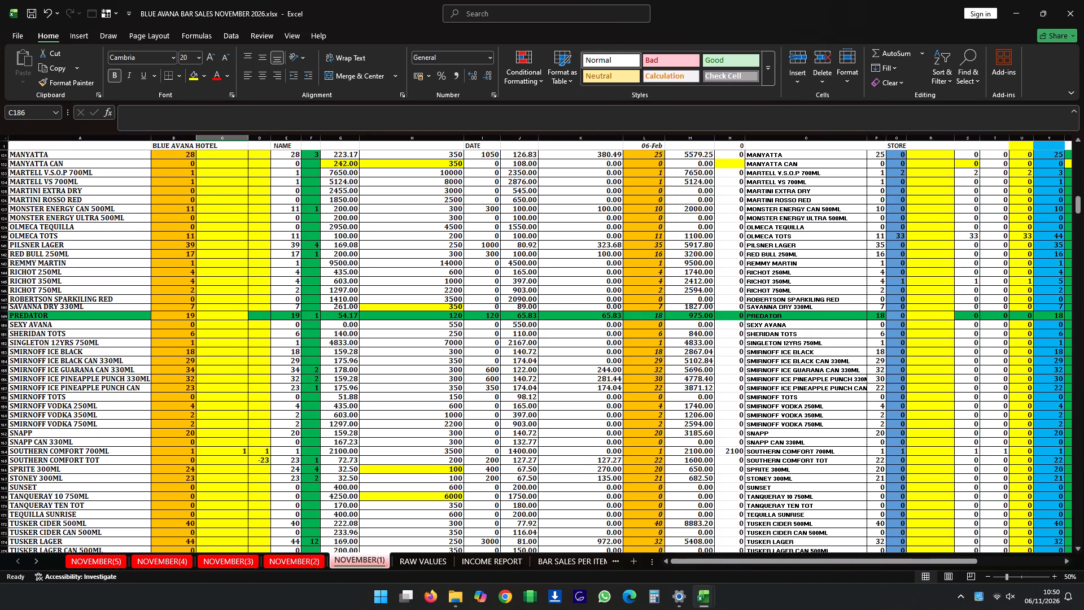
pyautogui.scroll(4, 181, 360)
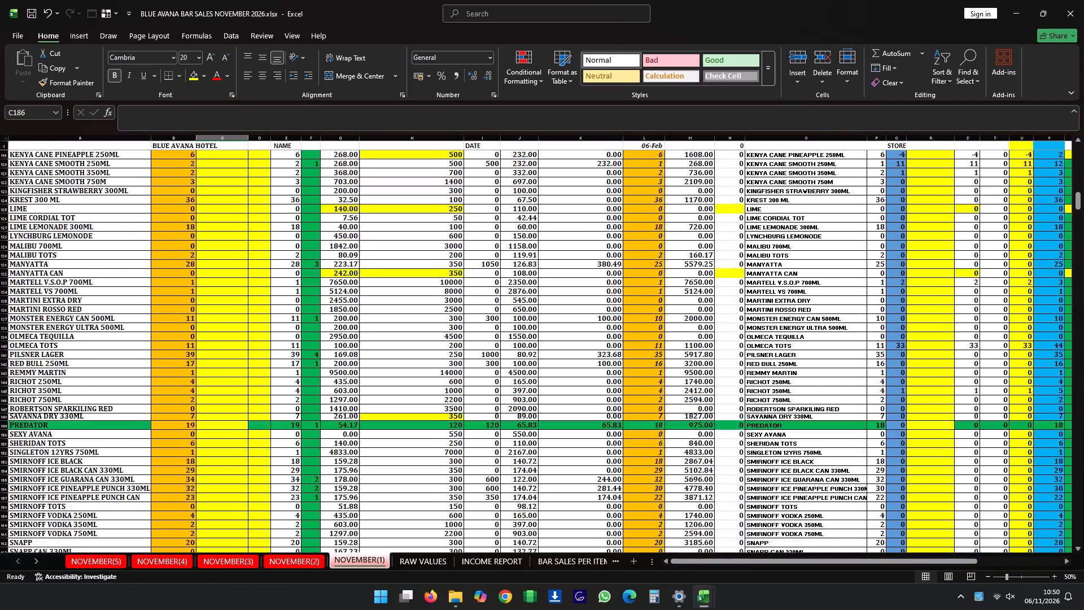
pyautogui.scroll(8, 181, 360)
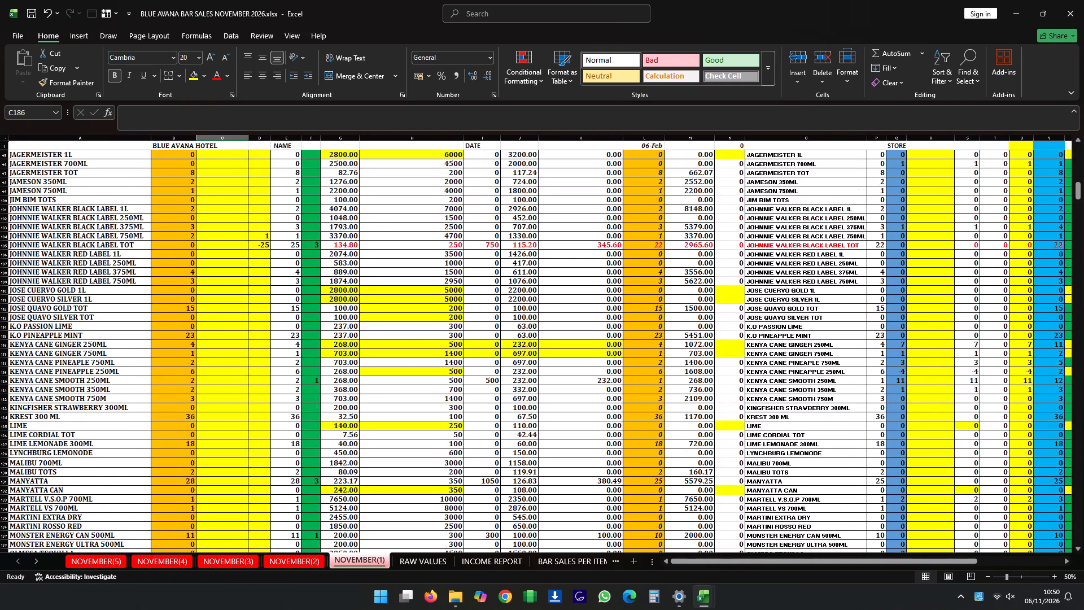
pyautogui.scroll(5, 181, 360)
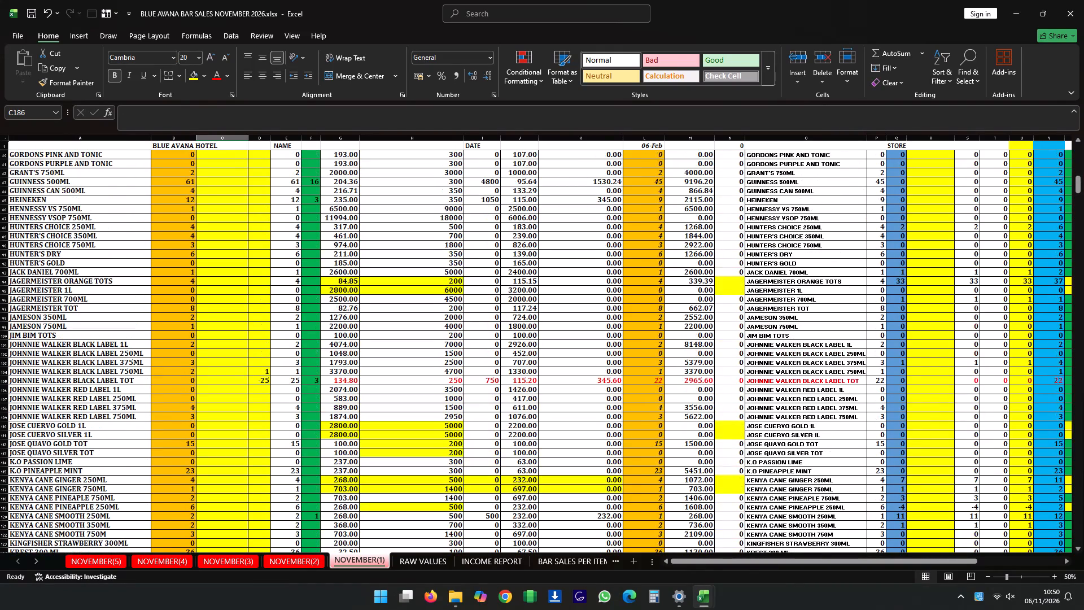
pyautogui.scroll(-5, 181, 360)
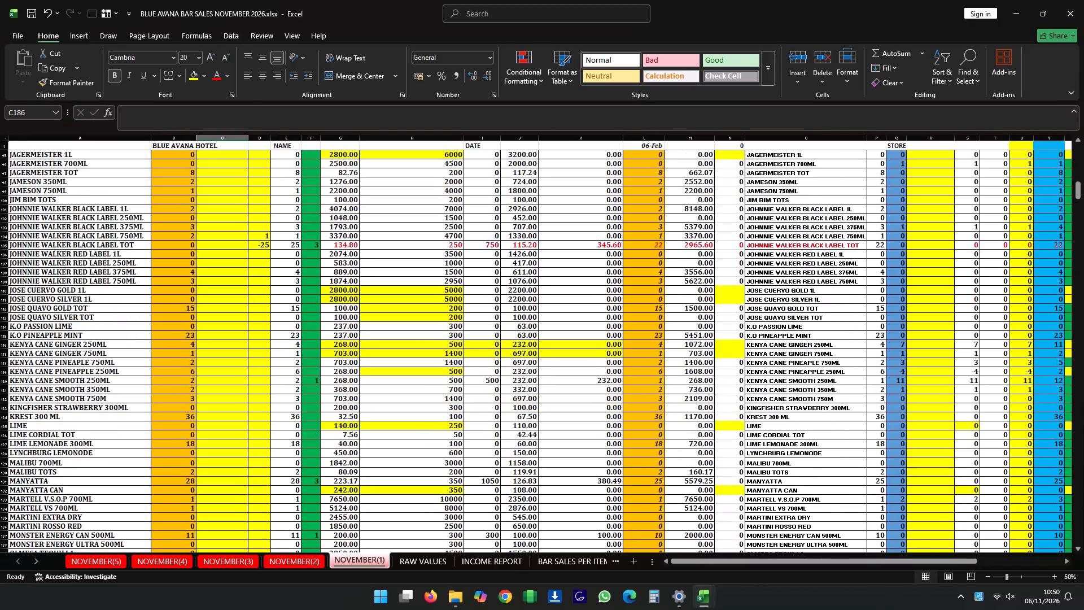
pyautogui.click(178, 470)
pyautogui.press('3')
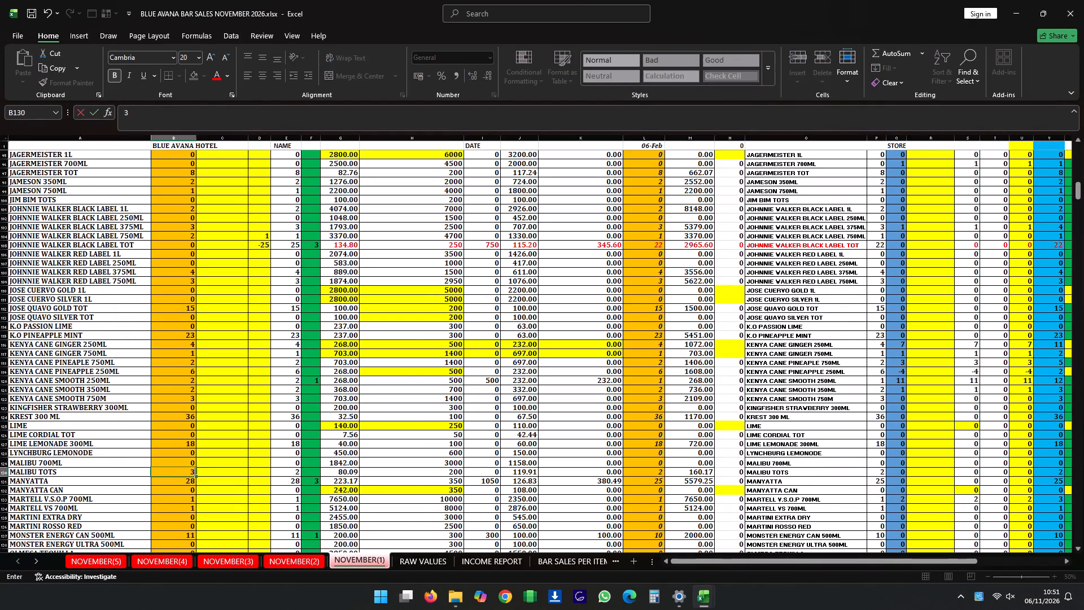
pyautogui.press('Return')
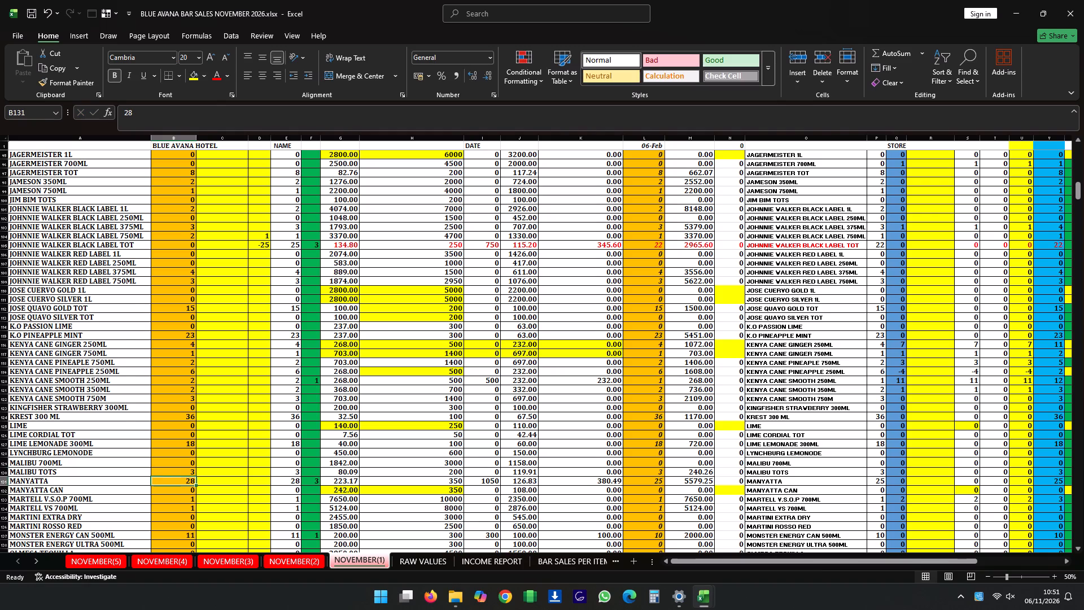
# On the NOVEMBER(1) sheet, set the opening stock of VICEROY 250ML in B185 to 0.
pyautogui.scroll(-20, 242, 496)
pyautogui.scroll(-2, 242, 496)
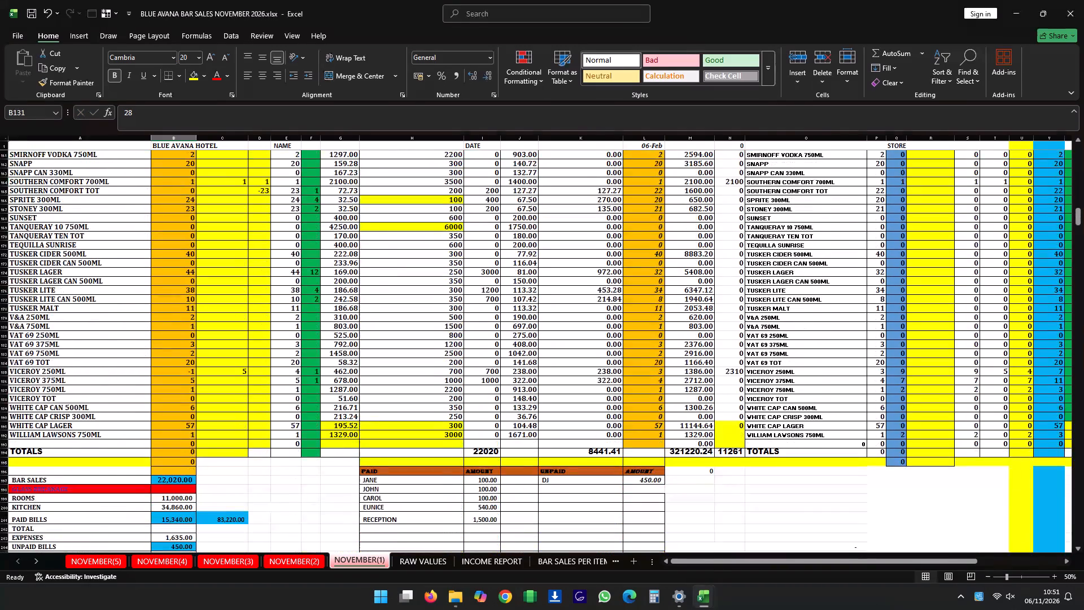
pyautogui.scroll(-1, 227, 499)
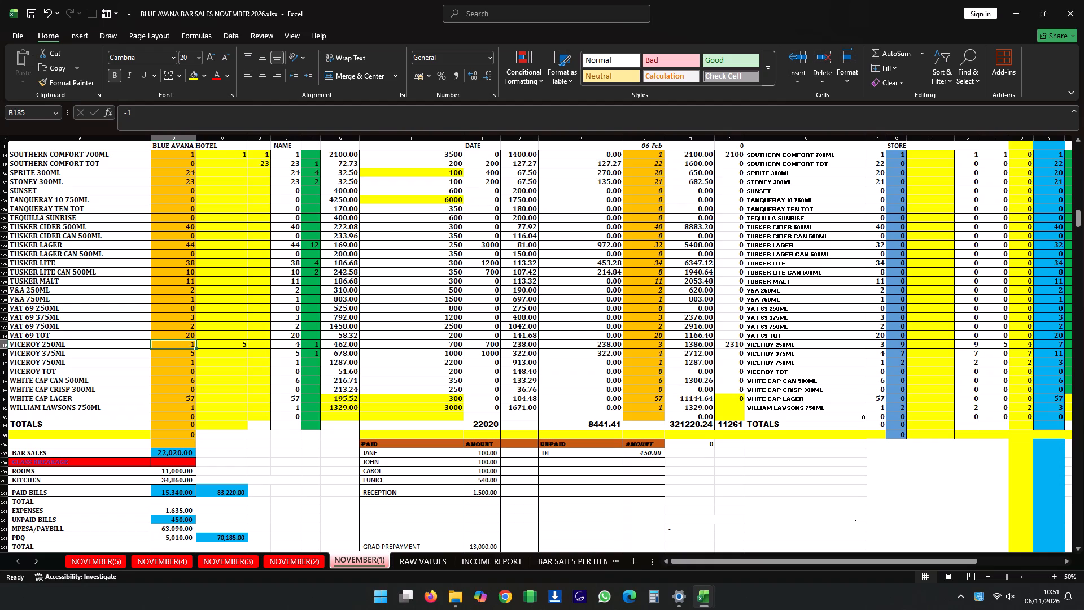
pyautogui.press('0')
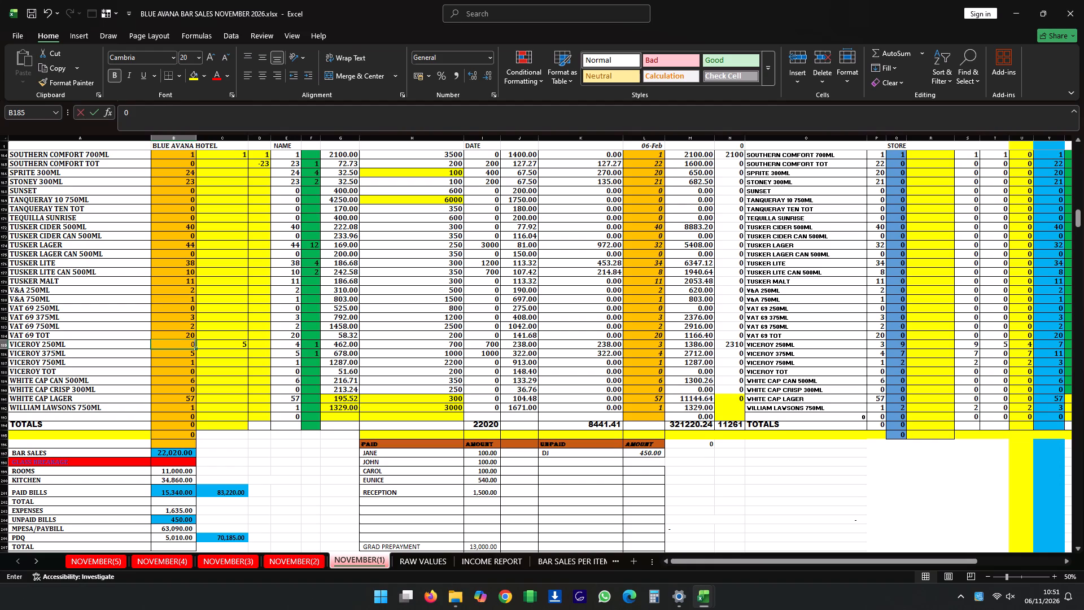
pyautogui.press('Return')
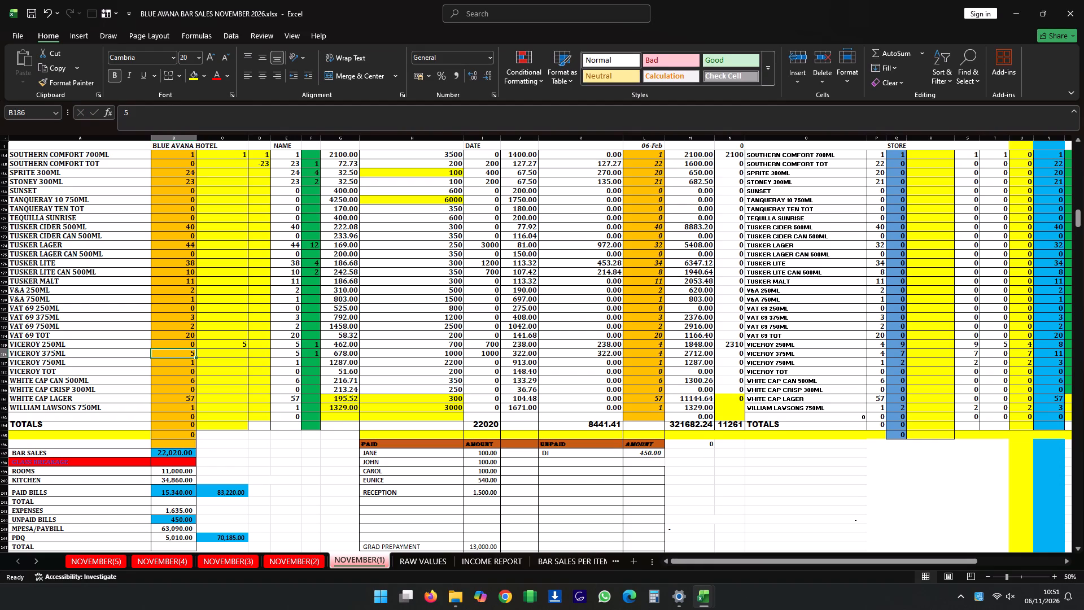
# On the NOVEMBER(5) sheet, enter 50 as the store received quantity for TUSKER LAGER in R174.
pyautogui.click(97, 560)
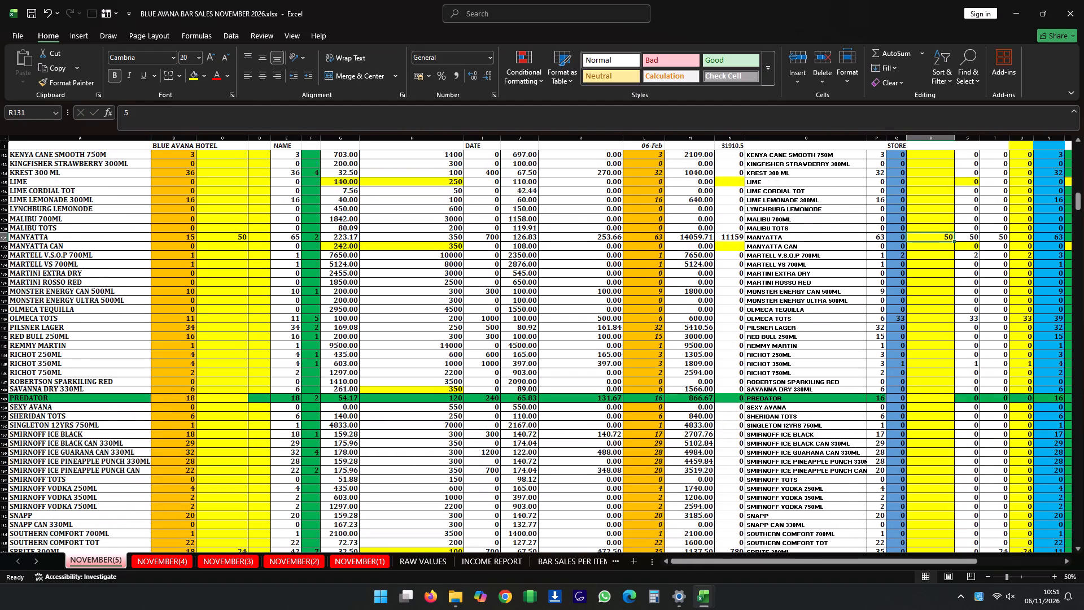
pyautogui.scroll(-11, 128, 451)
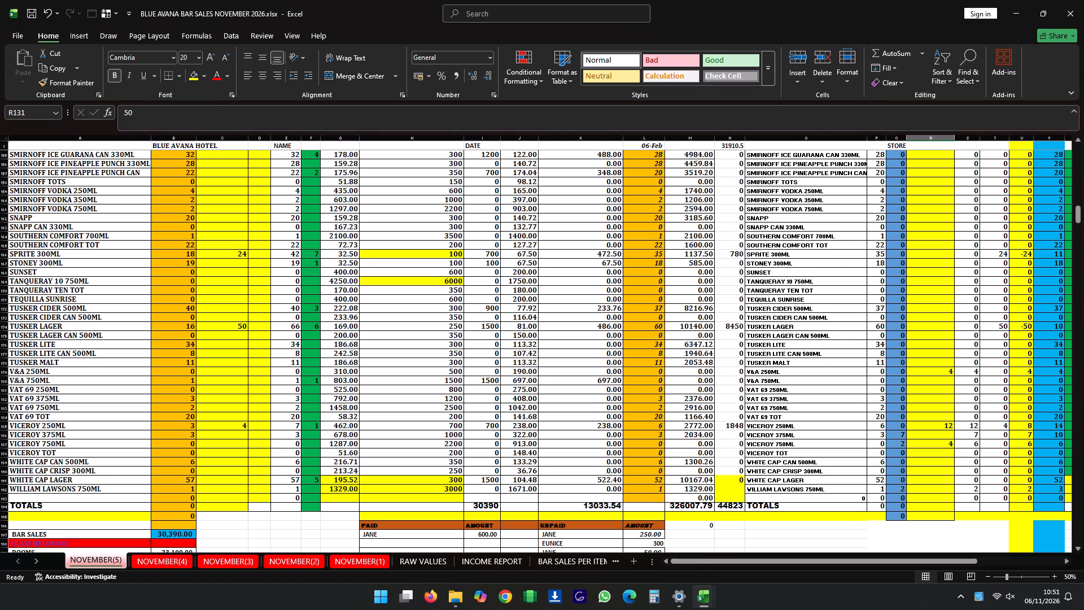
pyautogui.scroll(11, 958, 413)
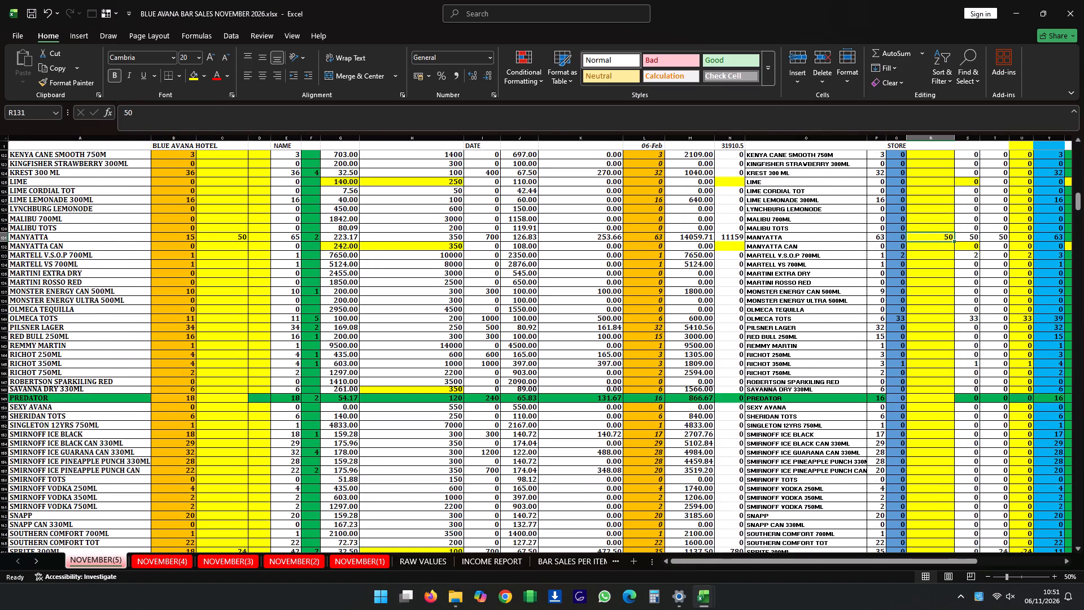
pyautogui.scroll(-4, 958, 413)
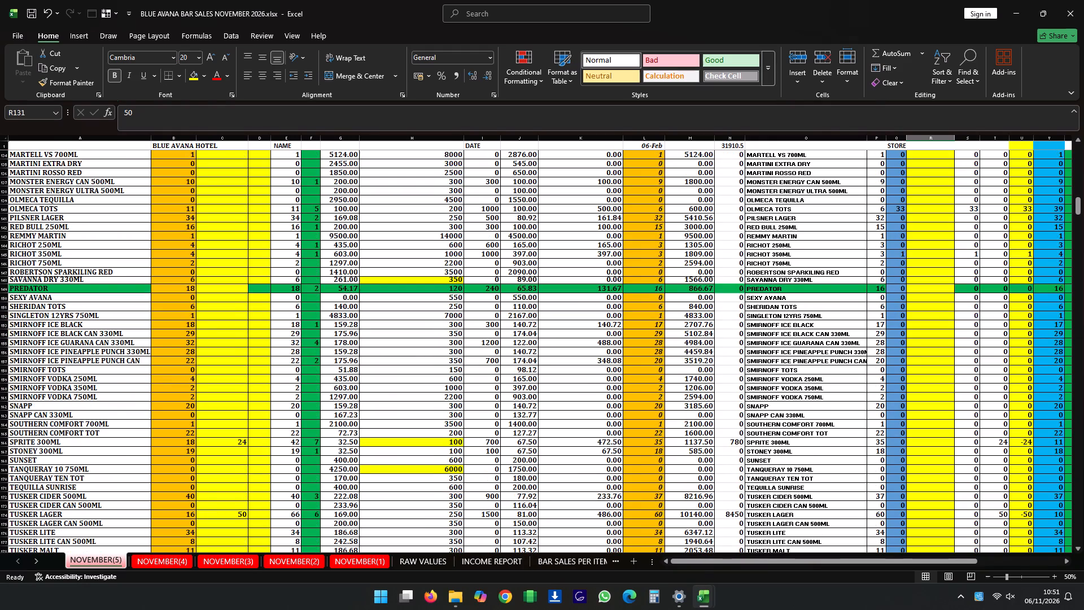
pyautogui.click(932, 515)
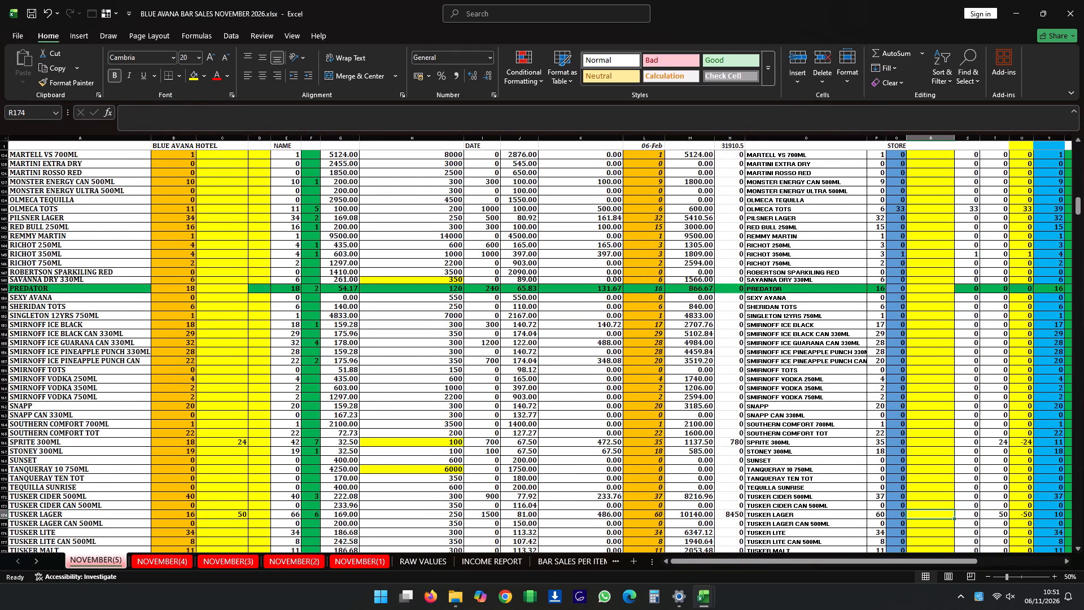
pyautogui.write('50')
pyautogui.press('Up')
# Enter 24 as the store received quantity for SPRITE 300ML in R166 of NOVEMBER(5).
pyautogui.press('Up')
pyautogui.press('Up')
pyautogui.press('Up')
pyautogui.press('Up')
pyautogui.press('Up')
pyautogui.press('Up')
pyautogui.press('Up')
pyautogui.press('Up')
pyautogui.press('Up')
pyautogui.press('Up')
pyautogui.press('Up')
pyautogui.press('Up')
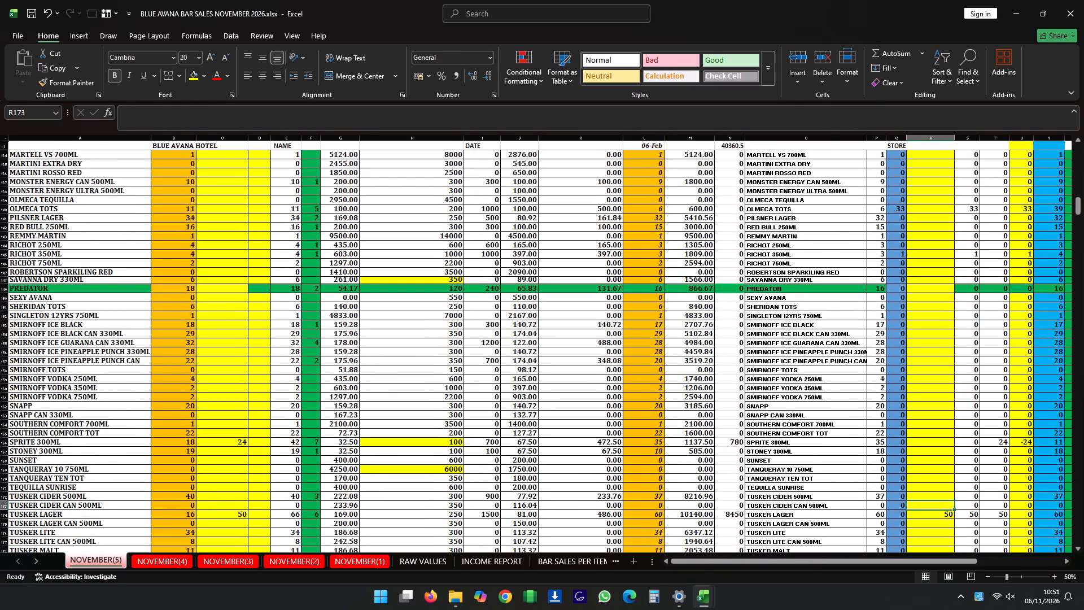
pyautogui.press('Up')
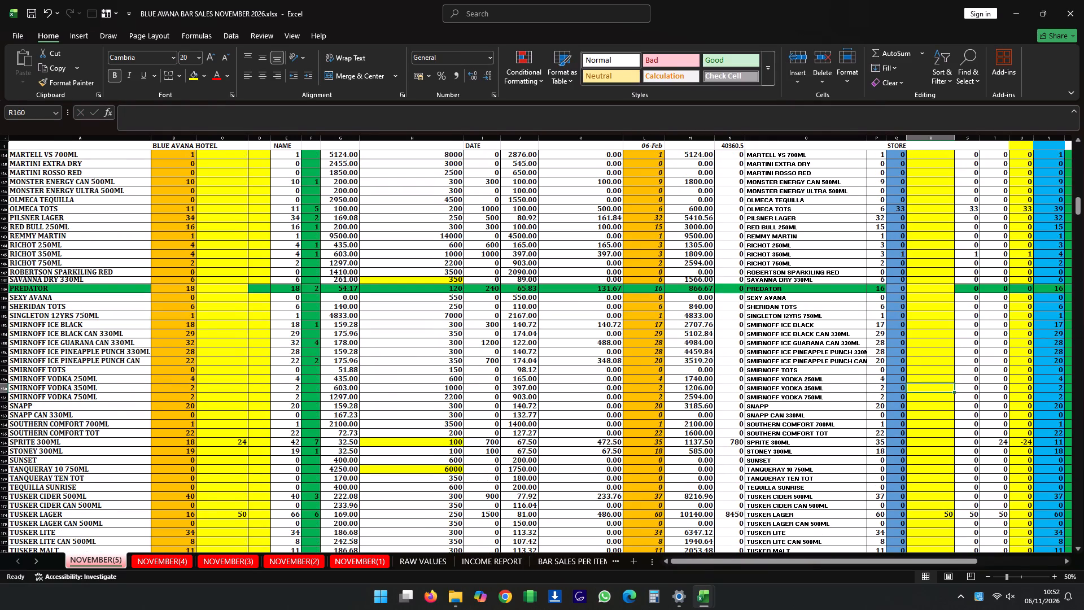
pyautogui.press('Down')
pyautogui.press('Down')
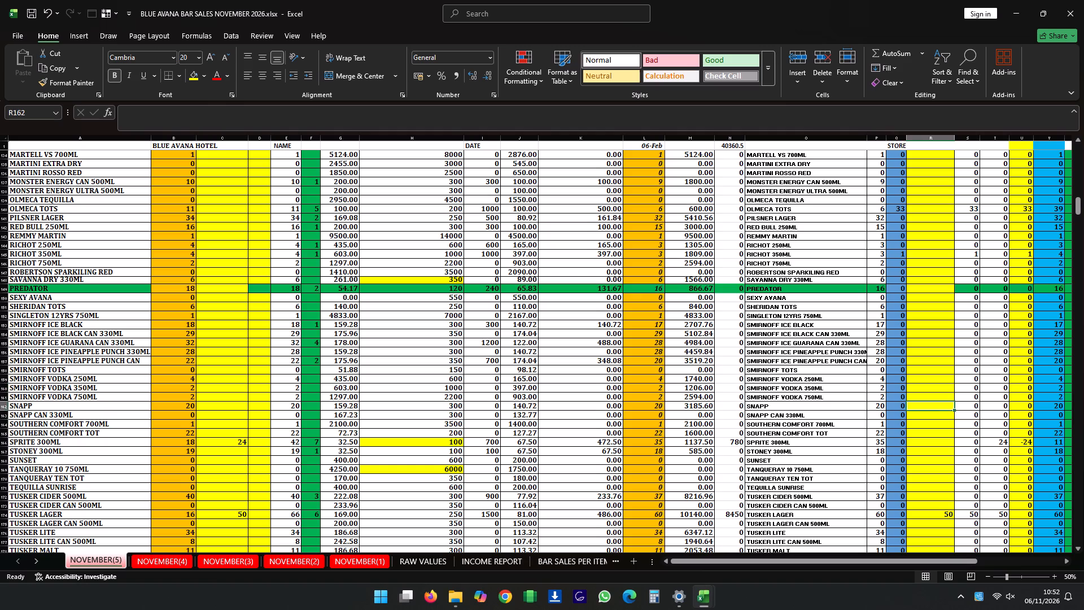
pyautogui.press('Down')
pyautogui.press('Down')
pyautogui.press('Down')
pyautogui.press('Down')
pyautogui.write('24')
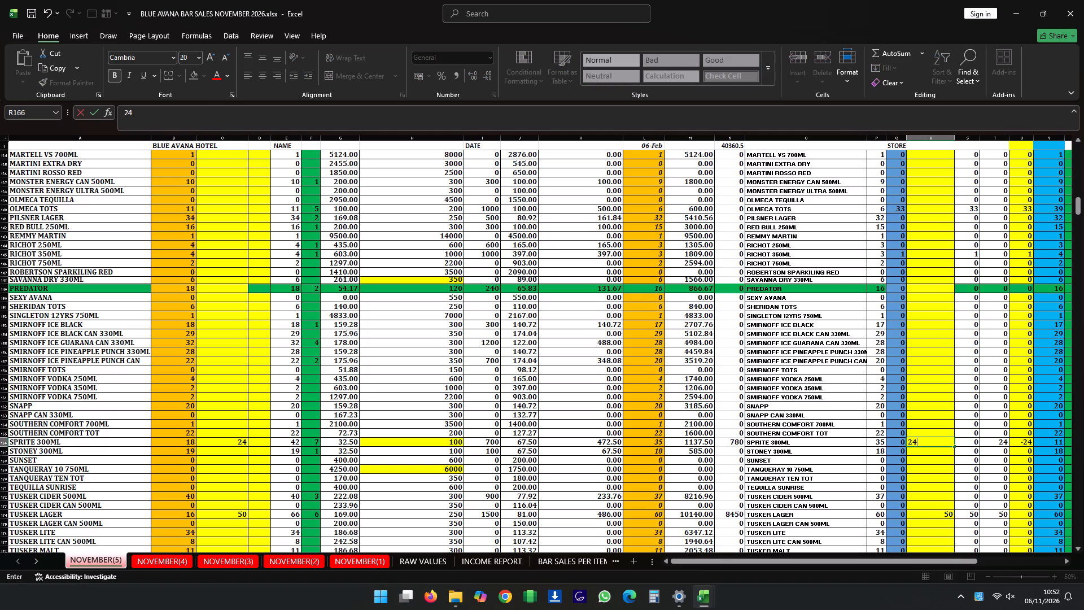
pyautogui.press('Up')
# Enter 25 as the store received quantity for GUINNESS 500ML in R83 of NOVEMBER(5).
pyautogui.press('Up')
pyautogui.press('Up')
pyautogui.press('Up')
pyautogui.press('Up')
pyautogui.press('Up')
pyautogui.press('Up')
pyautogui.press('Up')
pyautogui.press('Up')
pyautogui.press('Up')
pyautogui.press('Up')
pyautogui.press('Up')
pyautogui.press('Up')
pyautogui.press('Up')
pyautogui.press('Up')
pyautogui.press('Up')
pyautogui.press('Up')
pyautogui.press('Up')
pyautogui.press('Up')
pyautogui.press('Up')
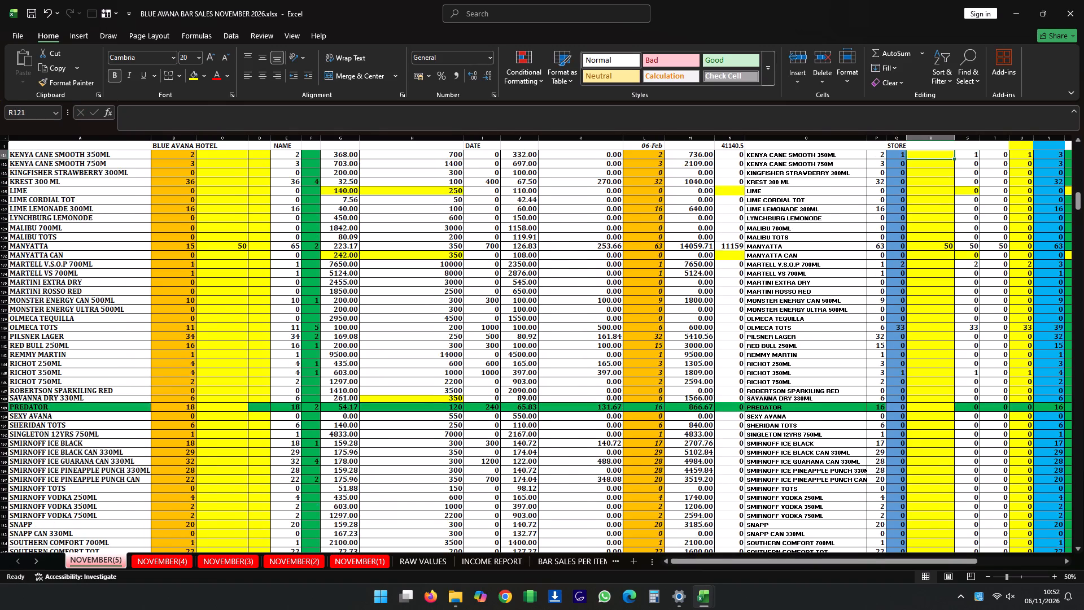
pyautogui.press('Up')
pyautogui.press('Up')
pyautogui.press('Up')
pyautogui.press('Up')
pyautogui.press('Up')
pyautogui.press('Up')
pyautogui.press('Up')
pyautogui.press('Up')
pyautogui.press('Up')
pyautogui.press('Up')
pyautogui.press('Up')
pyautogui.press('Up')
pyautogui.press('Up')
pyautogui.press('Up')
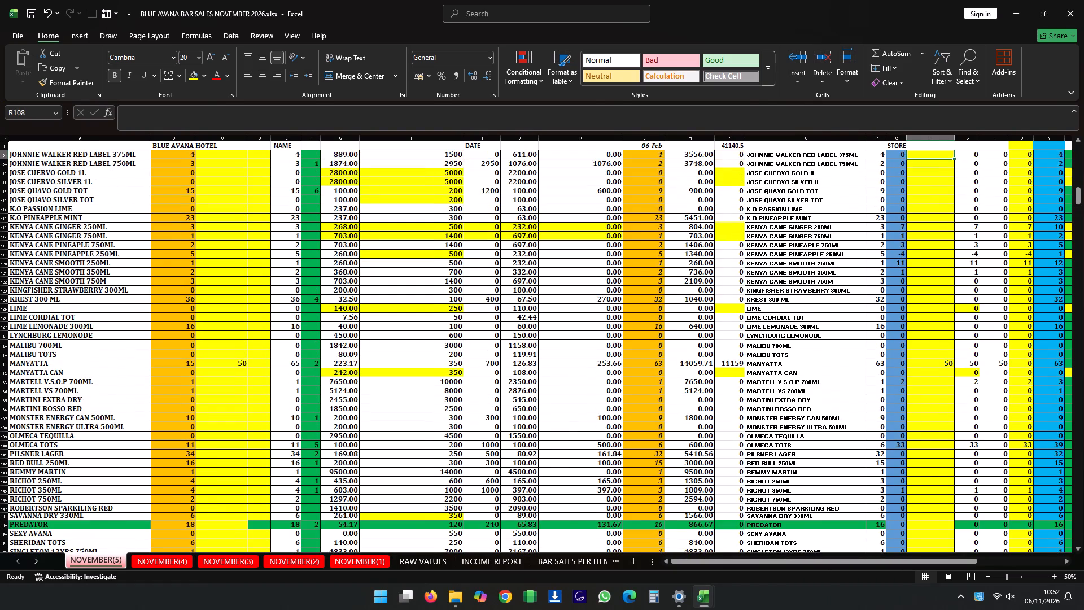
pyautogui.press('Up')
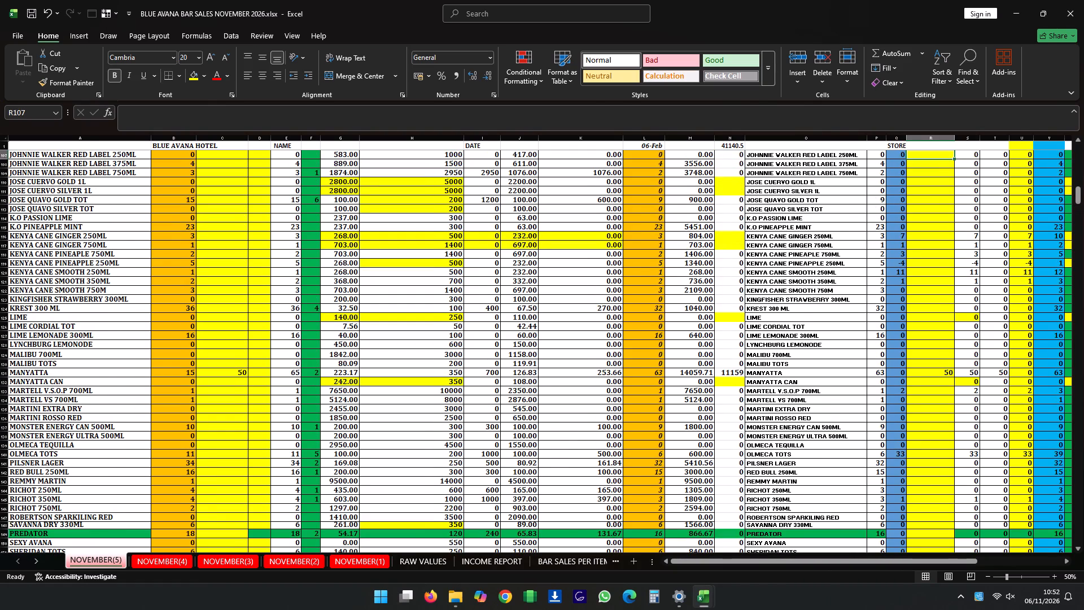
pyautogui.press('Up')
pyautogui.press('Up')
pyautogui.press('Up')
pyautogui.press('Up')
pyautogui.press('Up')
pyautogui.press('Up')
pyautogui.press('Up')
pyautogui.press('Up')
pyautogui.press('Up')
pyautogui.press('Up')
pyautogui.press('Up')
pyautogui.press('Up')
pyautogui.press('Up')
pyautogui.press('Up')
pyautogui.press('Up')
pyautogui.press('Up')
pyautogui.press('Up')
pyautogui.press('Up')
pyautogui.press('Up')
pyautogui.press('Up')
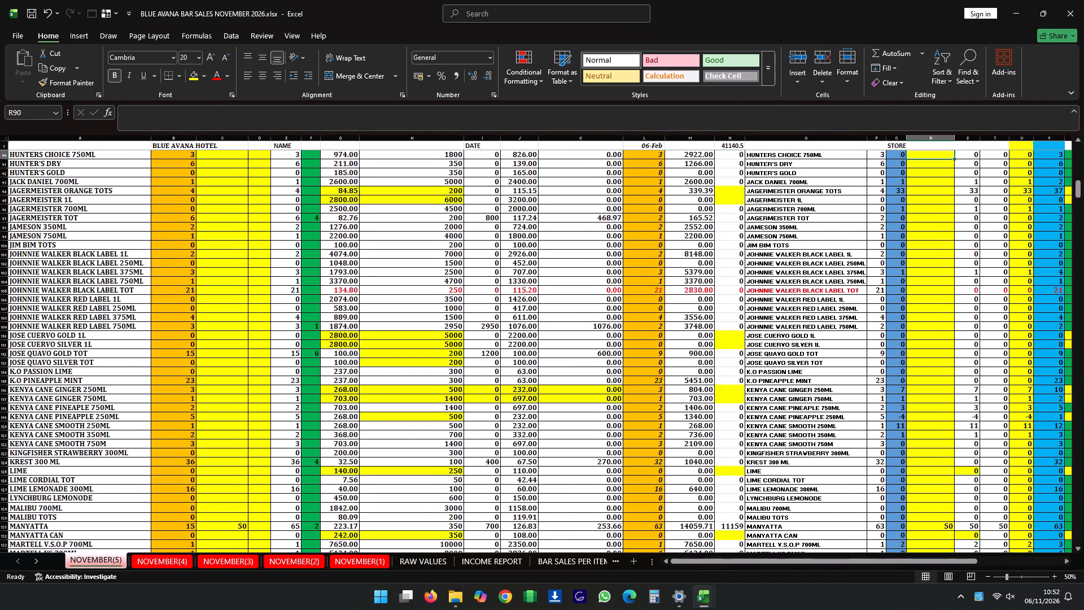
pyautogui.press('Down')
pyautogui.press('Down')
pyautogui.press('Down')
pyautogui.press('Down')
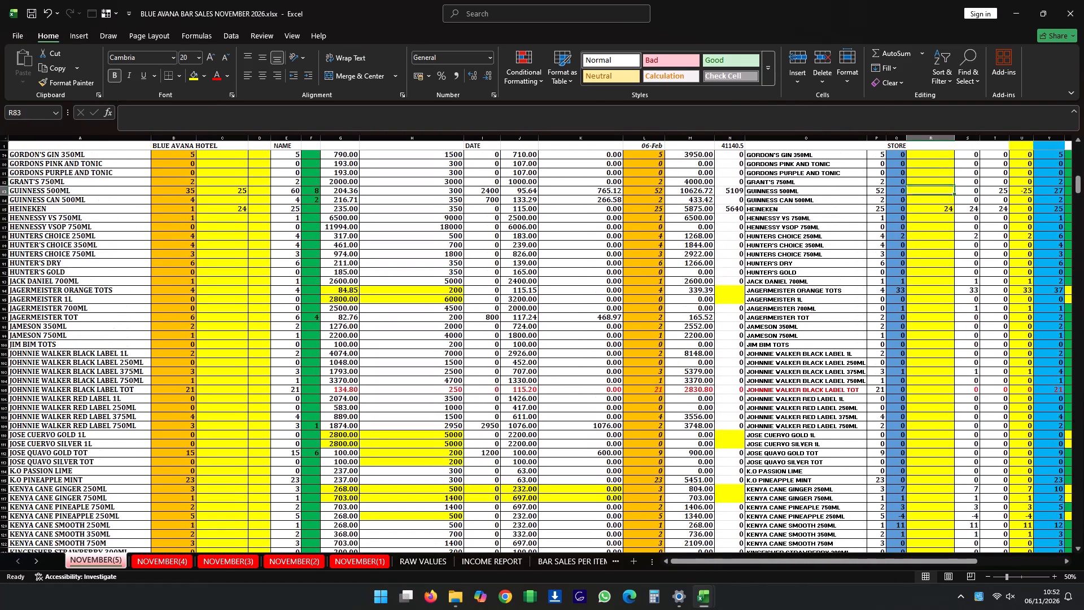
pyautogui.press('Down')
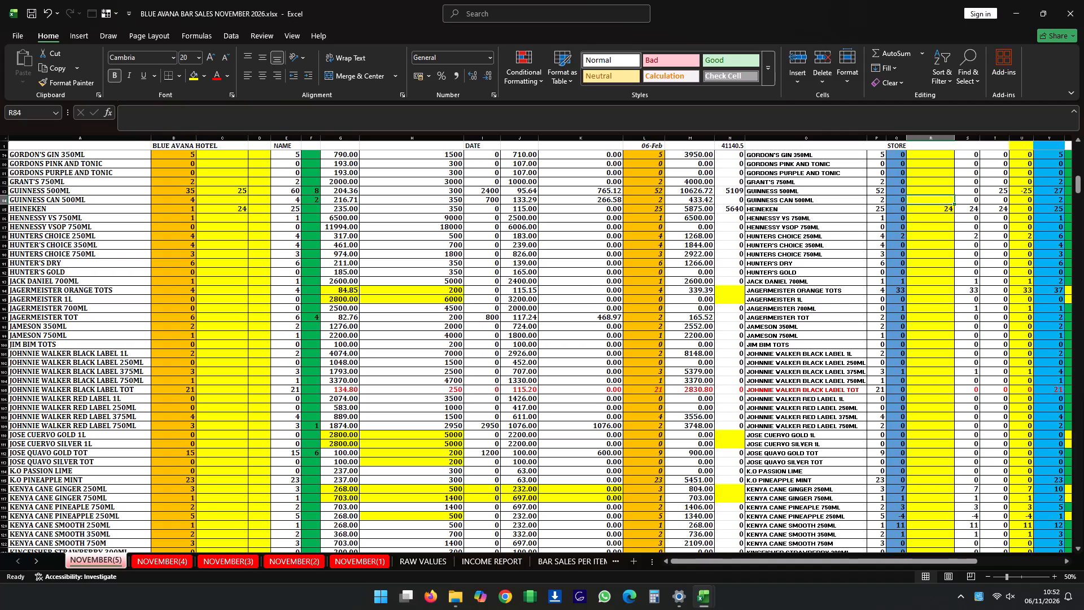
pyautogui.press('Down')
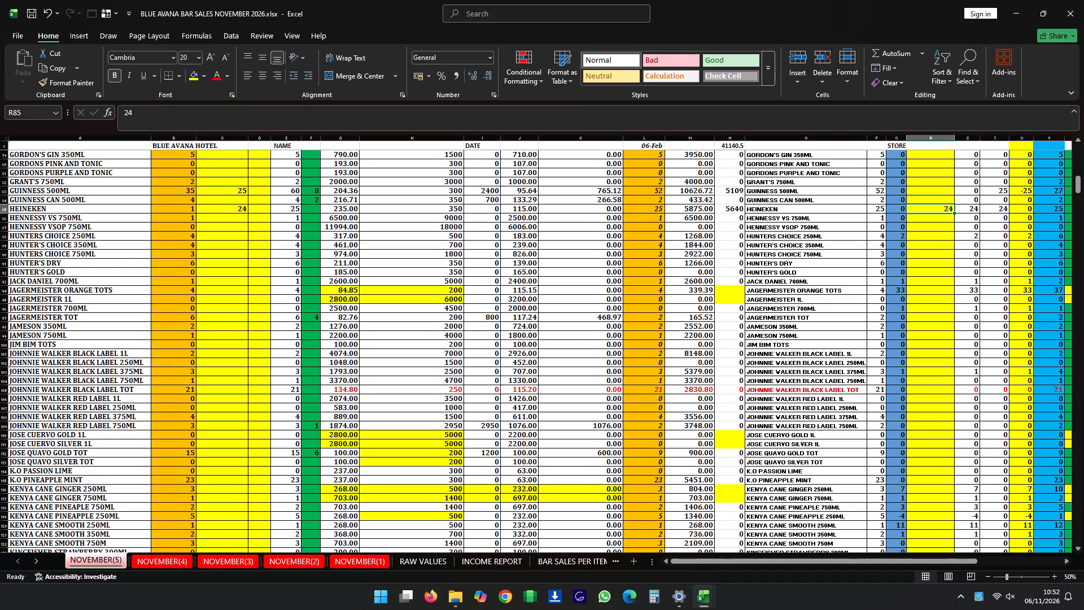
pyautogui.press('Up')
pyautogui.press('Up')
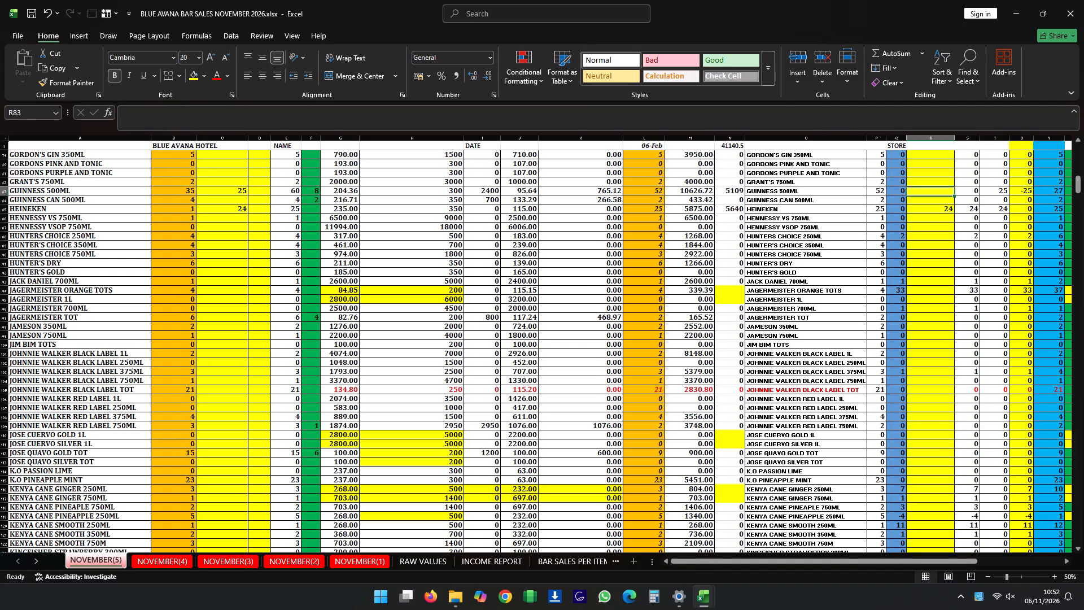
pyautogui.write('25')
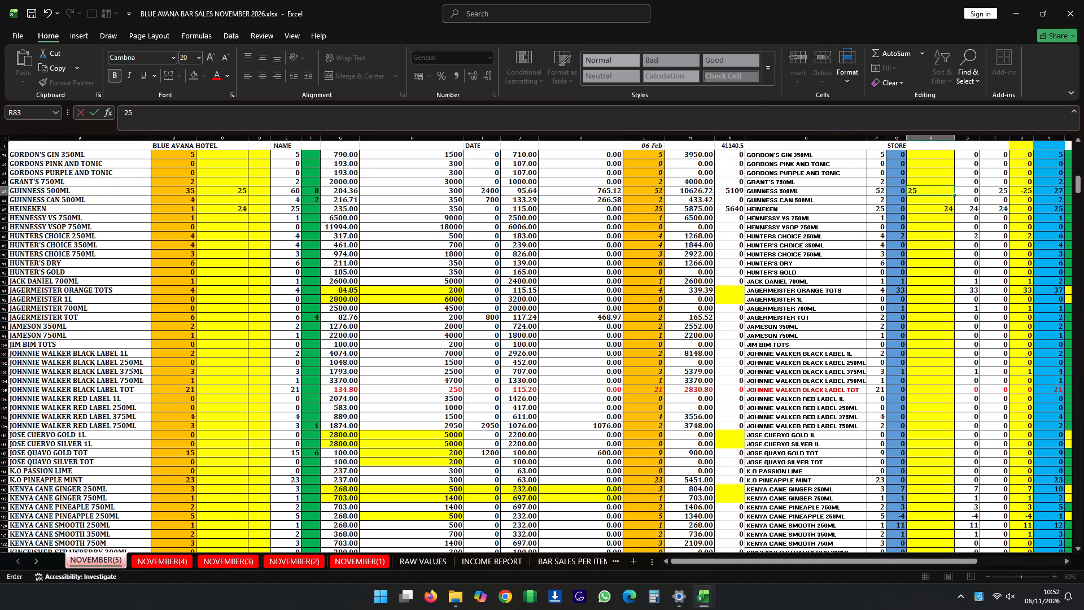
pyautogui.press('Up')
# In the store received column of NOVEMBER(5), enter 24 for both FANTA ORANGE 300ML (R64) and FANTA PASSION 300ML (R65).
pyautogui.press('Up')
pyautogui.press('Up')
pyautogui.press('Up')
pyautogui.press('Up')
pyautogui.press('Up')
pyautogui.press('Up')
pyautogui.press('Up')
pyautogui.press('Up')
pyautogui.press('Up')
pyautogui.press('Up')
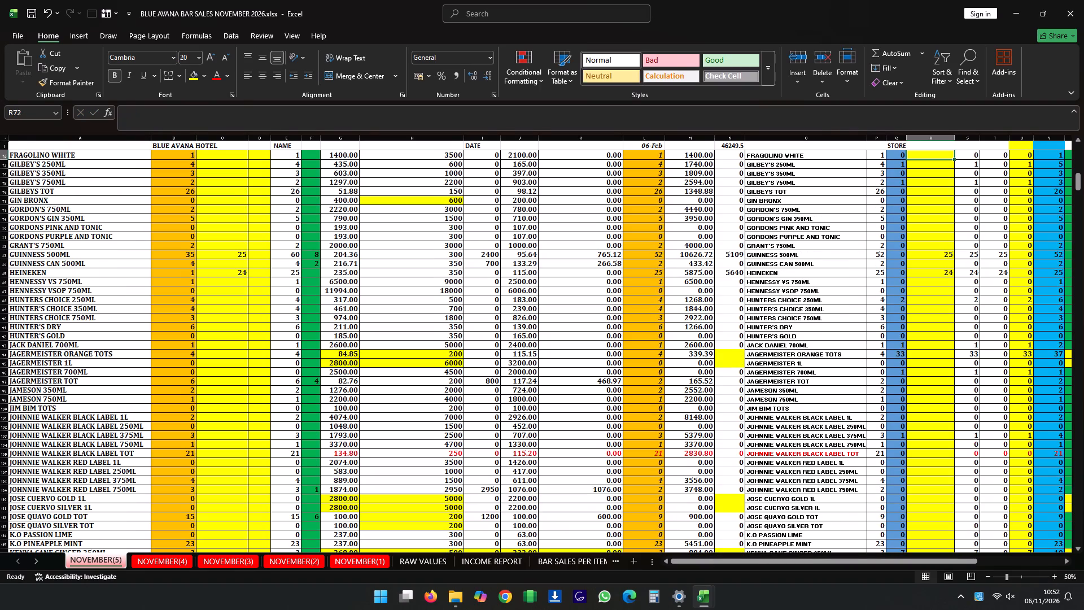
pyautogui.press('Up')
pyautogui.press('Up')
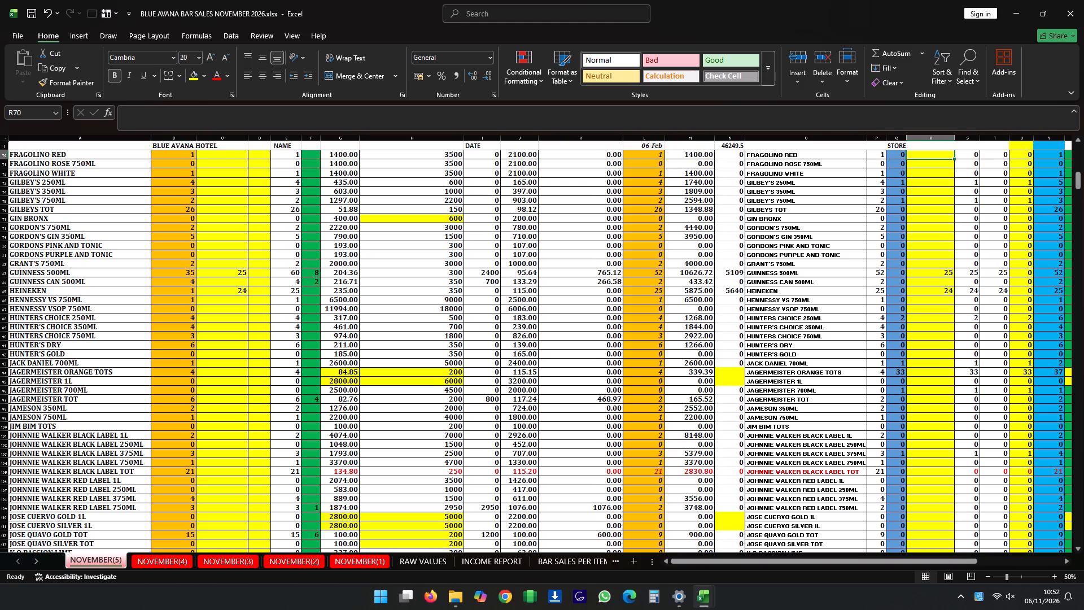
pyautogui.press('Up')
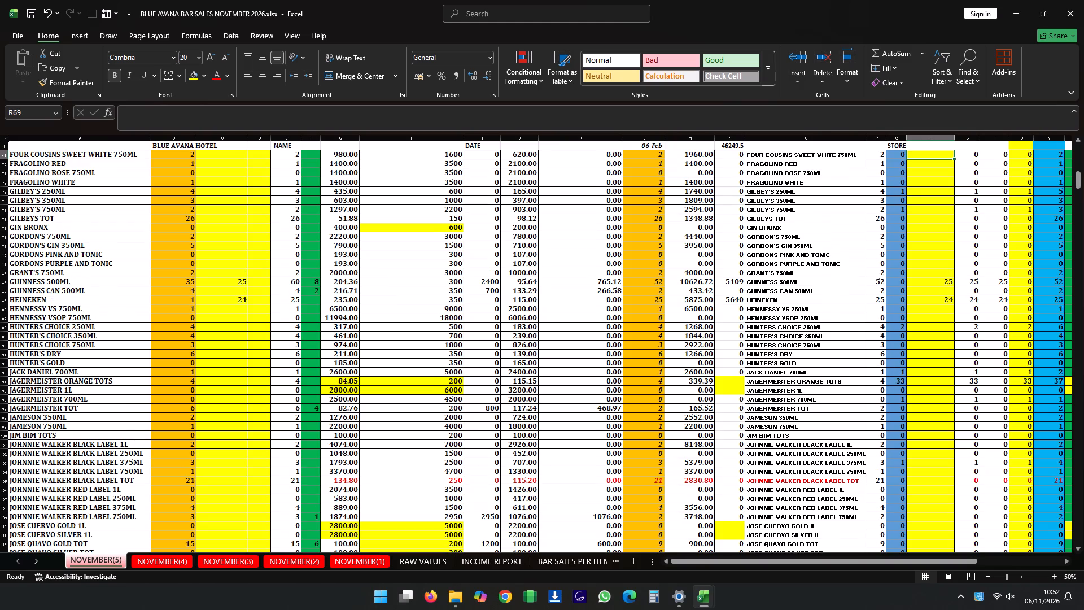
pyautogui.press('Up')
pyautogui.press('Up')
pyautogui.press('Up')
pyautogui.press('Up')
pyautogui.press('Up')
pyautogui.press('Up')
pyautogui.press('Up')
pyautogui.press('Up')
pyautogui.press('Up')
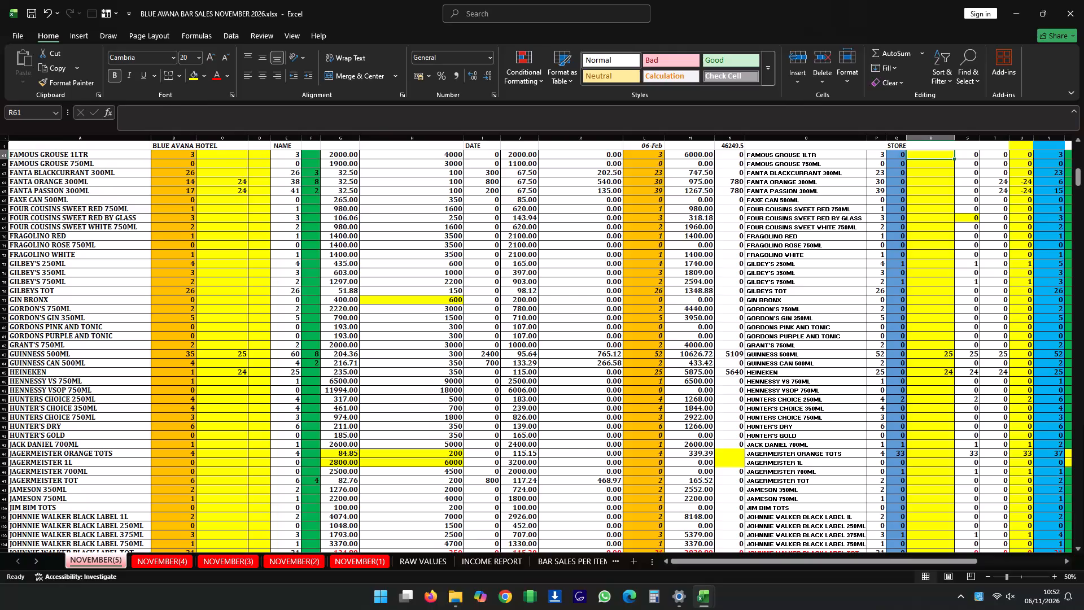
pyautogui.press('Down')
pyautogui.press('Down')
pyautogui.press('Down')
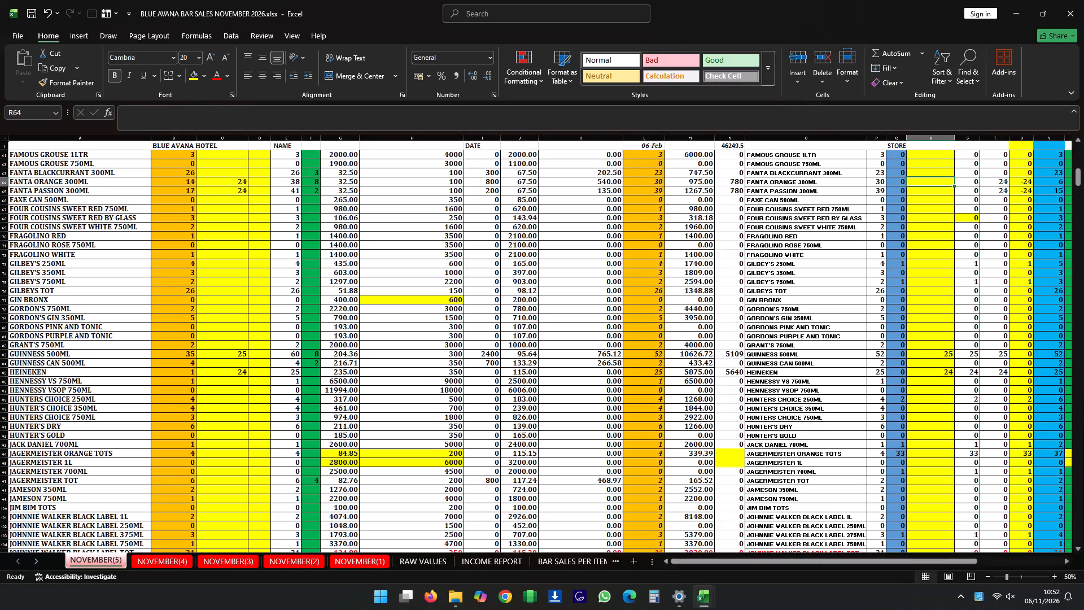
pyautogui.write('24')
pyautogui.press('Down')
pyautogui.write('24')
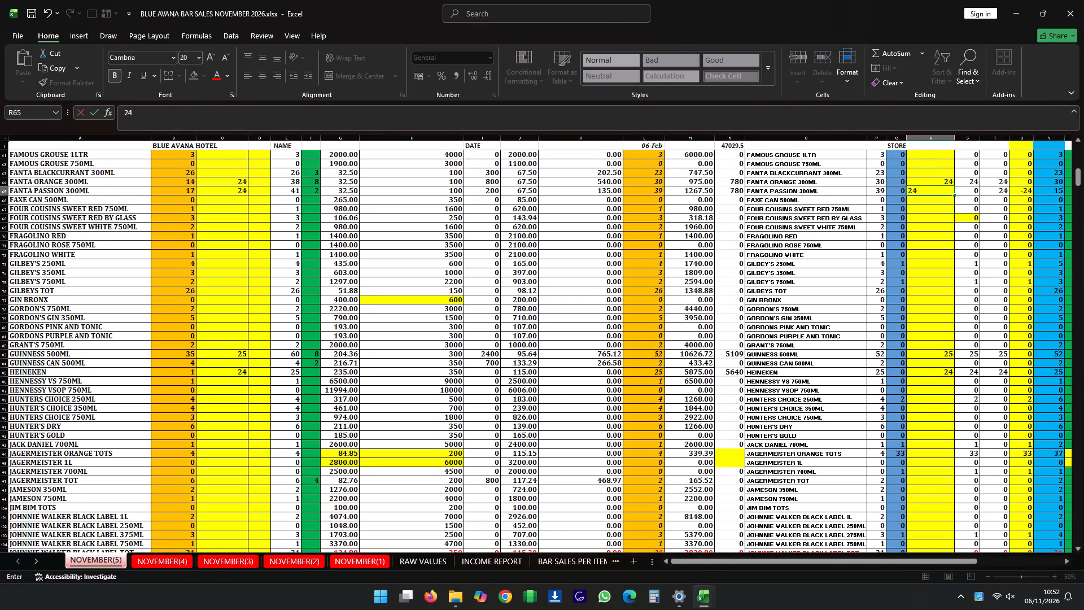
pyautogui.press('Up')
# Enter 24 as the store received quantity for COKE 300ML in R44 of NOVEMBER(5).
pyautogui.press('Up')
pyautogui.press('Up')
pyautogui.press('Up')
pyautogui.press('Up')
pyautogui.press('Up')
pyautogui.press('Up')
pyautogui.press('Up')
pyautogui.press('Up')
pyautogui.press('Up')
pyautogui.press('Up')
pyautogui.press('Up')
pyautogui.press('Up')
pyautogui.press('Up')
pyautogui.press('Up')
pyautogui.press('Up')
pyautogui.press('Up')
pyautogui.press('Up')
pyautogui.press('Up')
pyautogui.press('Up')
pyautogui.press('Up')
pyautogui.press('Up')
pyautogui.press('Up')
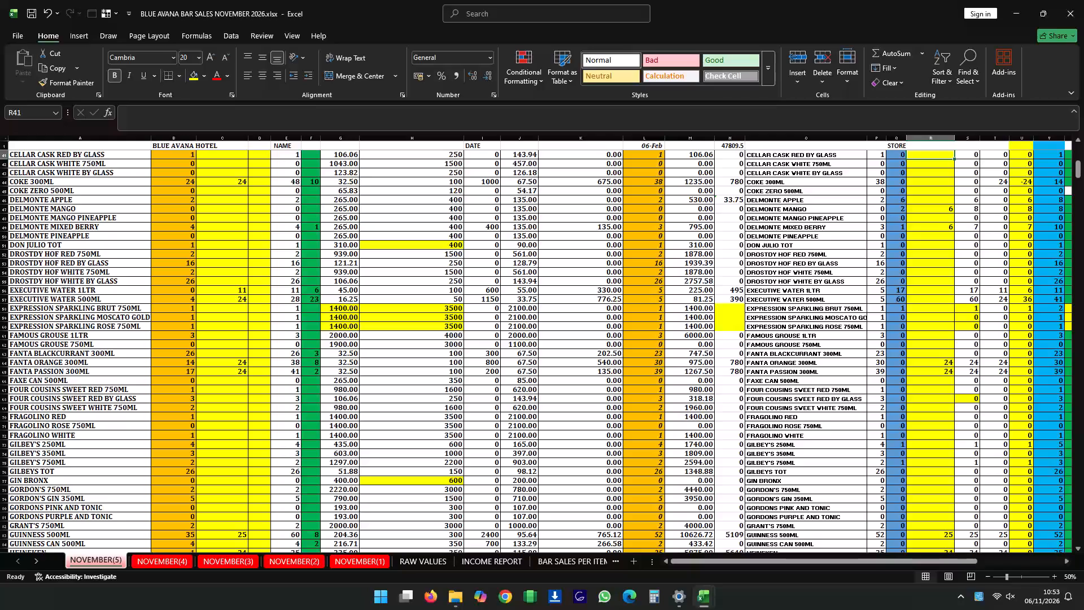
pyautogui.press('Down')
pyautogui.press('Down')
pyautogui.press('Down')
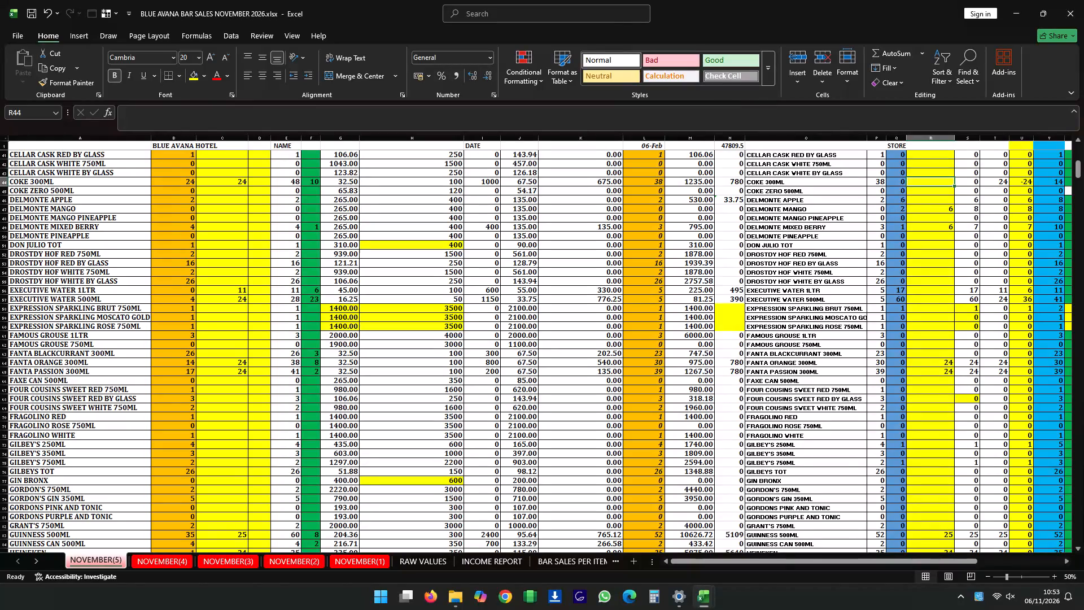
pyautogui.write('24')
pyautogui.press('Up')
# Enter 25 as the store received quantity for BALOZI LAGER in R12 of NOVEMBER(5).
pyautogui.press('Up')
pyautogui.press('Up')
pyautogui.press('Up')
pyautogui.press('Up')
pyautogui.press('Up')
pyautogui.press('Up')
pyautogui.press('Up')
pyautogui.press('Up')
pyautogui.press('Up')
pyautogui.press('Up')
pyautogui.press('Up')
pyautogui.press('Up')
pyautogui.press('Up')
pyautogui.press('Up')
pyautogui.press('Up')
pyautogui.press('Up')
pyautogui.press('Up')
pyautogui.press('Up')
pyautogui.press('Up')
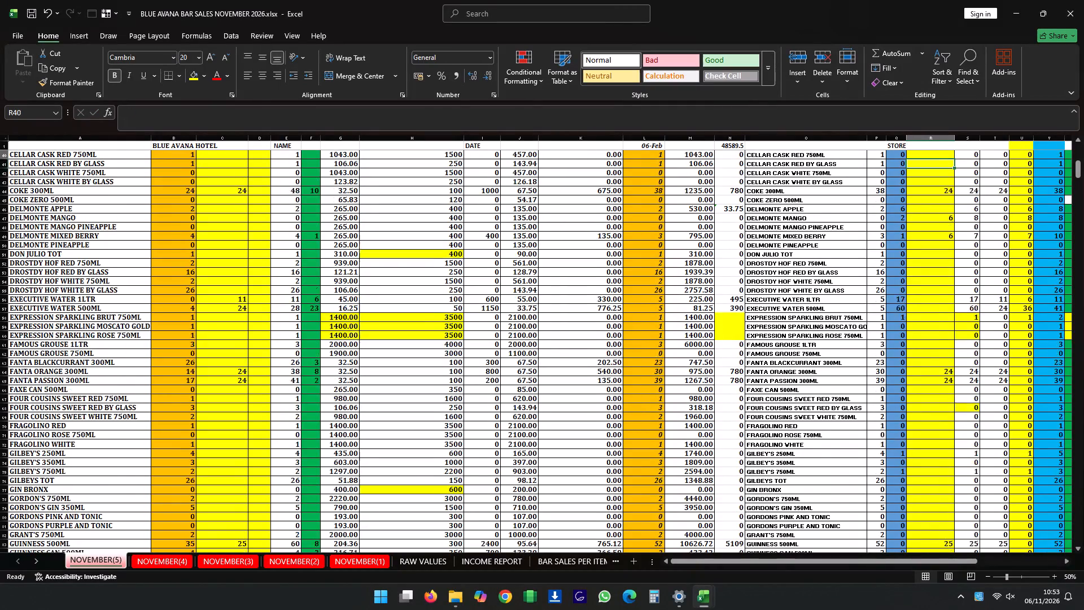
pyautogui.press('Down')
pyautogui.press('Down')
pyautogui.press('Down')
pyautogui.press('Down')
pyautogui.press('Down')
pyautogui.press('Down')
pyautogui.press('Down')
pyautogui.press('Down')
pyautogui.press('Down')
pyautogui.press('Down')
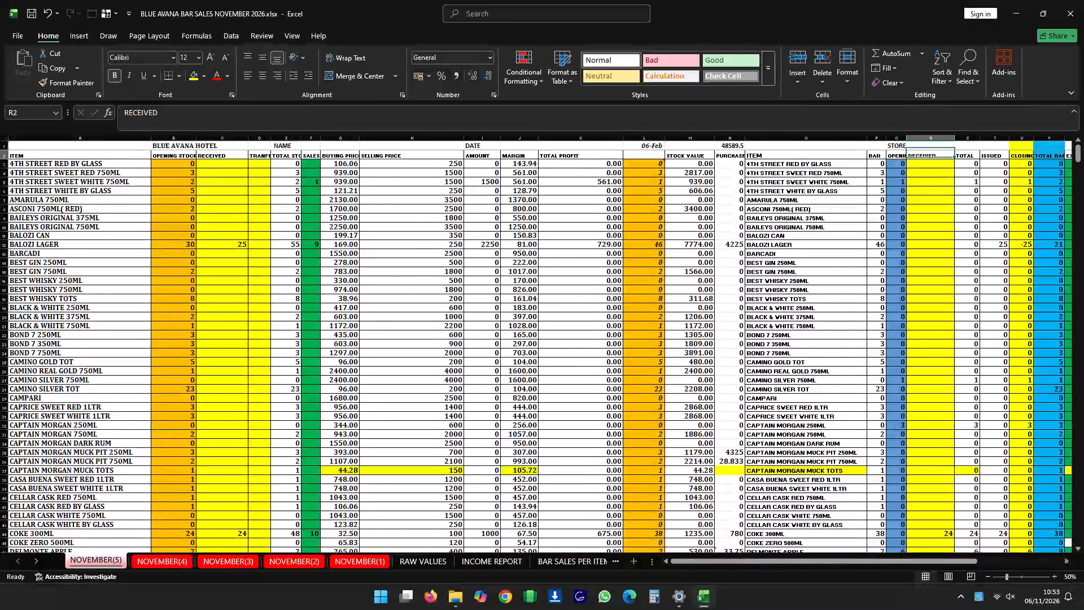
pyautogui.press('Down')
pyautogui.write('25')
pyautogui.press('Down')
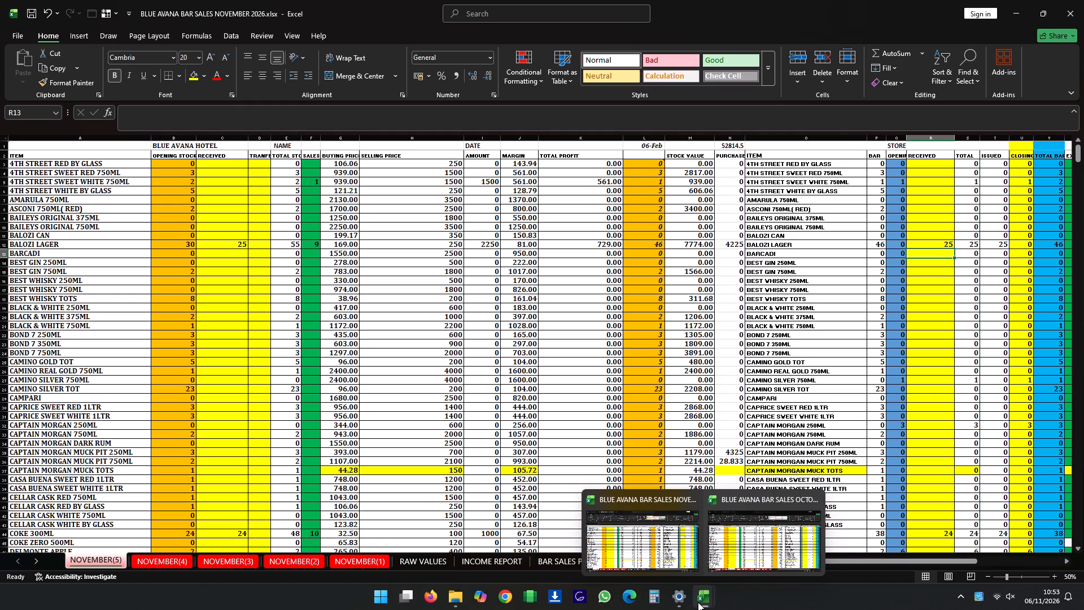
# Switch to the October 2026 bar sales workbook and examine stock entries on its NOVEMBER(1), NOVEMBER(2) and OCTOBER(31) sheets.
pyautogui.click(761, 547)
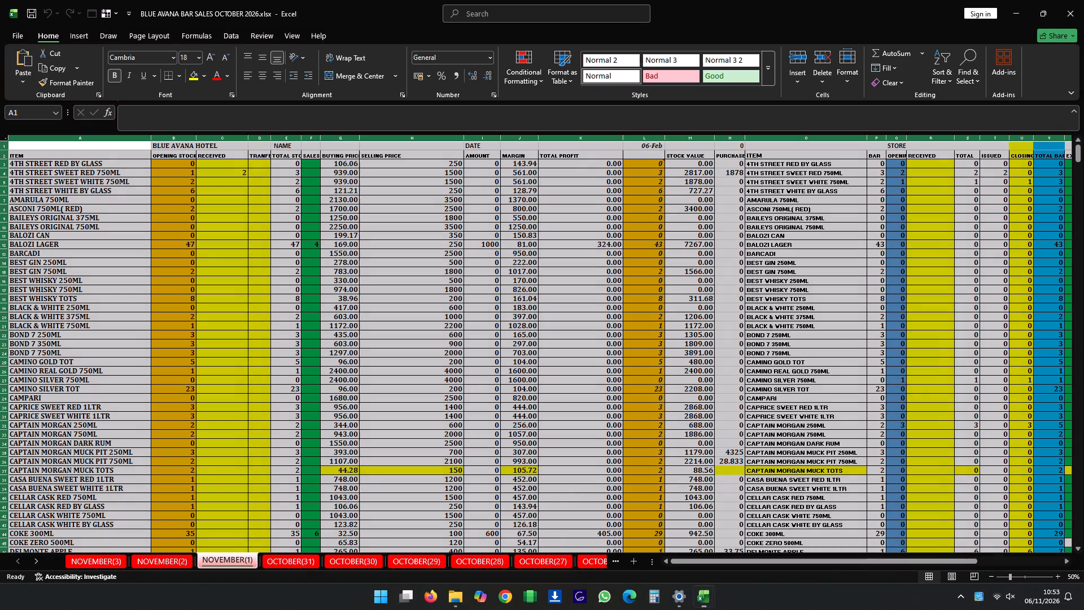
pyautogui.click(377, 407)
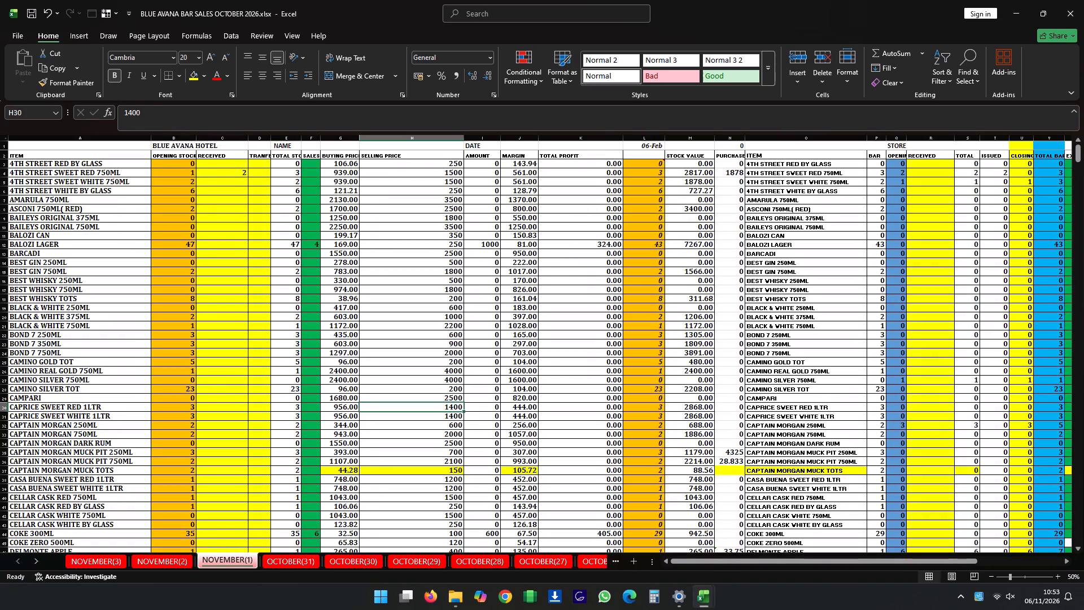
pyautogui.scroll(-10, 344, 445)
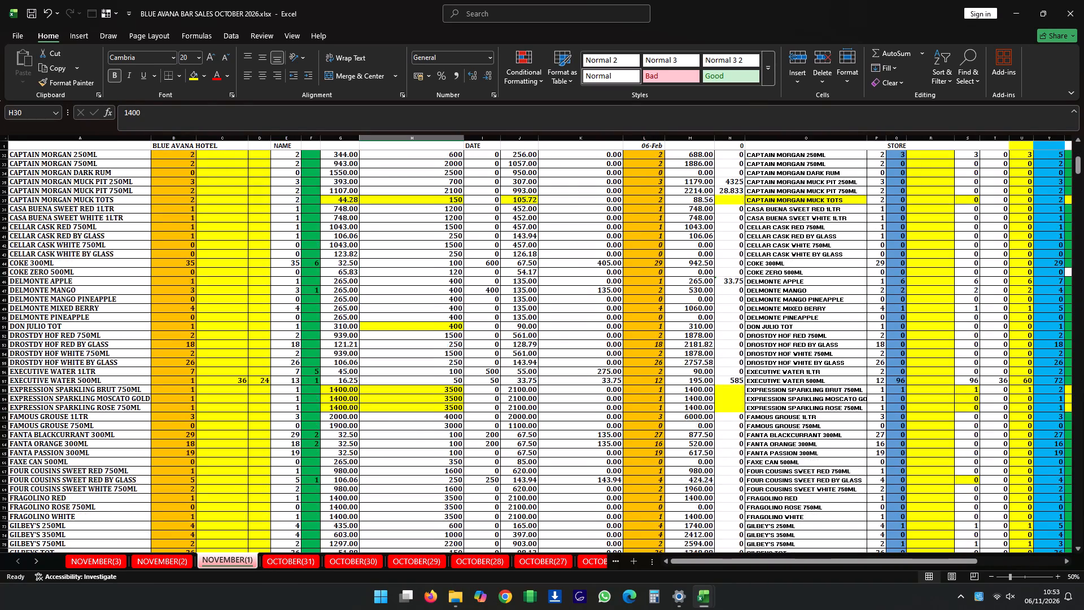
pyautogui.scroll(-16, 344, 441)
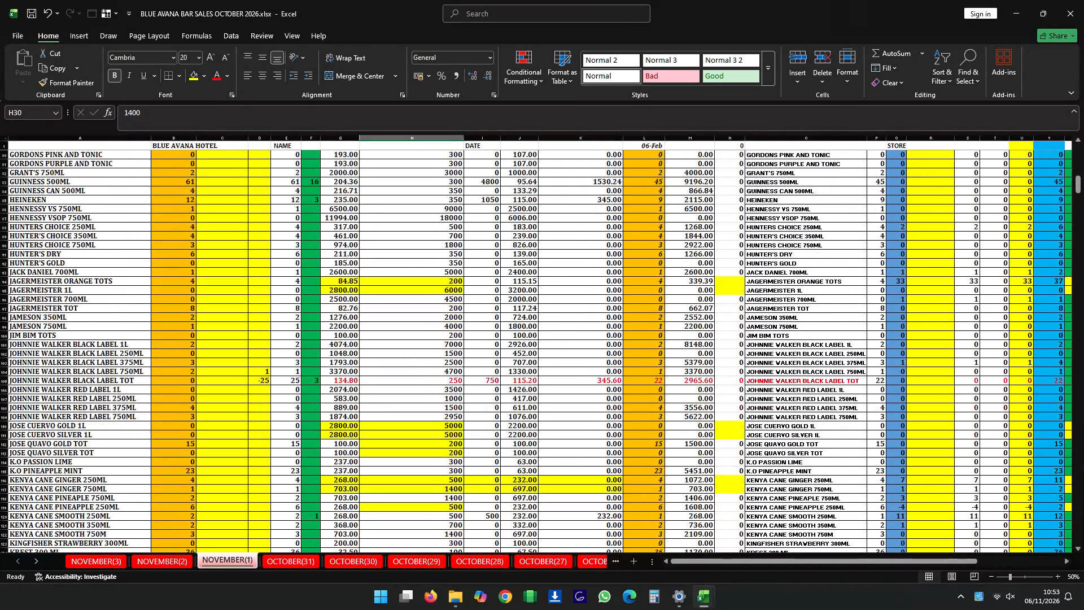
pyautogui.click(293, 561)
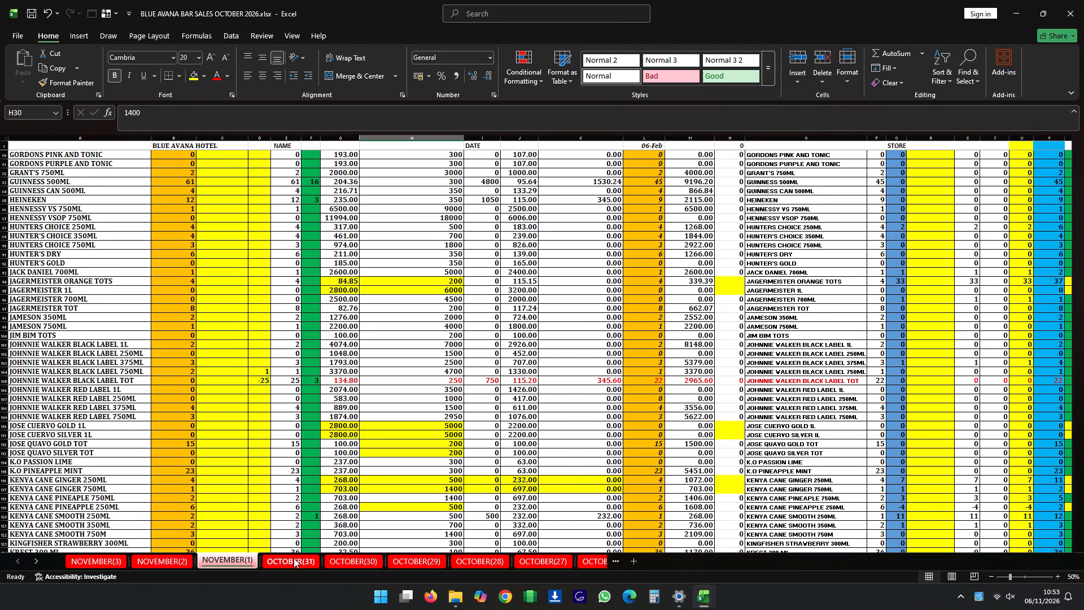
pyautogui.scroll(12, 576, 405)
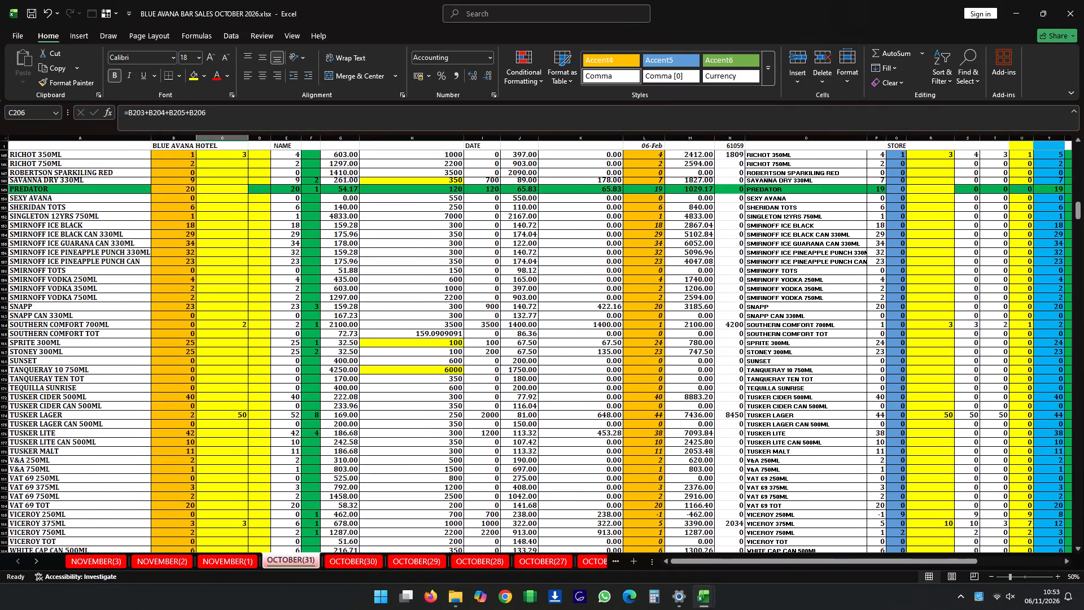
pyautogui.click(236, 564)
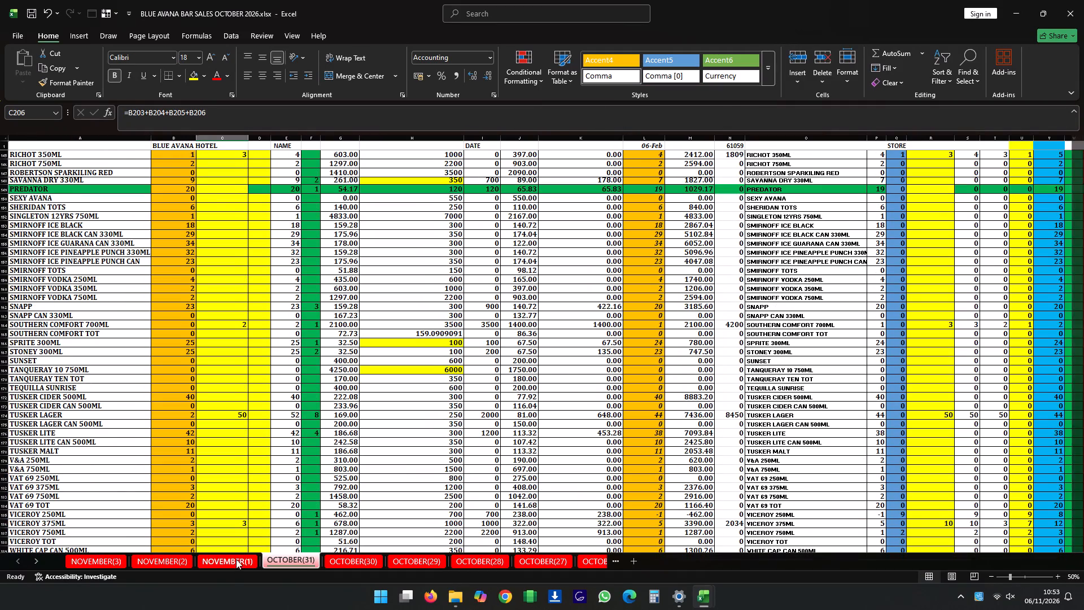
pyautogui.click(179, 404)
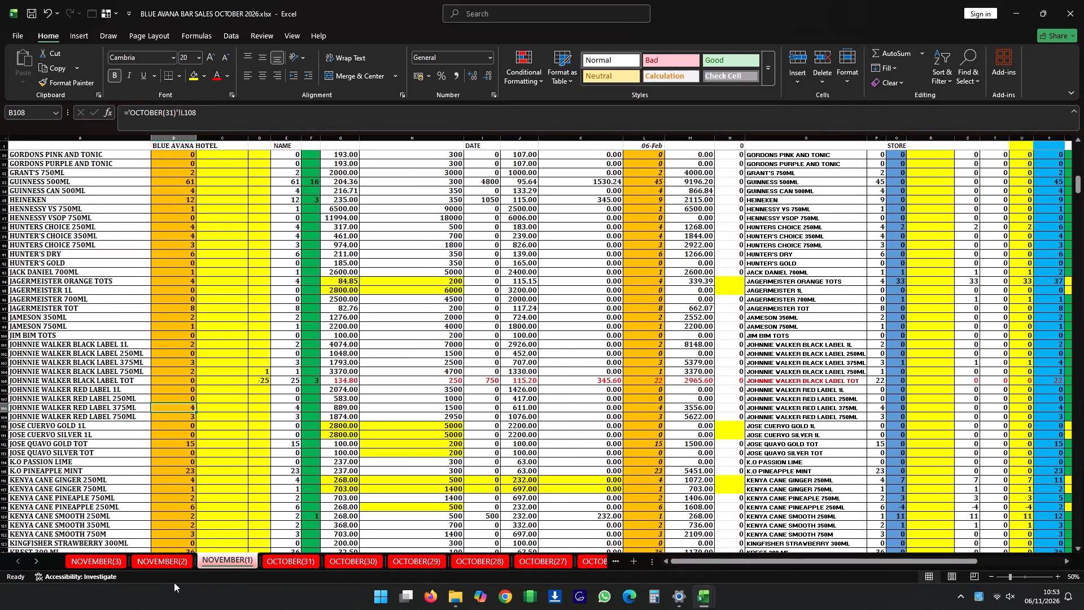
pyautogui.click(170, 567)
pyautogui.click(177, 249)
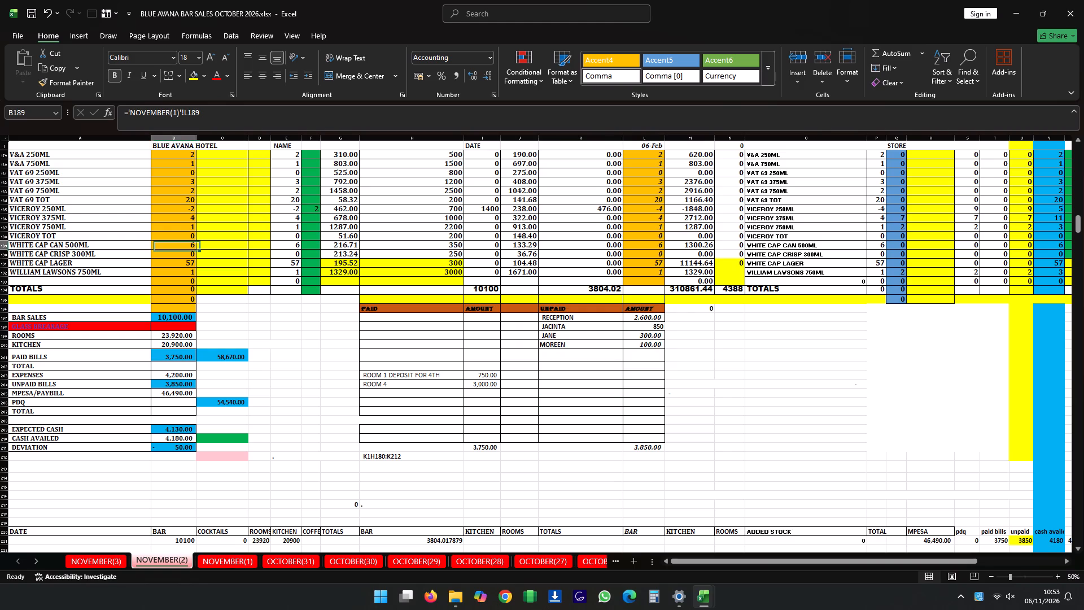
pyautogui.click(289, 560)
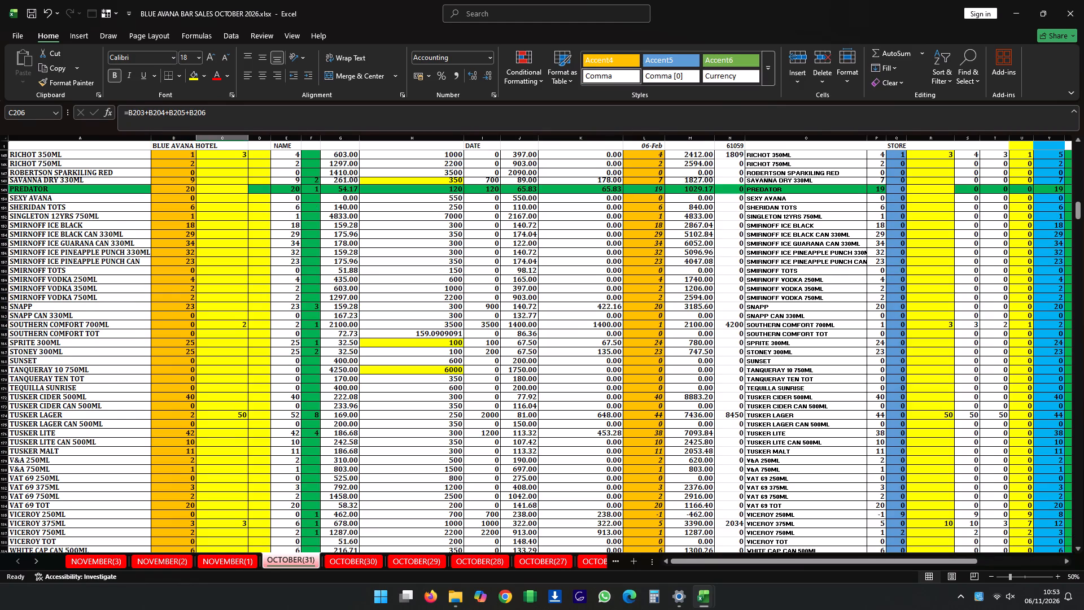
pyautogui.scroll(1, 896, 404)
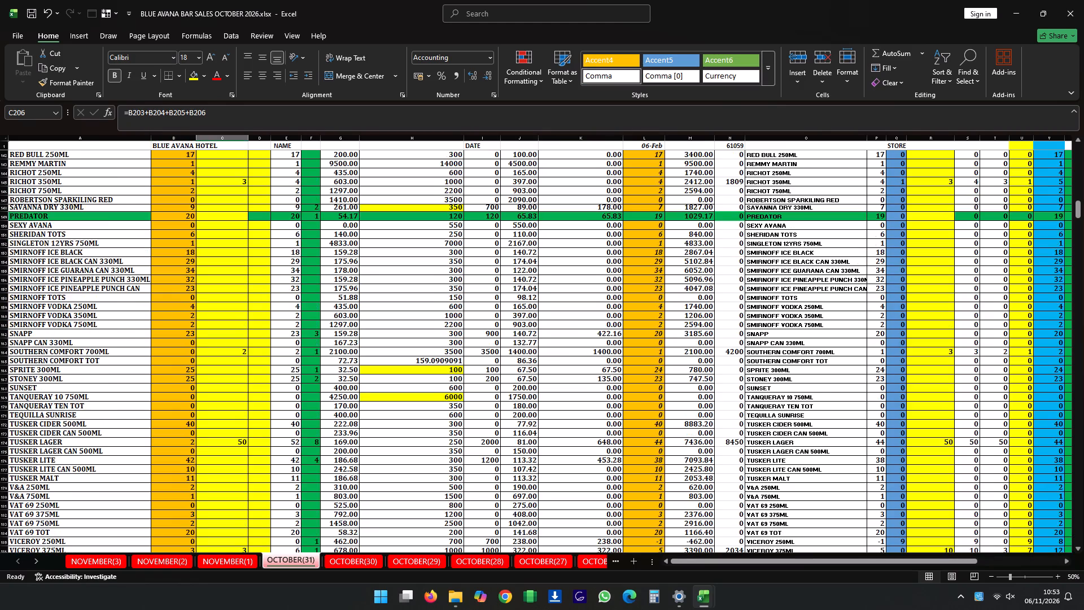
pyautogui.scroll(10, 896, 404)
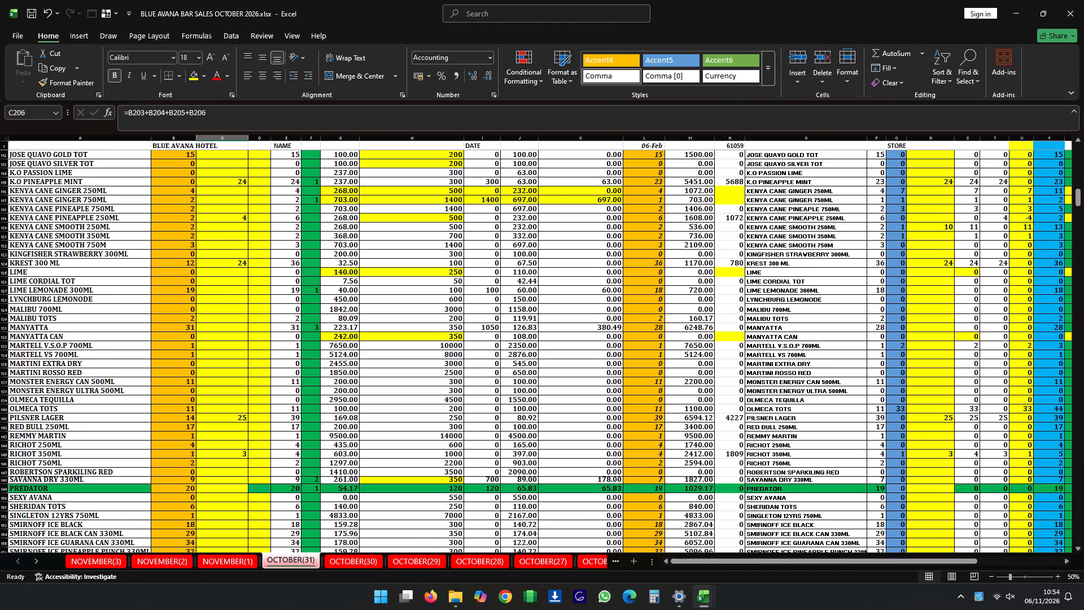
pyautogui.click(240, 560)
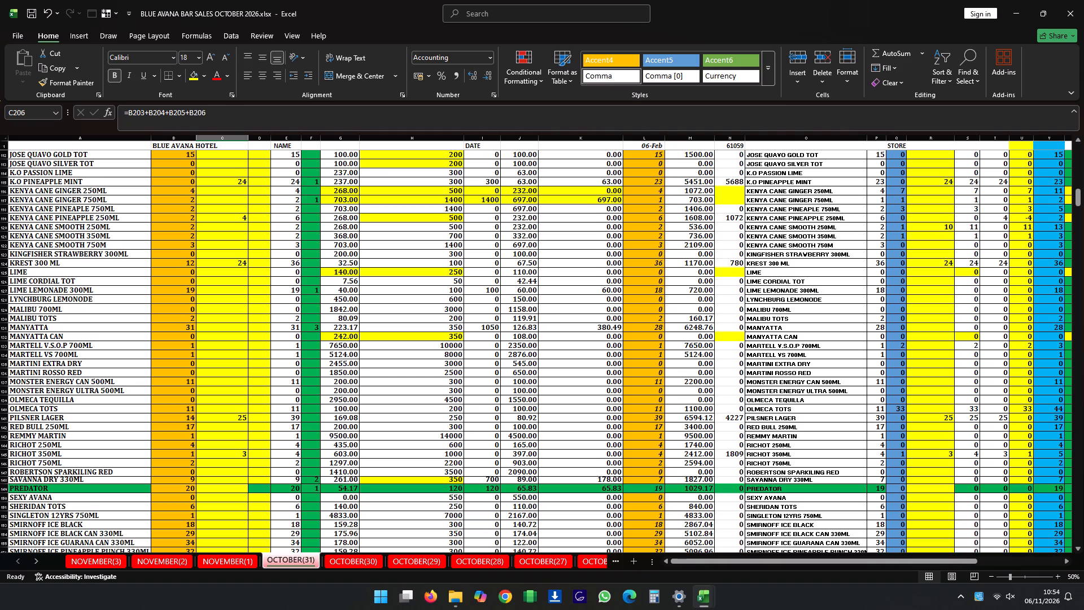
# In the store received column of OCTOBER(31), enter 10 for KENYA CANE PINEAPPLE 250ML (R119) and 0 for KENYA CANE SMOOTH 250ML (R120).
pyautogui.click(939, 216)
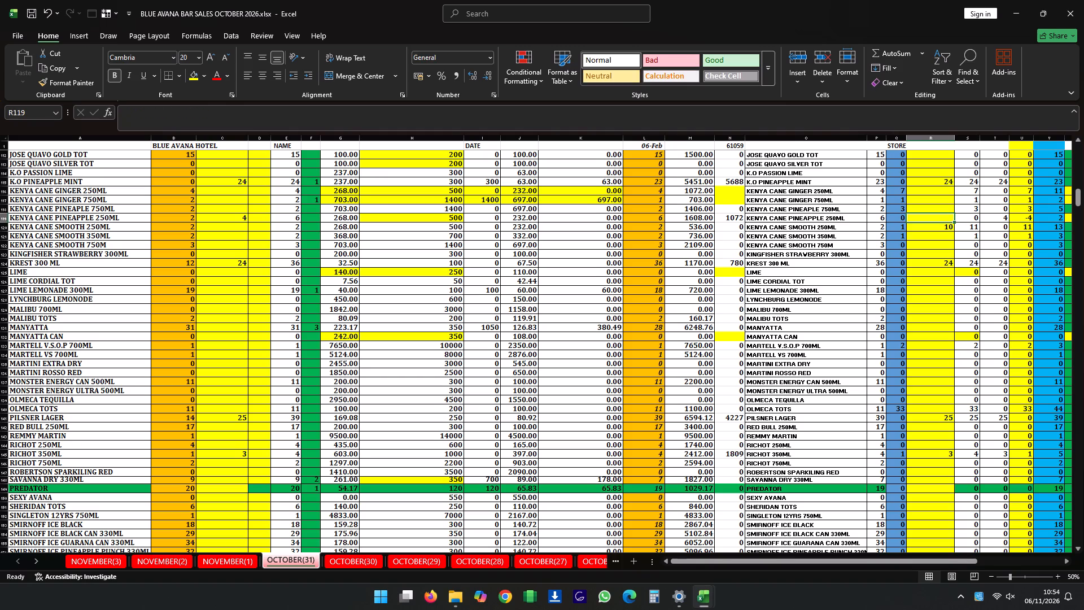
pyautogui.write('10')
pyautogui.press('Return')
pyautogui.press('0')
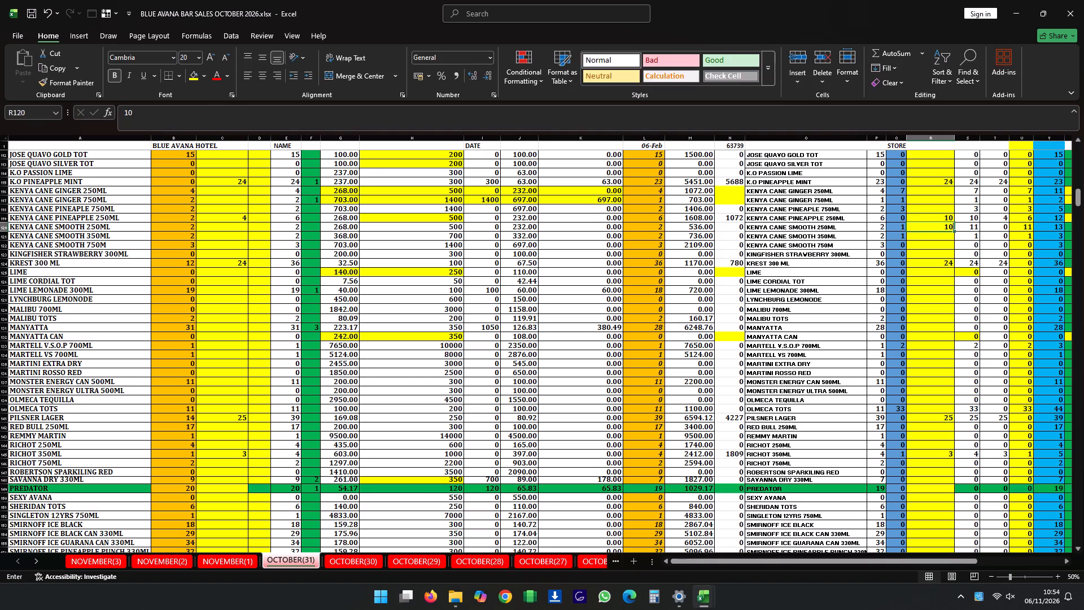
pyautogui.press('Return')
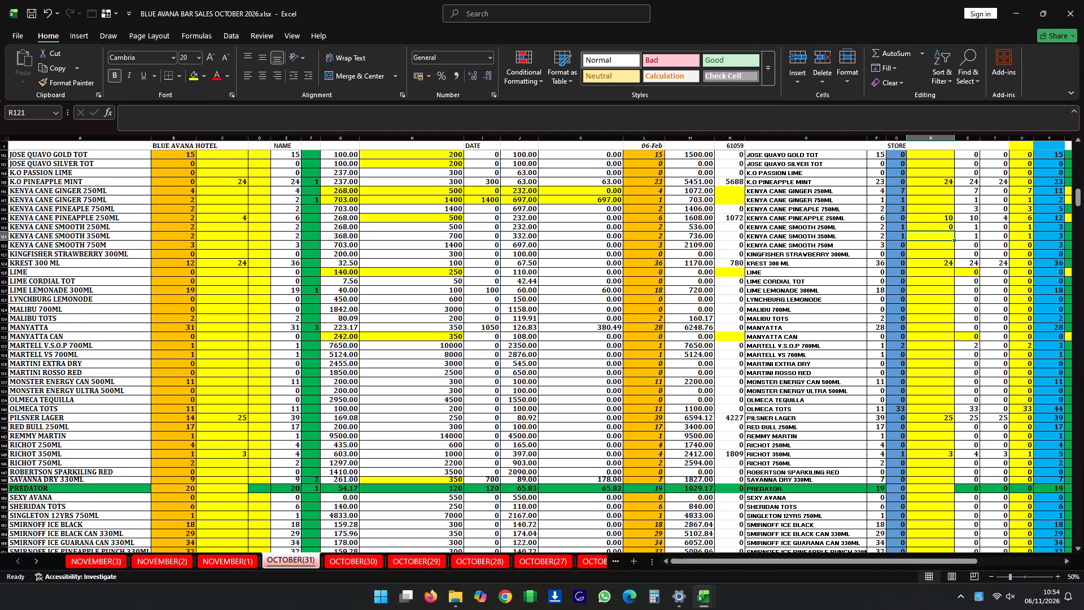
# Check NOVEMBER(1) in the October workbook, return to the November 2026 workbook and inspect KENYA CANE PINEAPPLE 250ML's store opening stock on NOVEMBER(5).
pyautogui.click(235, 559)
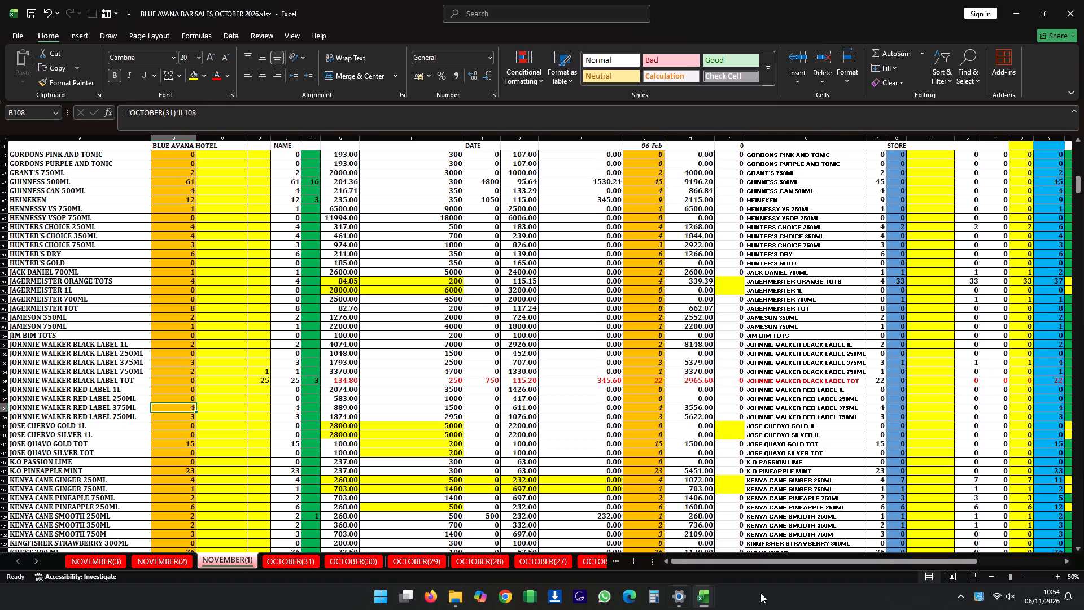
pyautogui.click(708, 600)
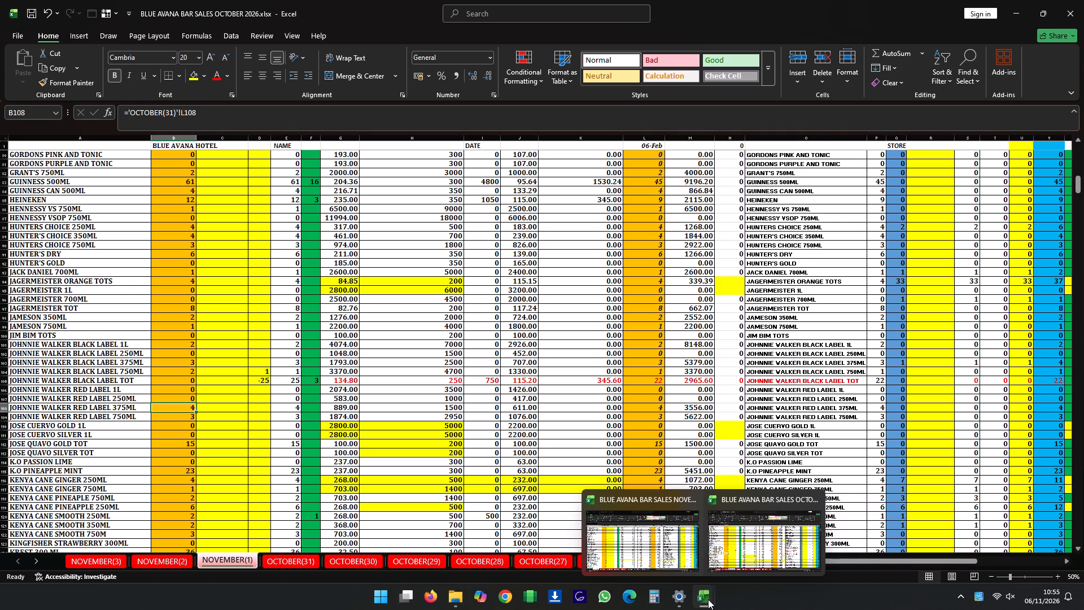
pyautogui.click(675, 549)
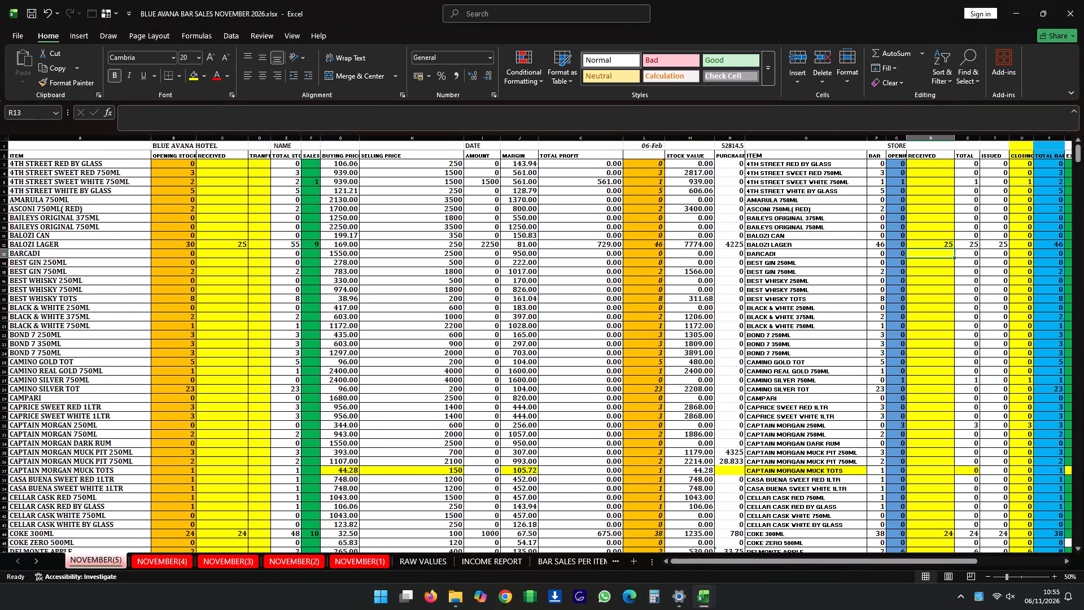
pyautogui.scroll(-4, 137, 447)
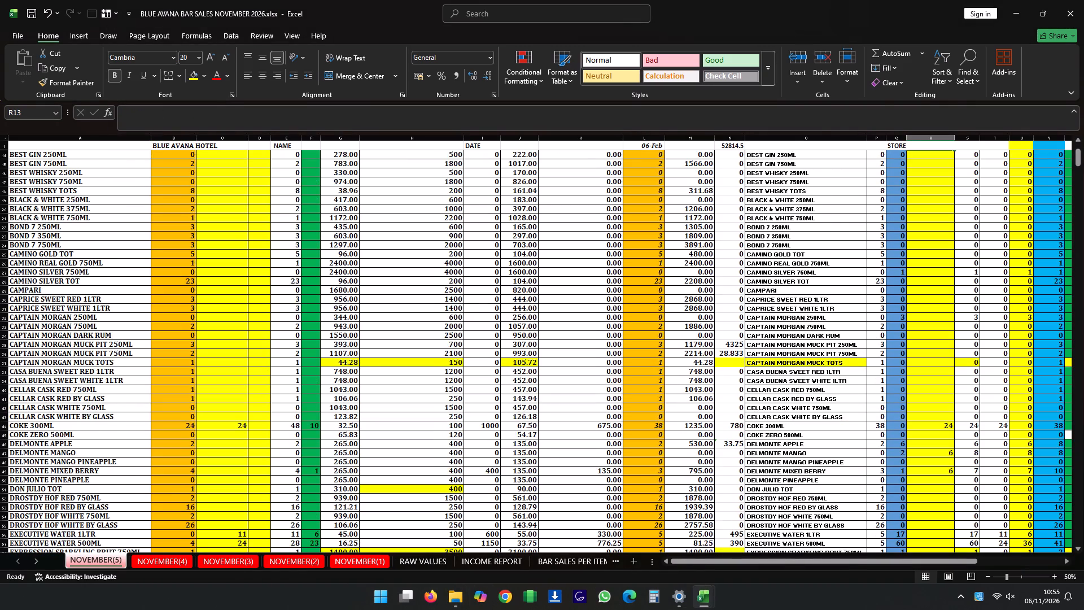
pyautogui.scroll(-8, 137, 447)
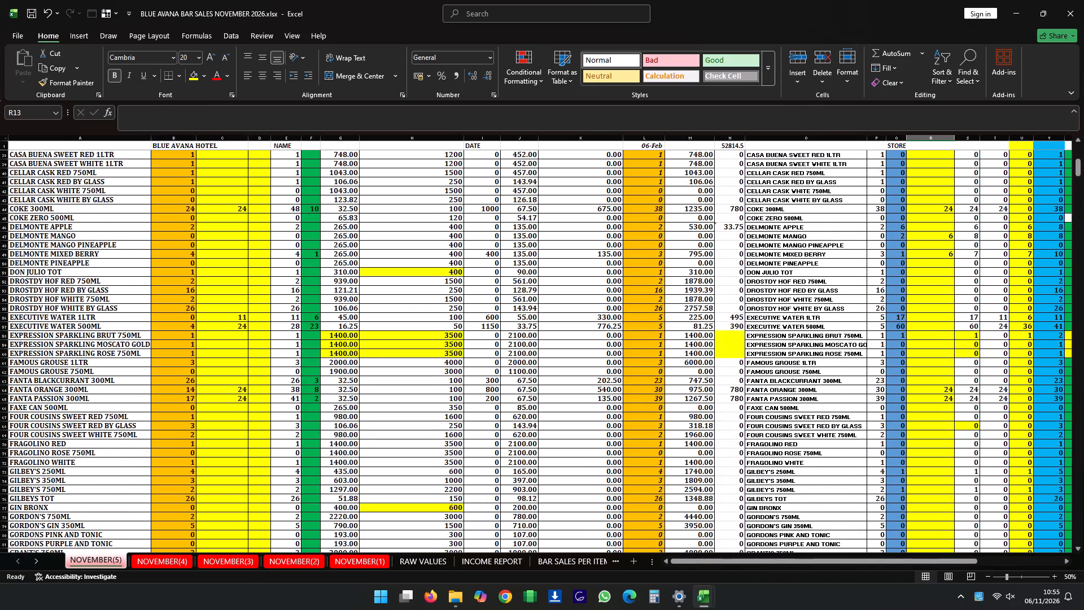
pyautogui.scroll(-6, 137, 447)
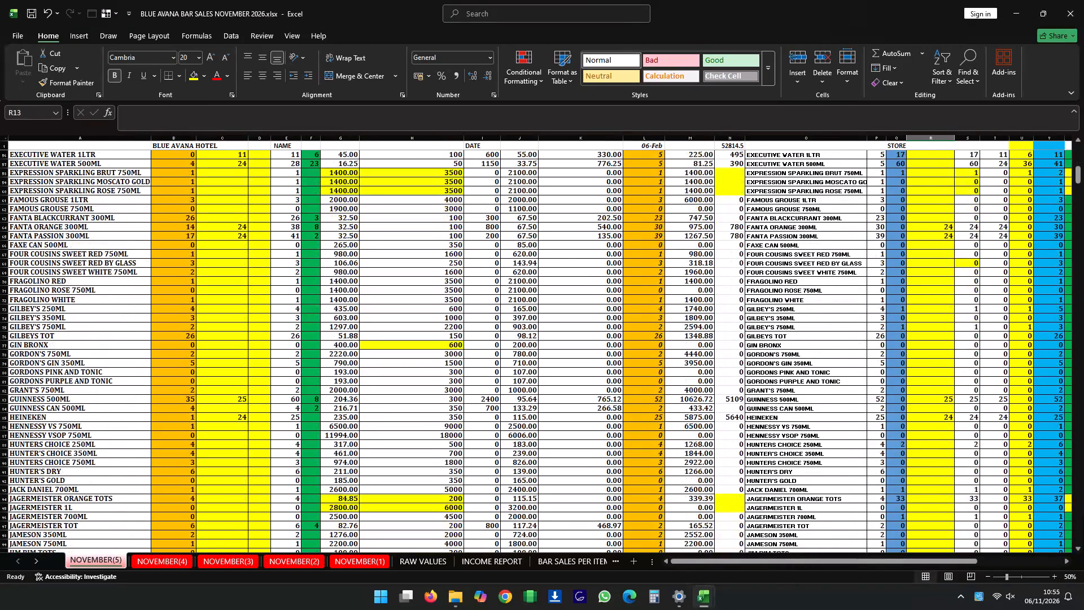
pyautogui.scroll(-10, 137, 447)
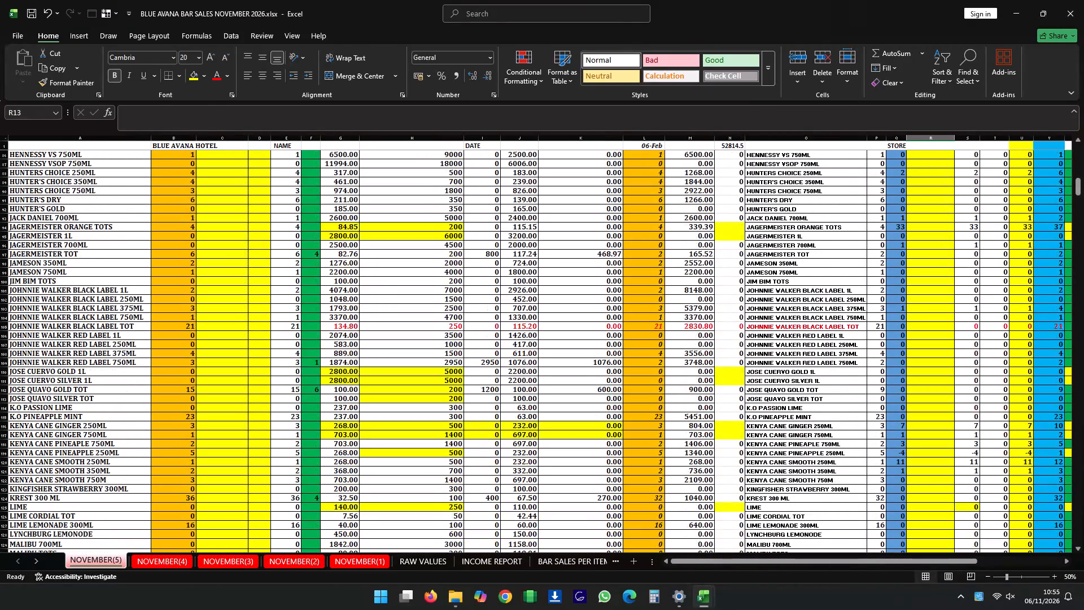
pyautogui.click(895, 451)
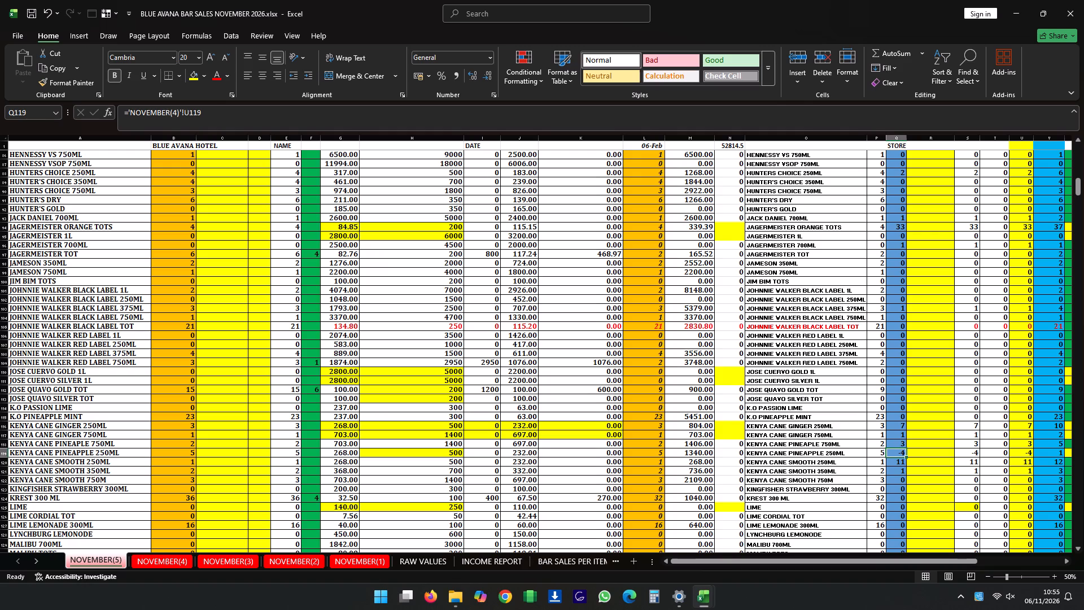
# On NOVEMBER(1), set the store opening stock of KENYA CANE PINEAPPLE 250ML (Q119) to 6 and KENYA CANE SMOOTH 250ML (Q120) to 1, and save.
pyautogui.click(371, 561)
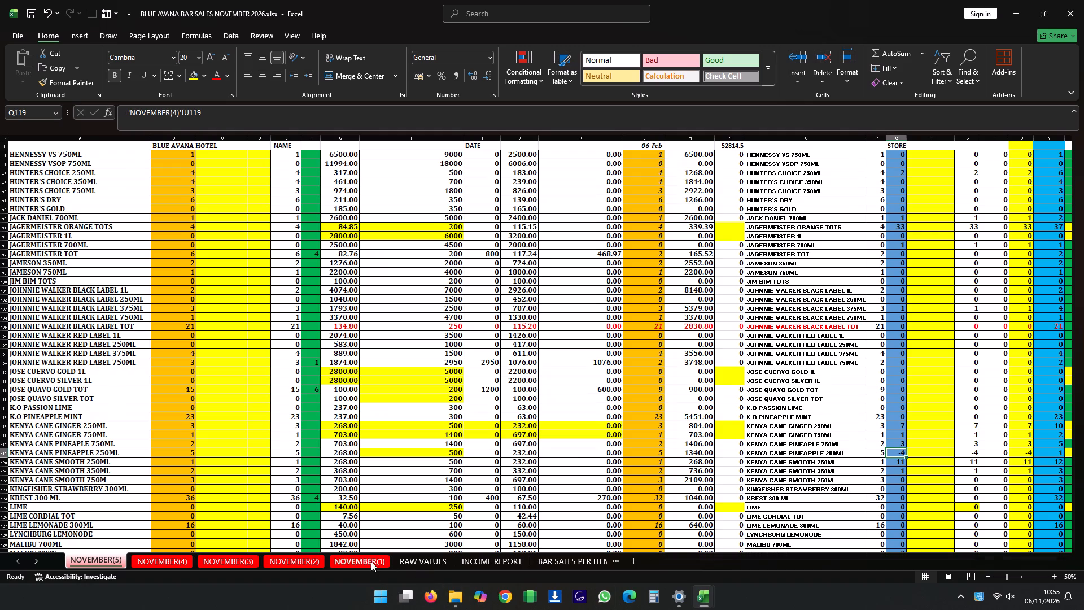
pyautogui.scroll(6, 199, 324)
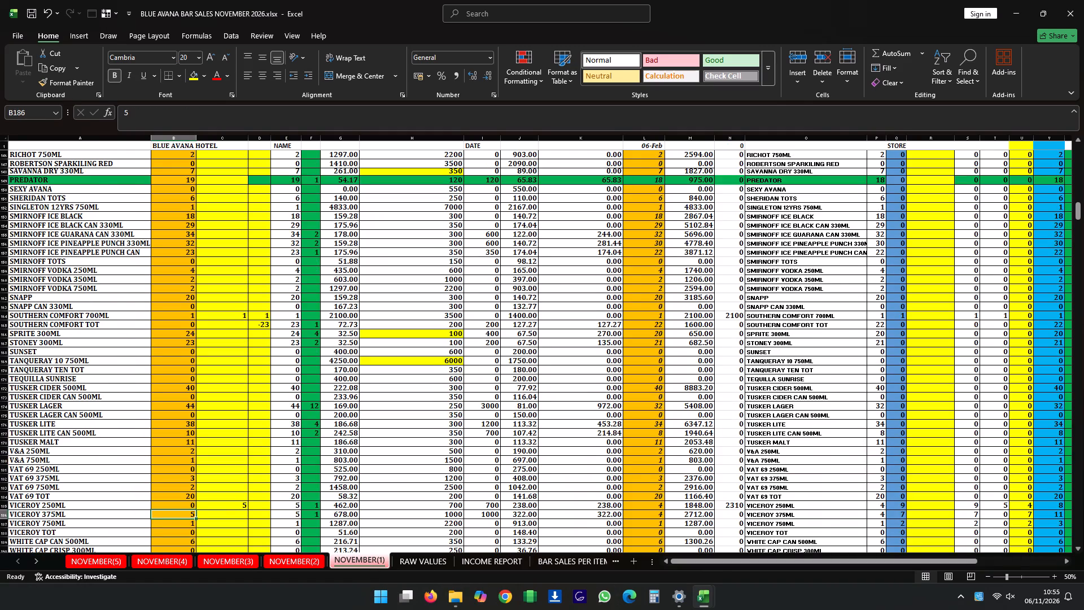
pyautogui.scroll(19, 199, 324)
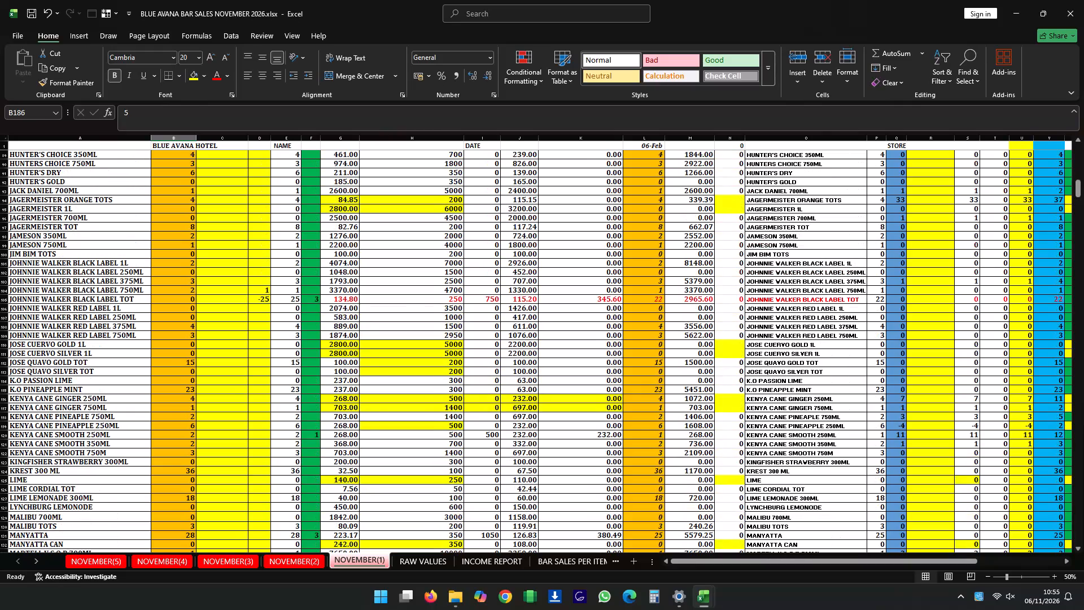
pyautogui.scroll(1, 199, 324)
pyautogui.scroll(-2, 199, 324)
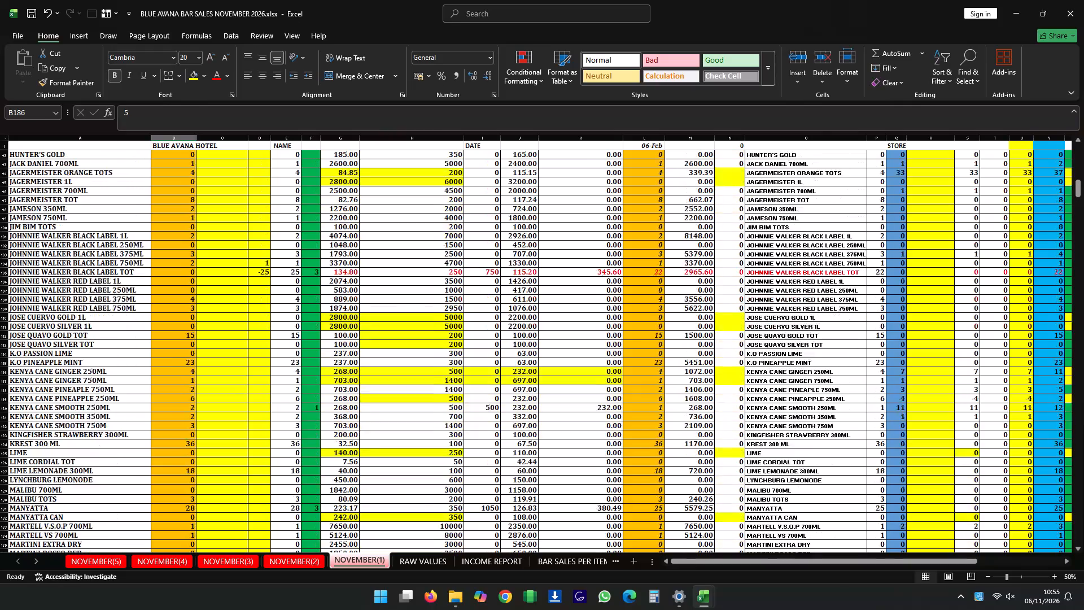
pyautogui.scroll(-1, 199, 324)
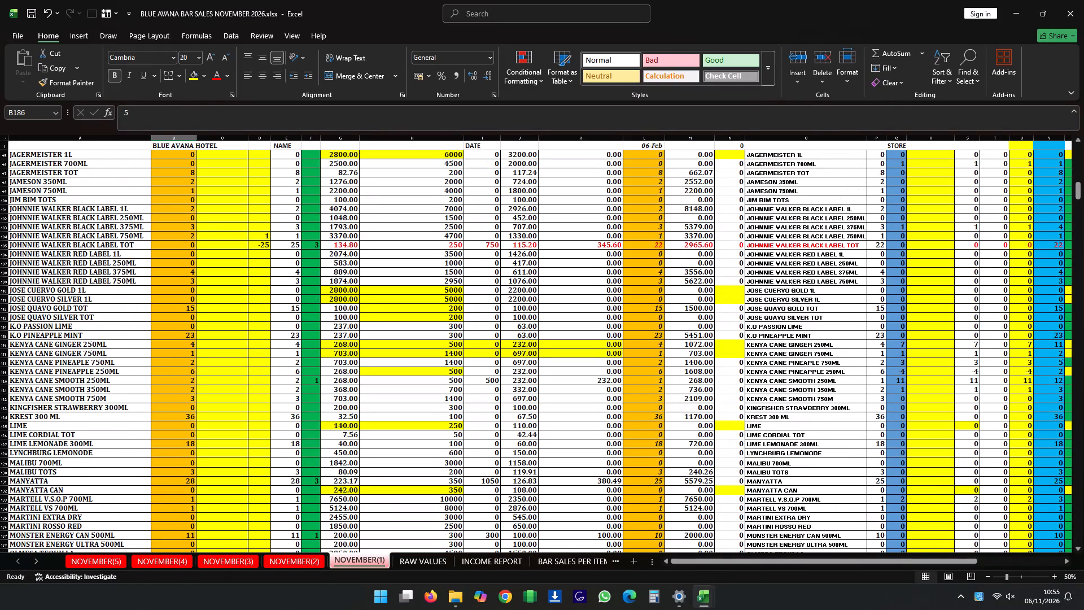
pyautogui.click(902, 371)
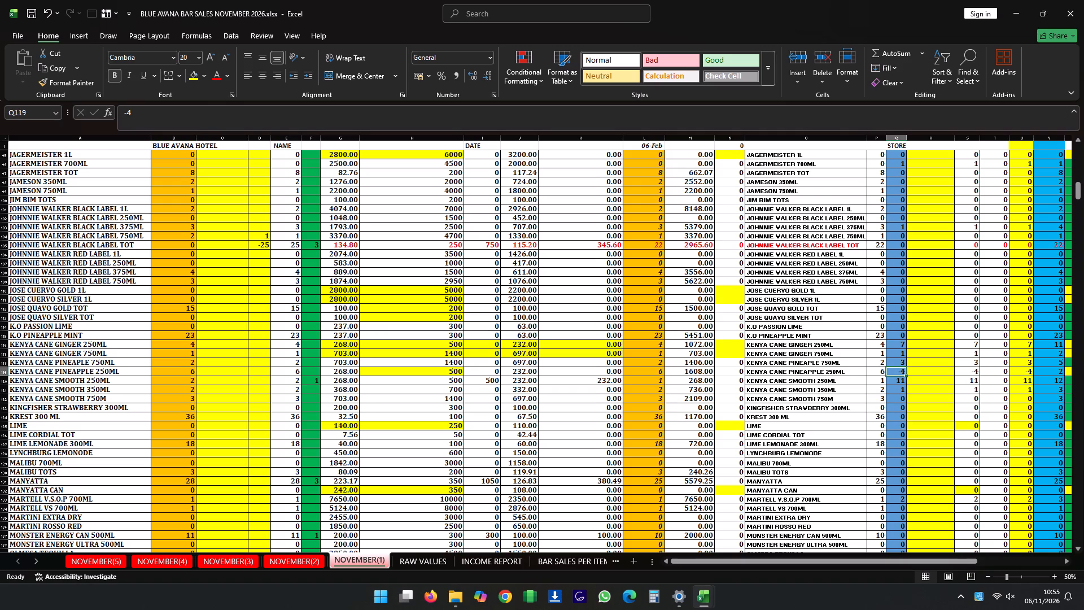
pyautogui.press('6')
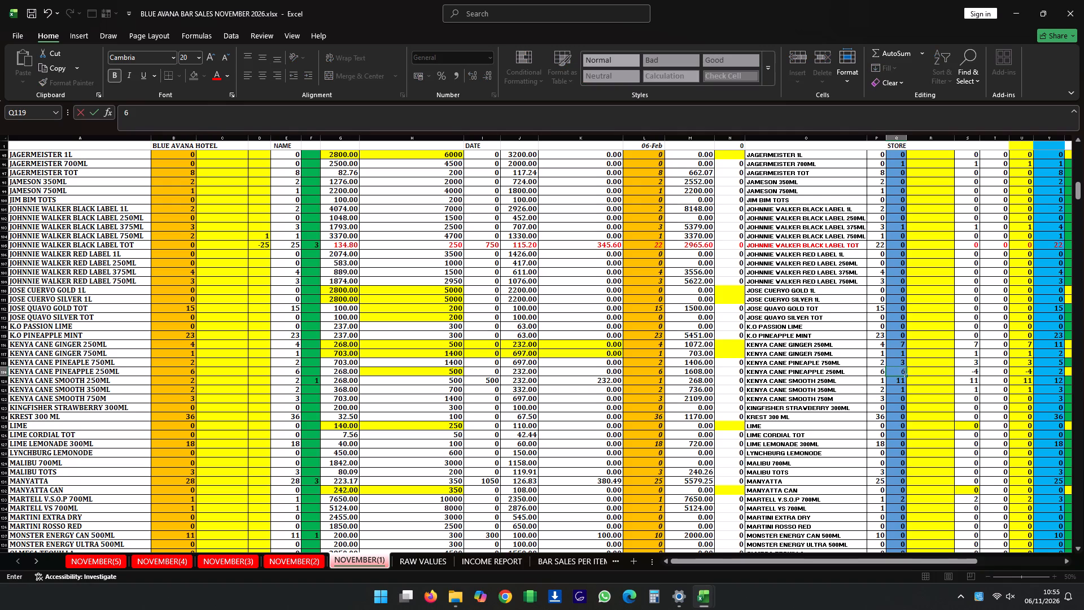
pyautogui.press('Return')
pyautogui.press('1')
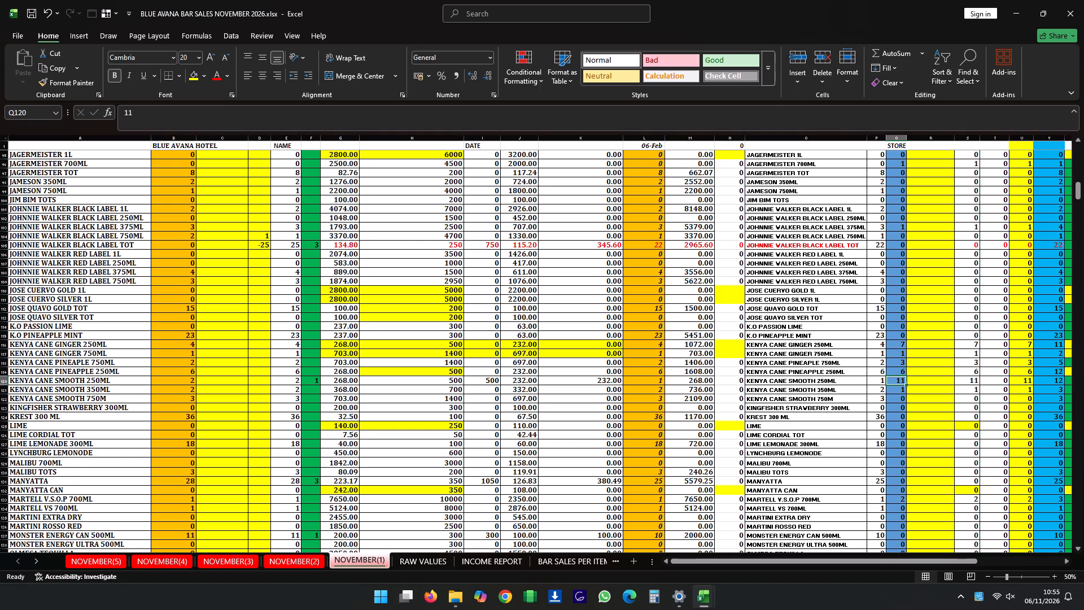
pyautogui.press('Return')
pyautogui.click(33, 15)
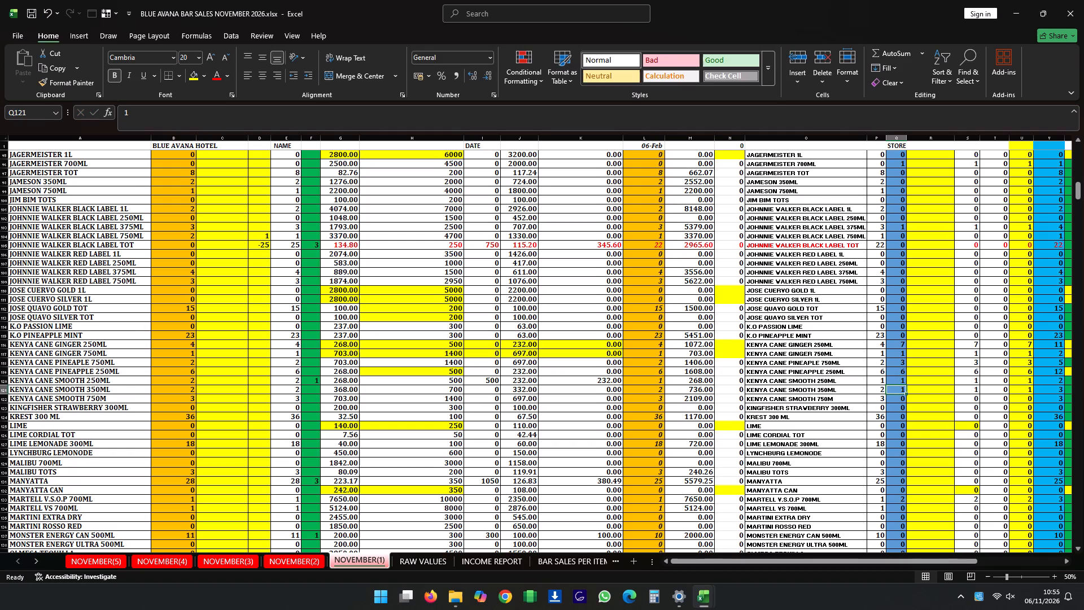
# Review the remaining stock rows and totals on NOVEMBER(1), and check the carried-over store stocks through the totals on NOVEMBER(5).
pyautogui.scroll(-4, 159, 400)
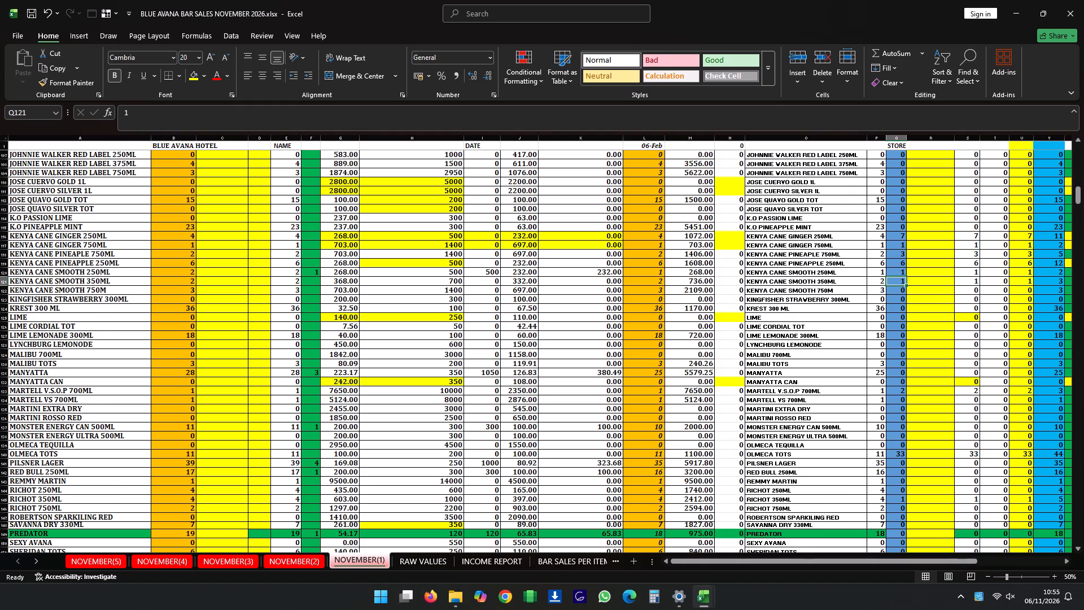
pyautogui.scroll(-18, 159, 400)
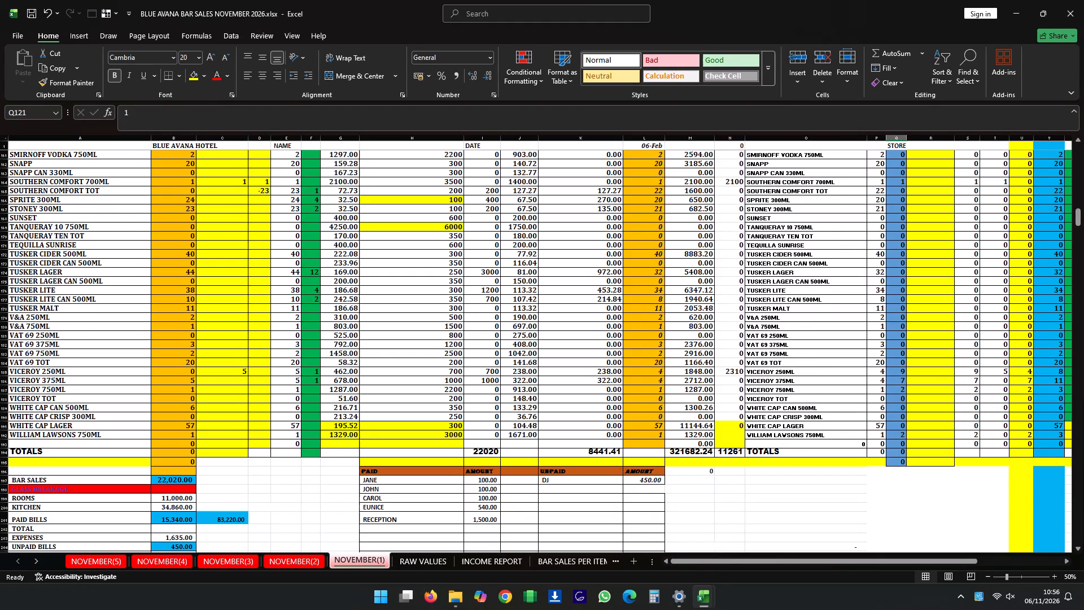
pyautogui.click(93, 560)
pyautogui.scroll(-3, 71, 469)
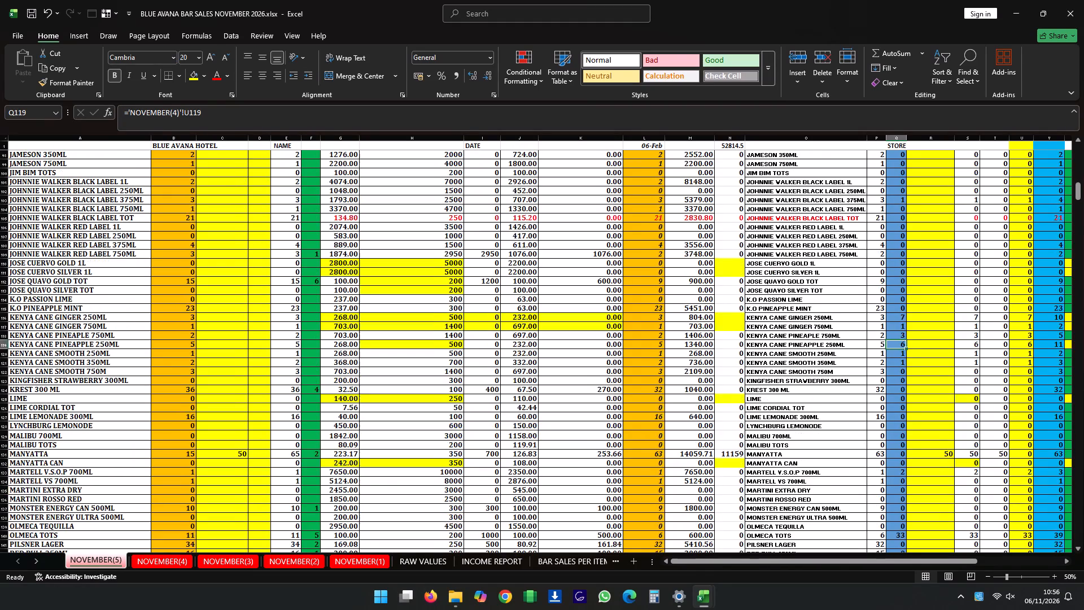
pyautogui.scroll(-15, 71, 469)
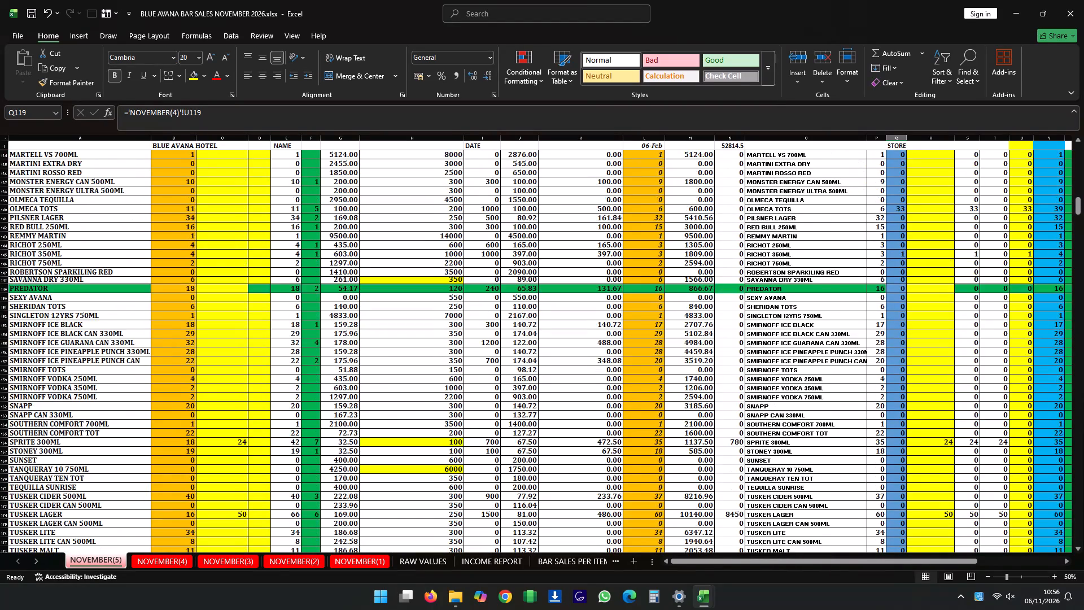
pyautogui.scroll(-7, 71, 469)
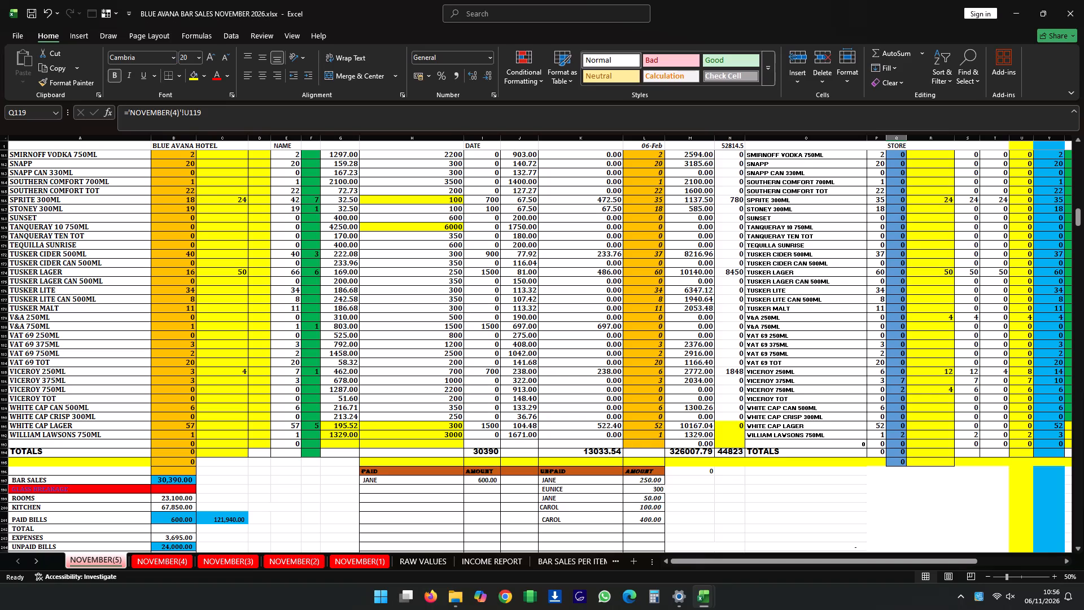
# Save the November 2026 bar sales workbook and close it.
pyautogui.click(29, 2)
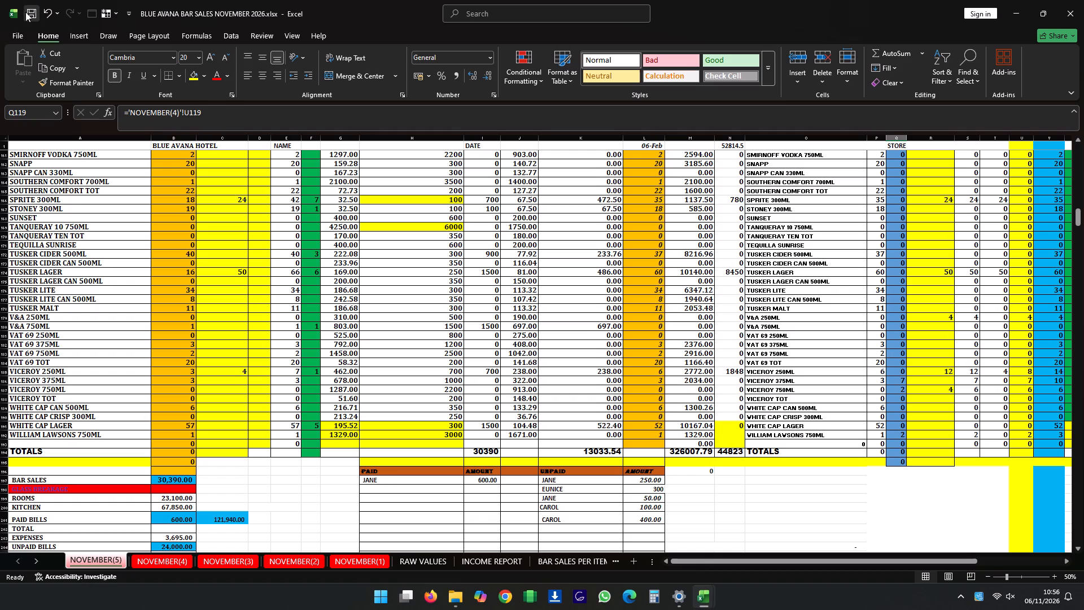
pyautogui.click(25, 12)
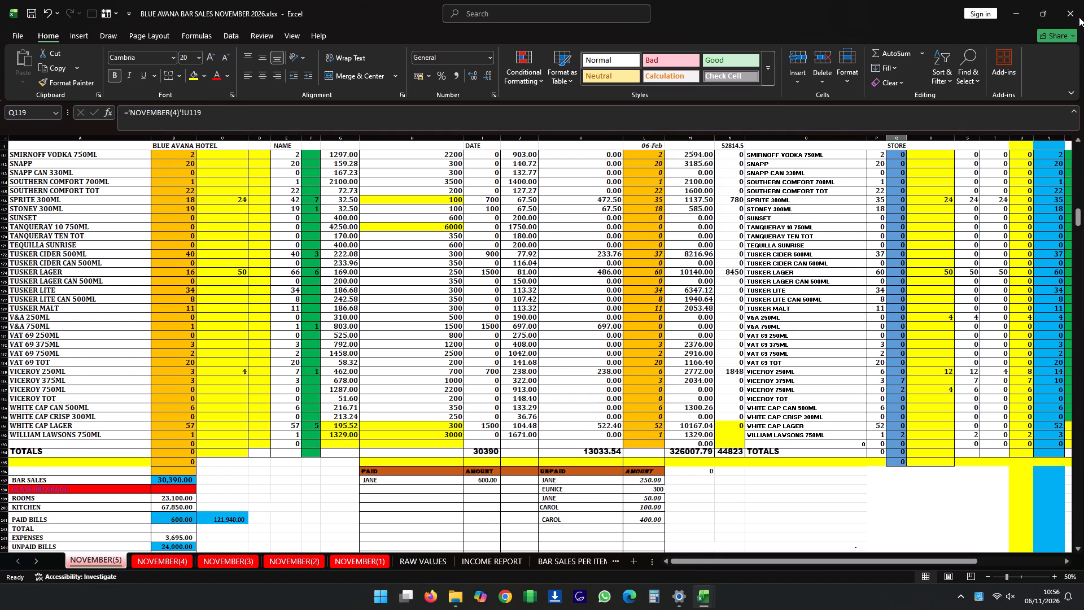
pyautogui.click(1079, 17)
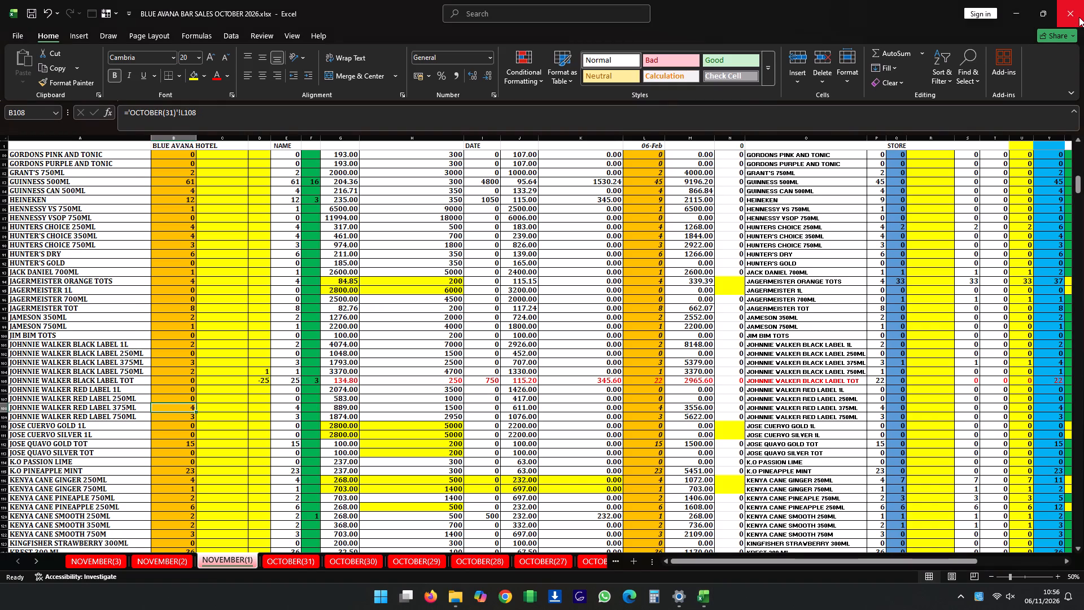
# Close the October 2026 bar sales workbook with its changes saved, and close the NOVEMBER 2026 (2) folder window.
pyautogui.click(1079, 17)
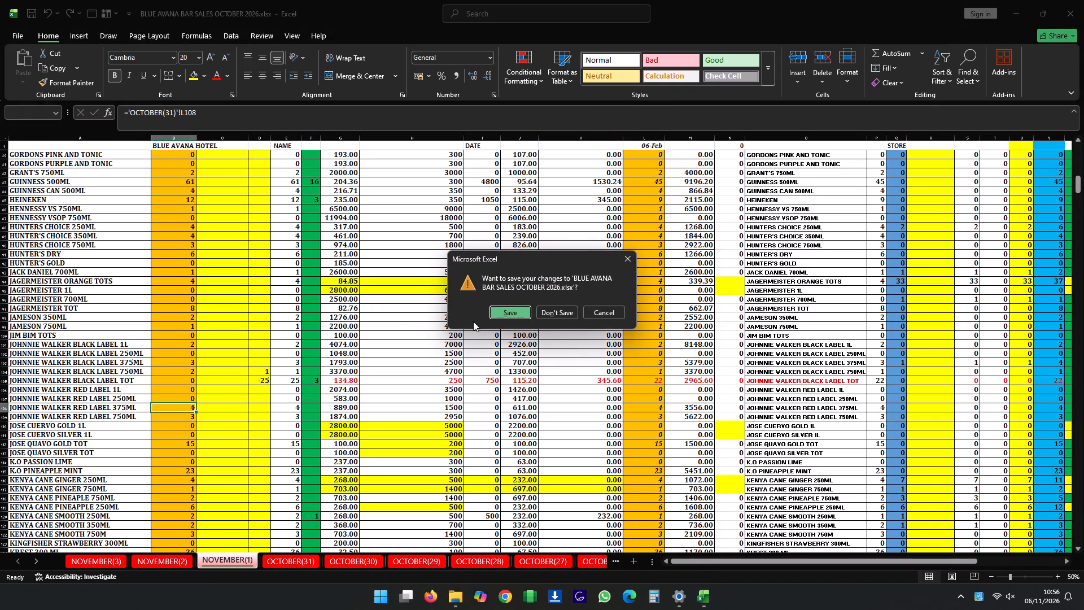
pyautogui.click(501, 313)
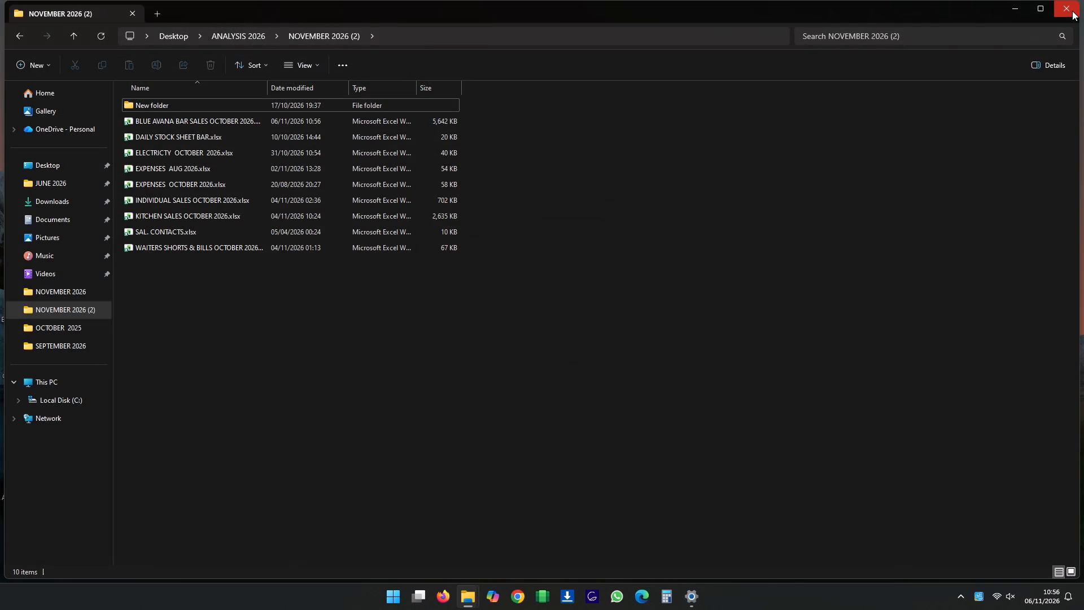
pyautogui.click(1072, 11)
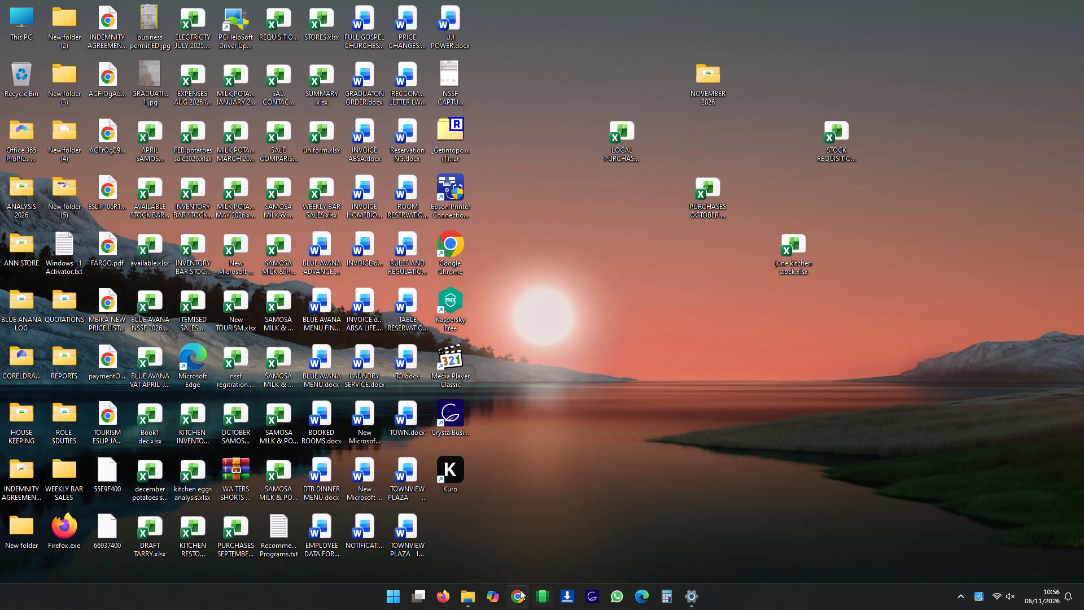
# Open Google Chrome and close the What's New page, keeping the blank new tab.
pyautogui.click(518, 591)
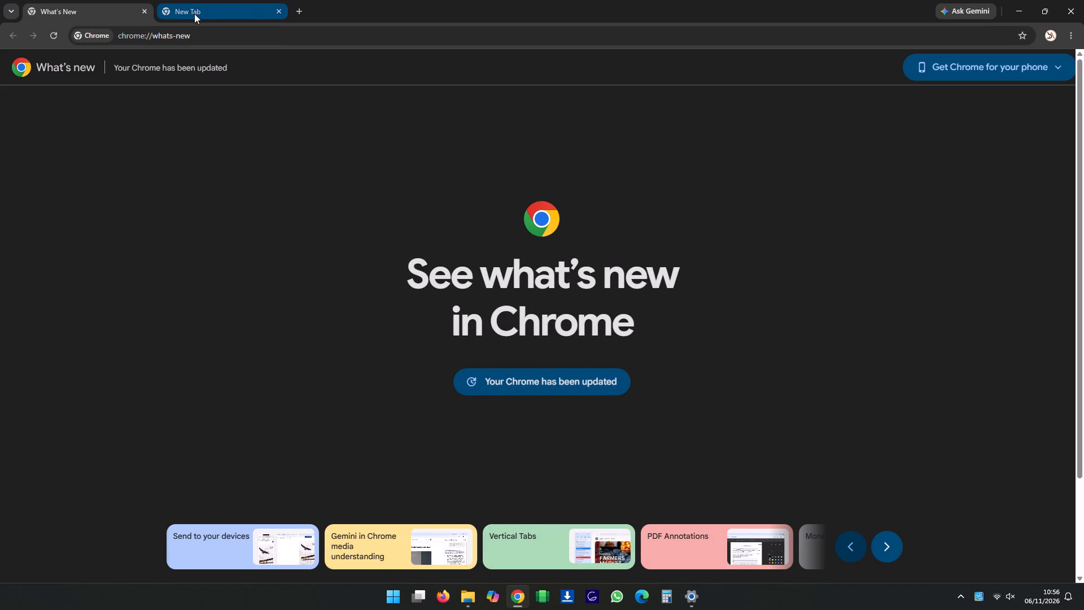
pyautogui.click(140, 10)
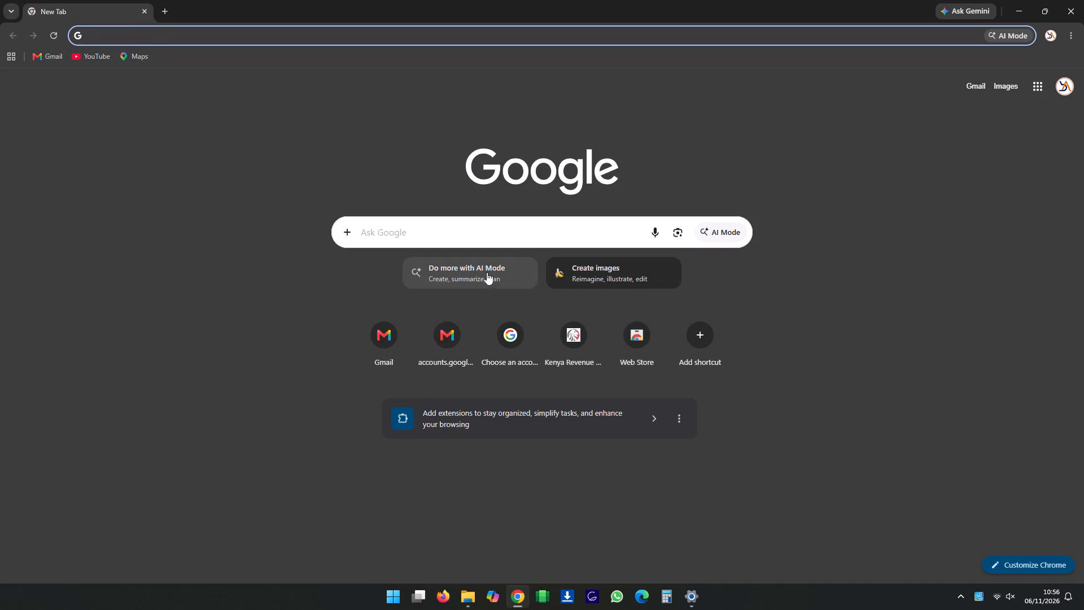
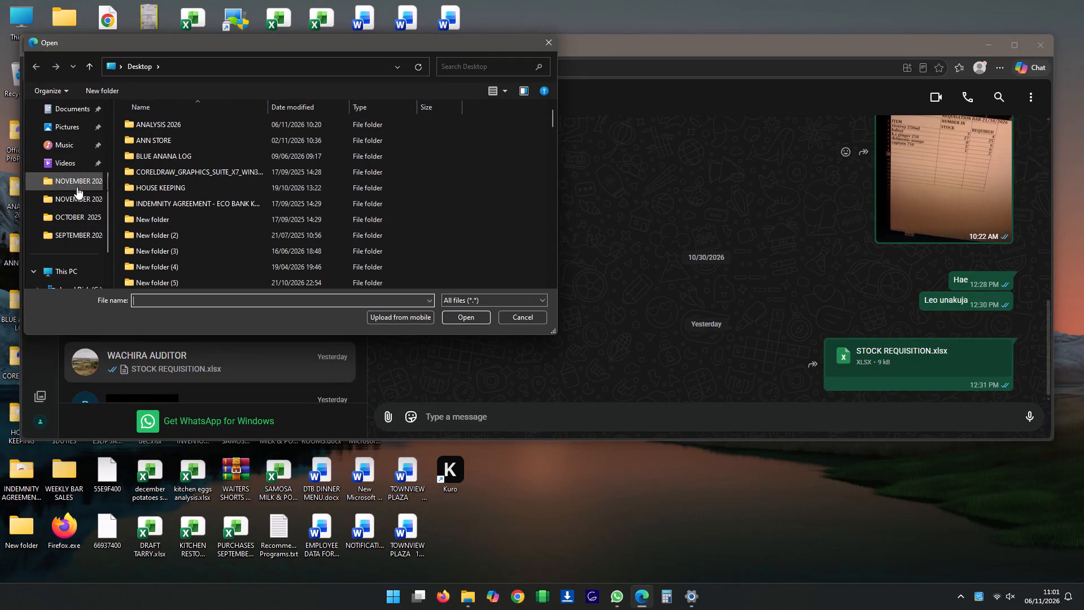
# Choose BLUE AVANA BAR SALES NOVEMBER 2026.xlsx from the NOVEMBER 2026 folder as the attachment for the auditor's WhatsApp chat.
pyautogui.scroll(-1, 77, 187)
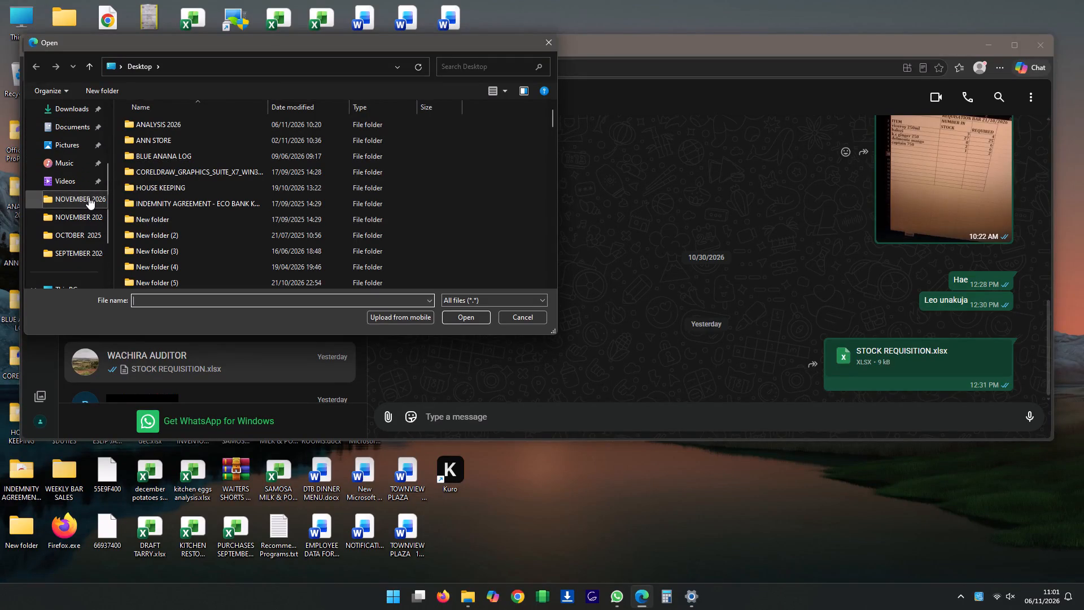
pyautogui.click(89, 197)
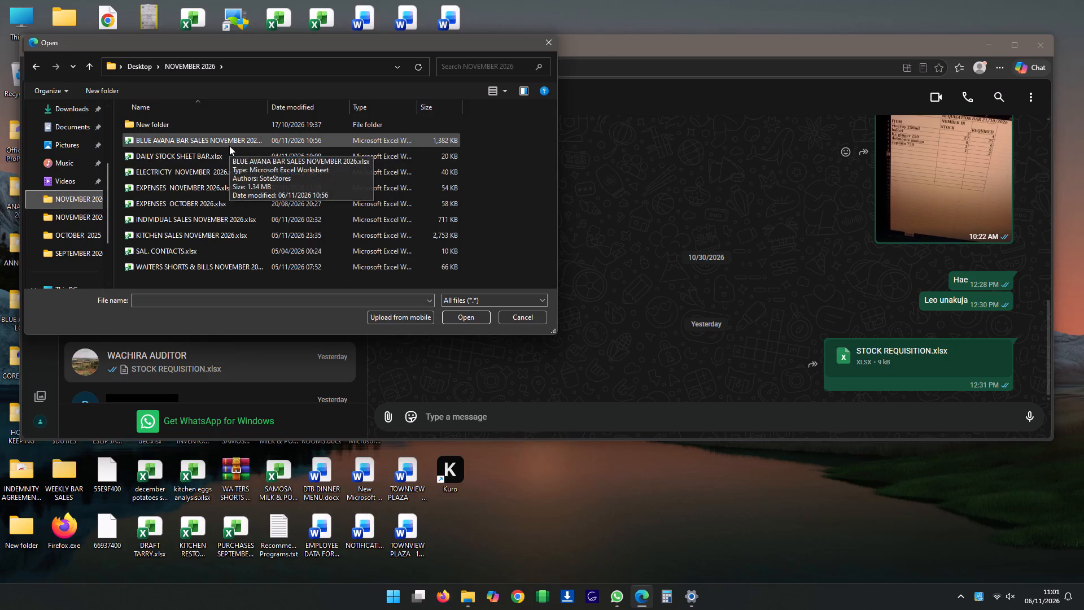
pyautogui.click(267, 137)
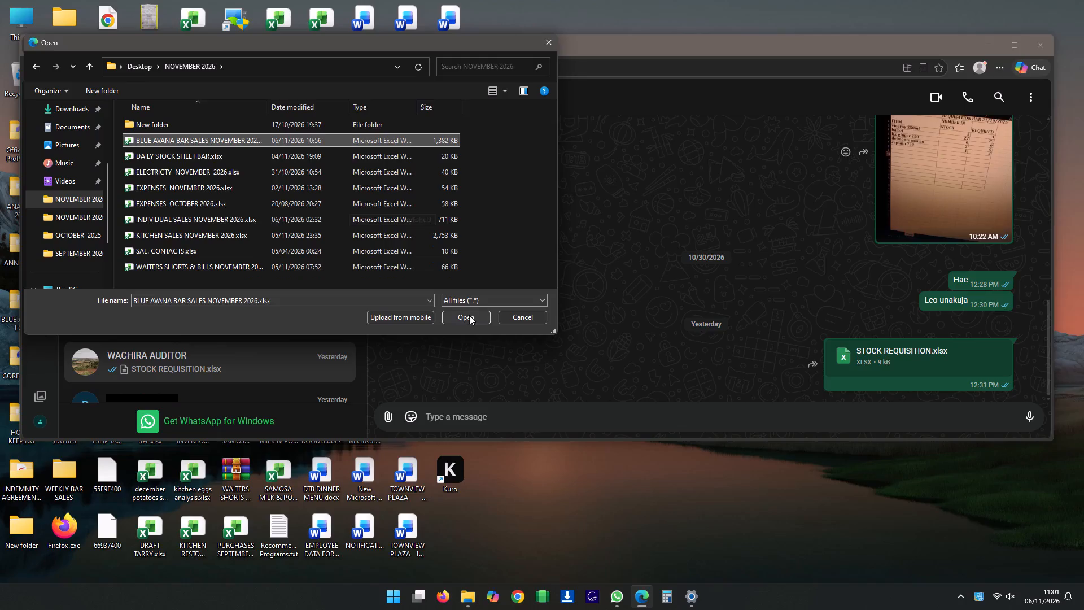